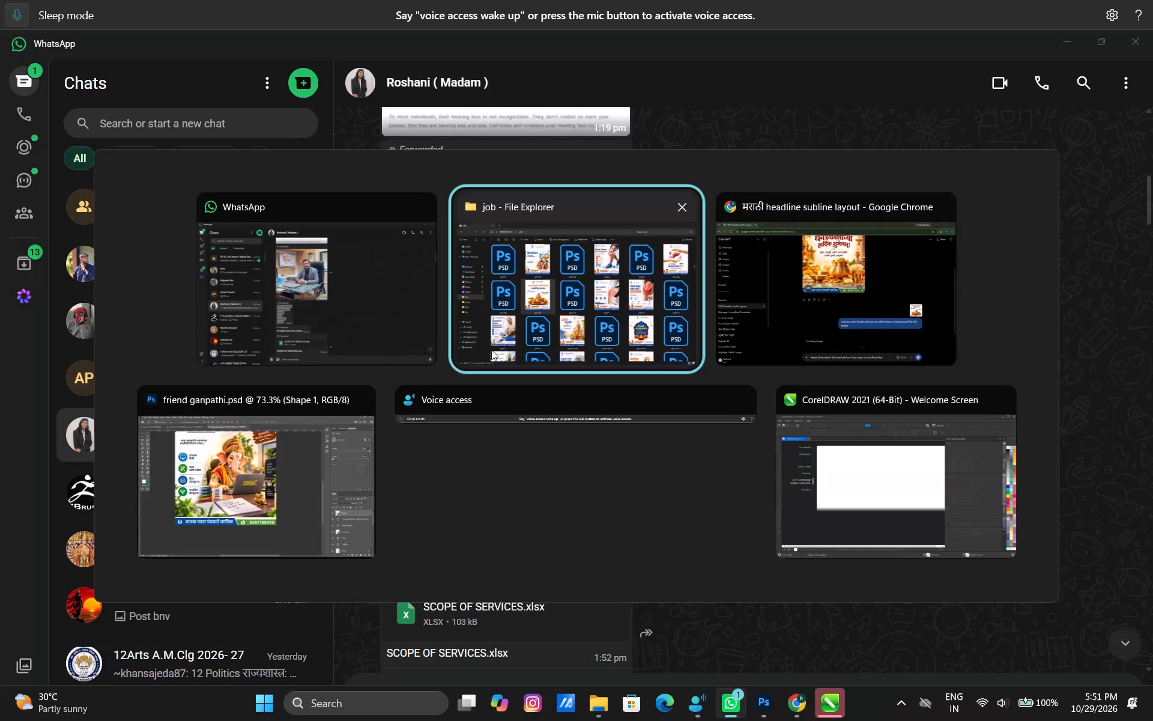
Switch to CorelDRAW and bring up the Get Started page of the Welcome Screen.
key(alt+Tab)
key(alt+Tab)
key(alt+Tab)
key(alt+Tab)
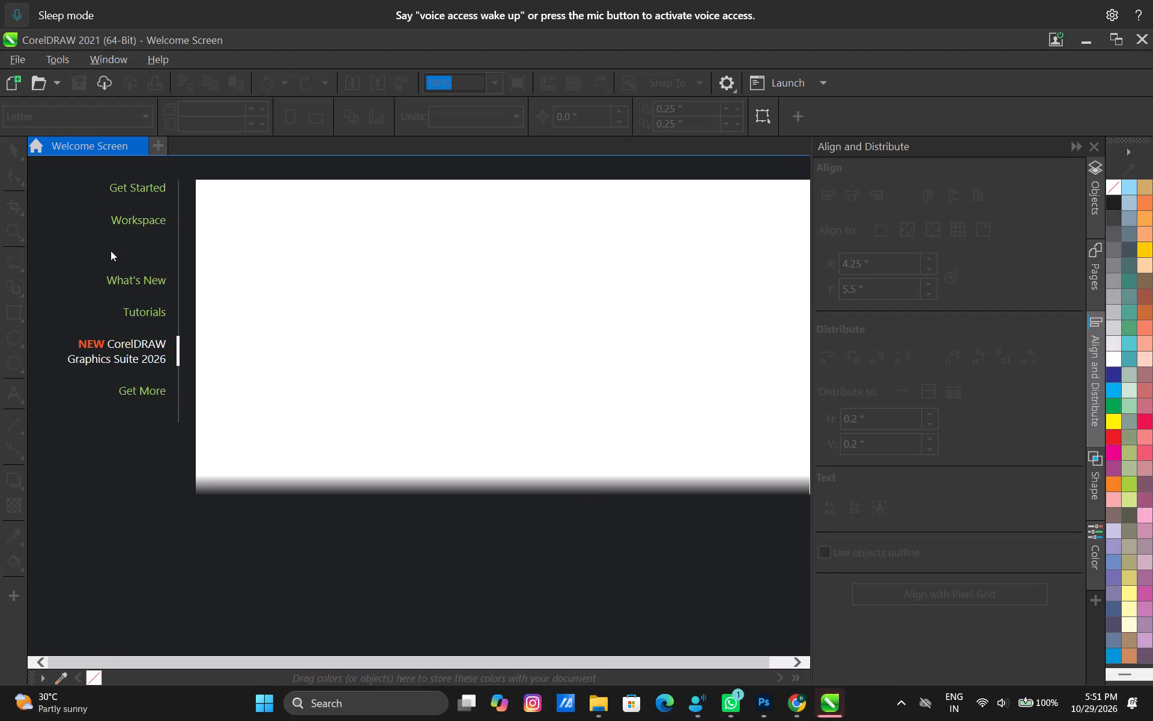
click(132, 183)
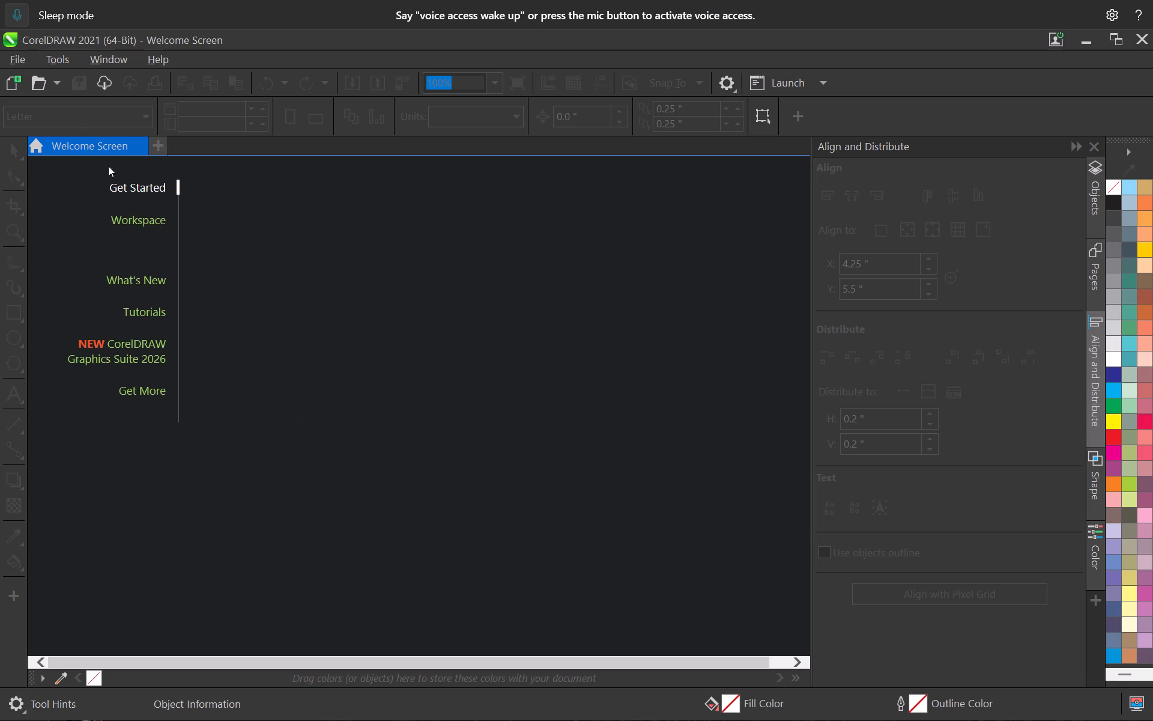
double_click(125, 188)
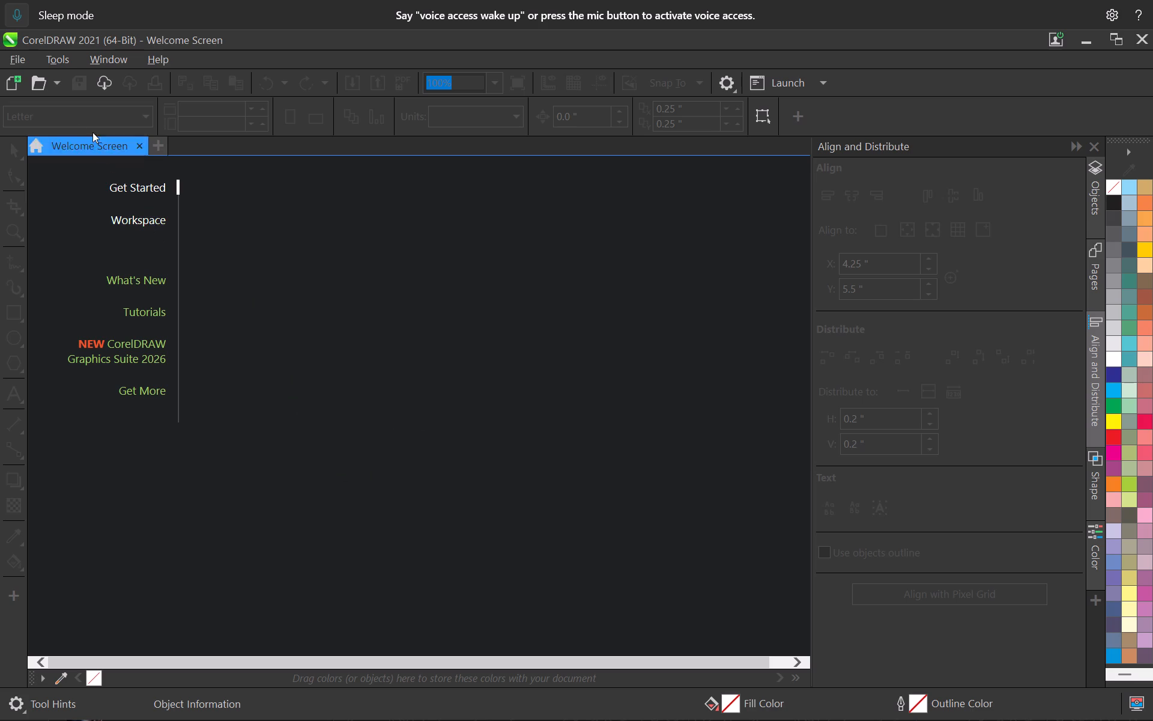
click(89, 141)
click(126, 190)
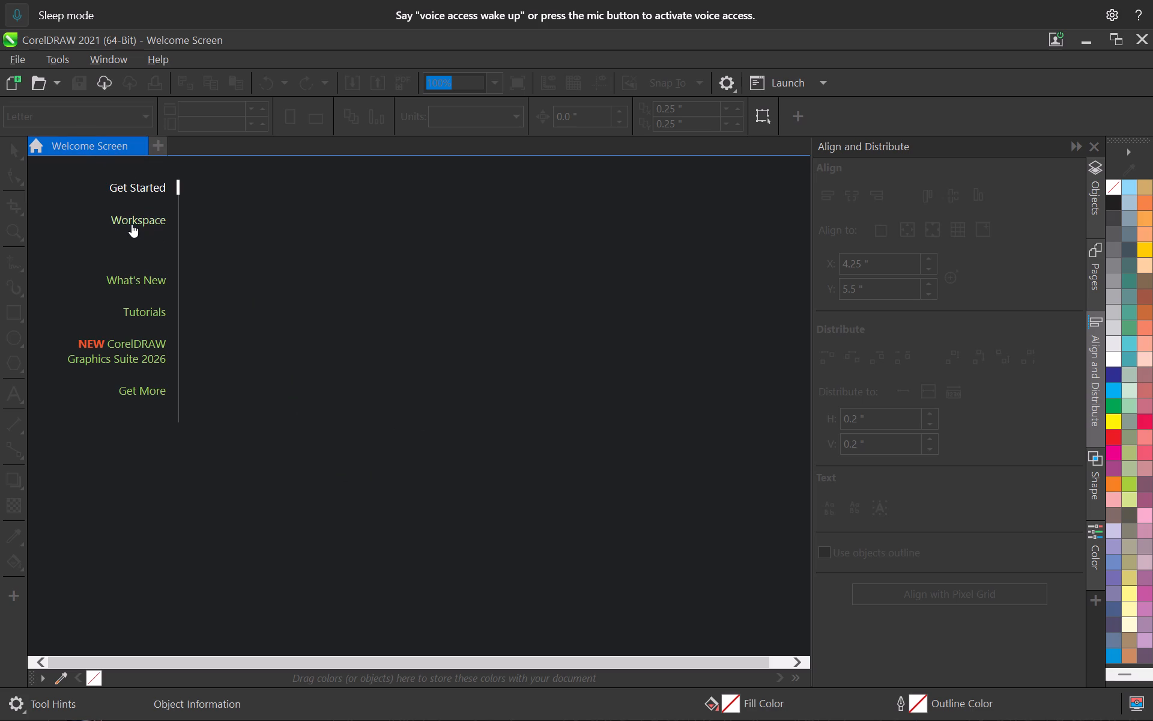
Switch to File Explorer and open a CorelDRAW file from the "disha cdr" folder on drive BMW M3 (E:).
click(610, 716)
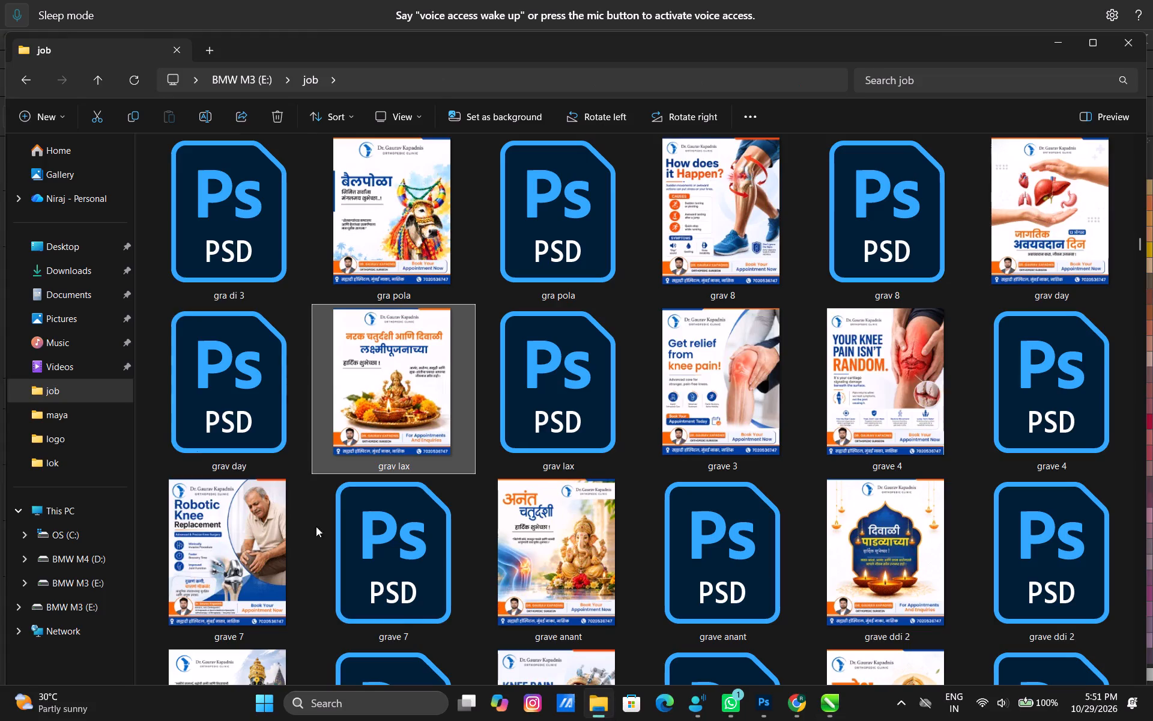
click(120, 595)
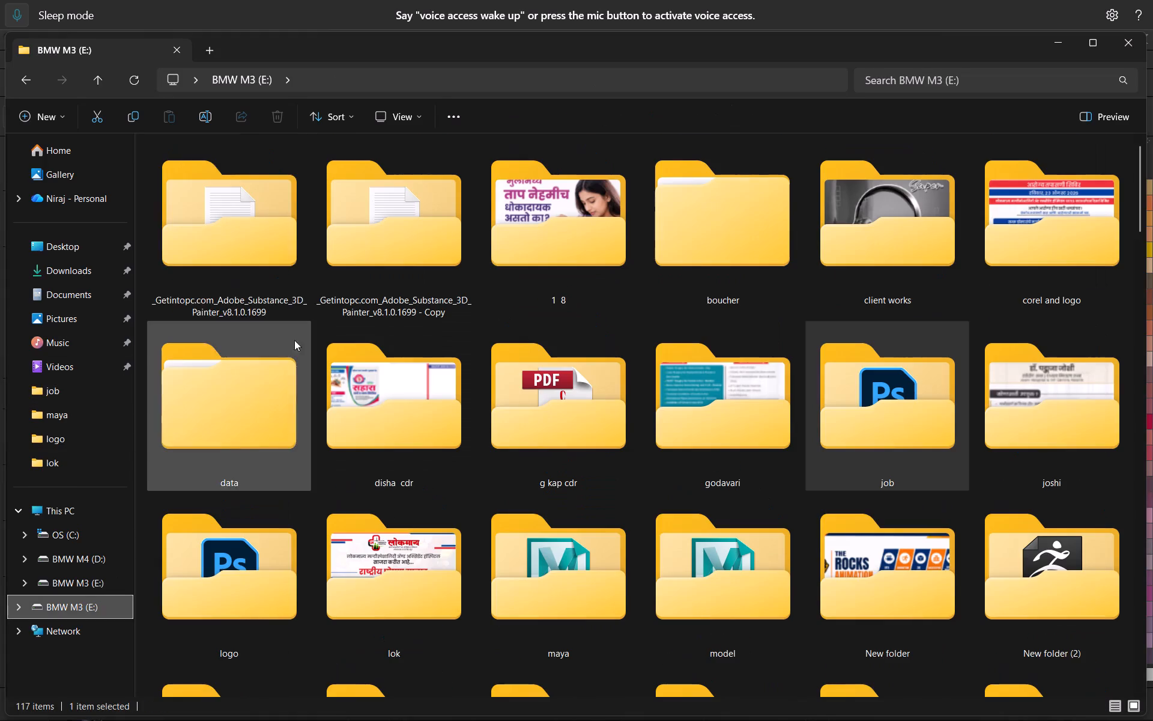
click(275, 218)
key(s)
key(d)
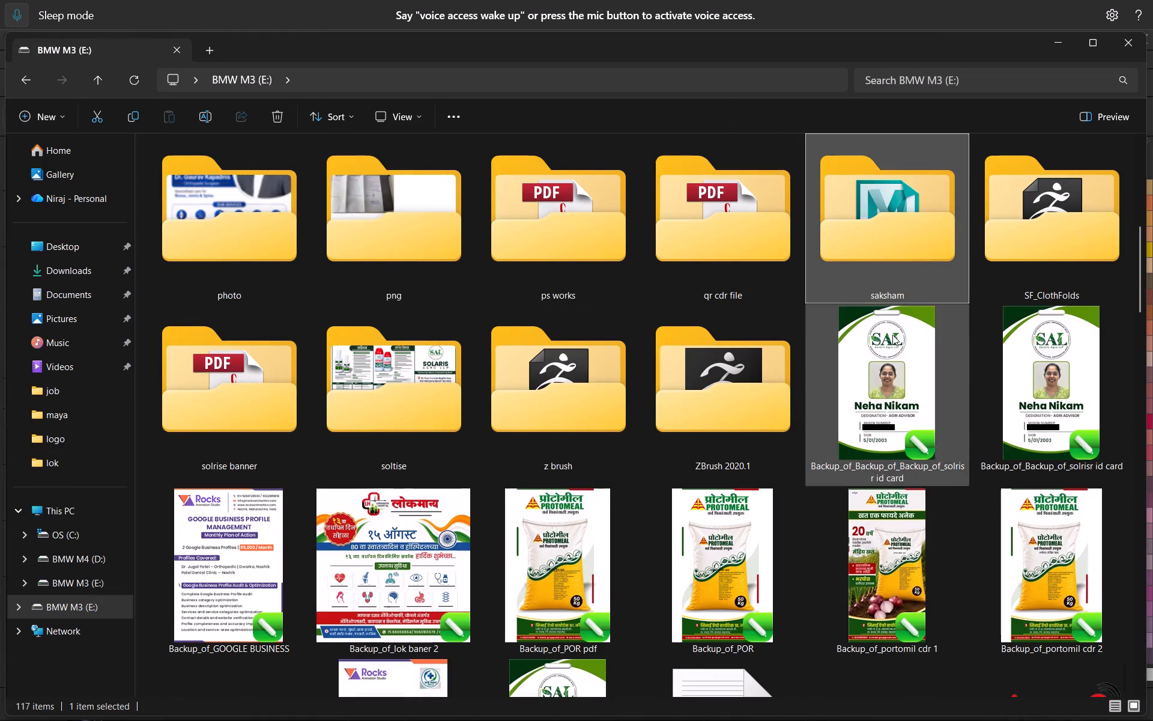
click(676, 276)
scroll(228, 313, up, 2)
click(211, 299)
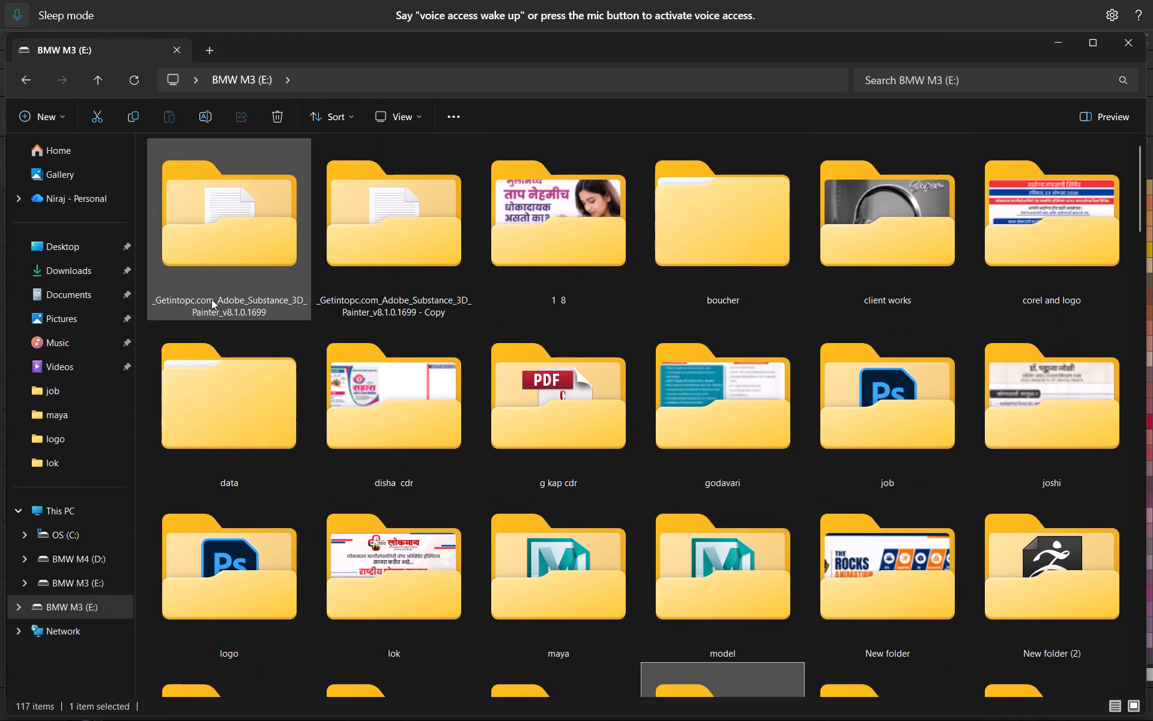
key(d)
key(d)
double_click(368, 453)
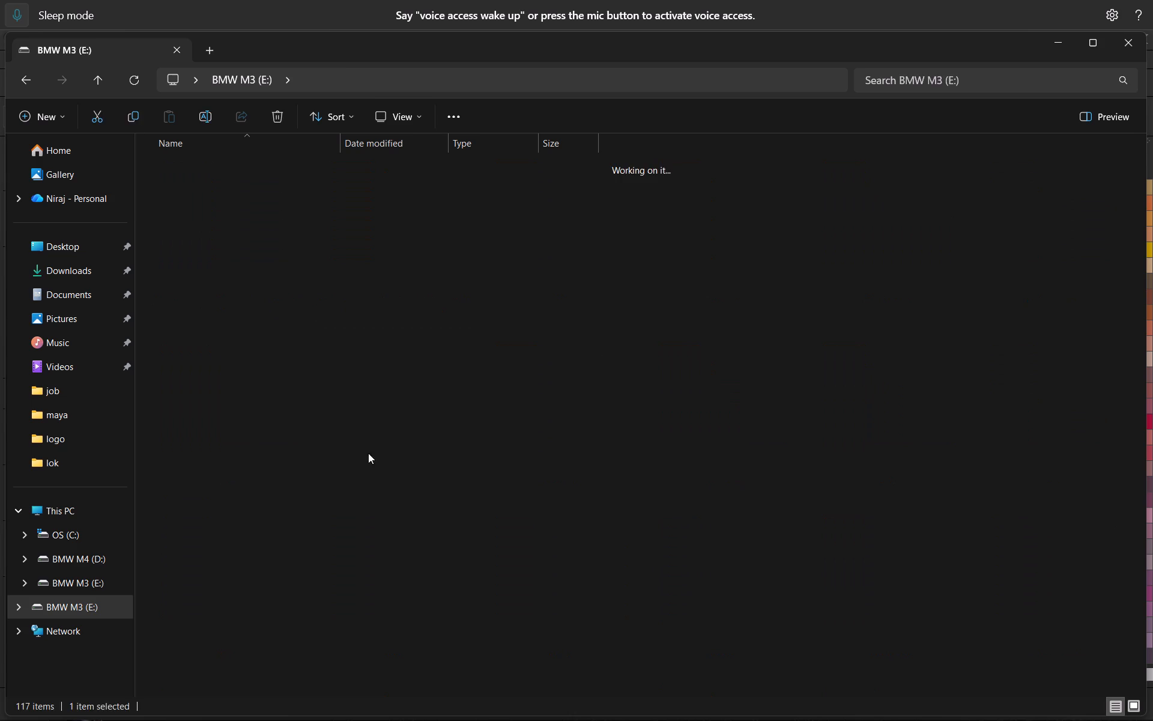
double_click(198, 216)
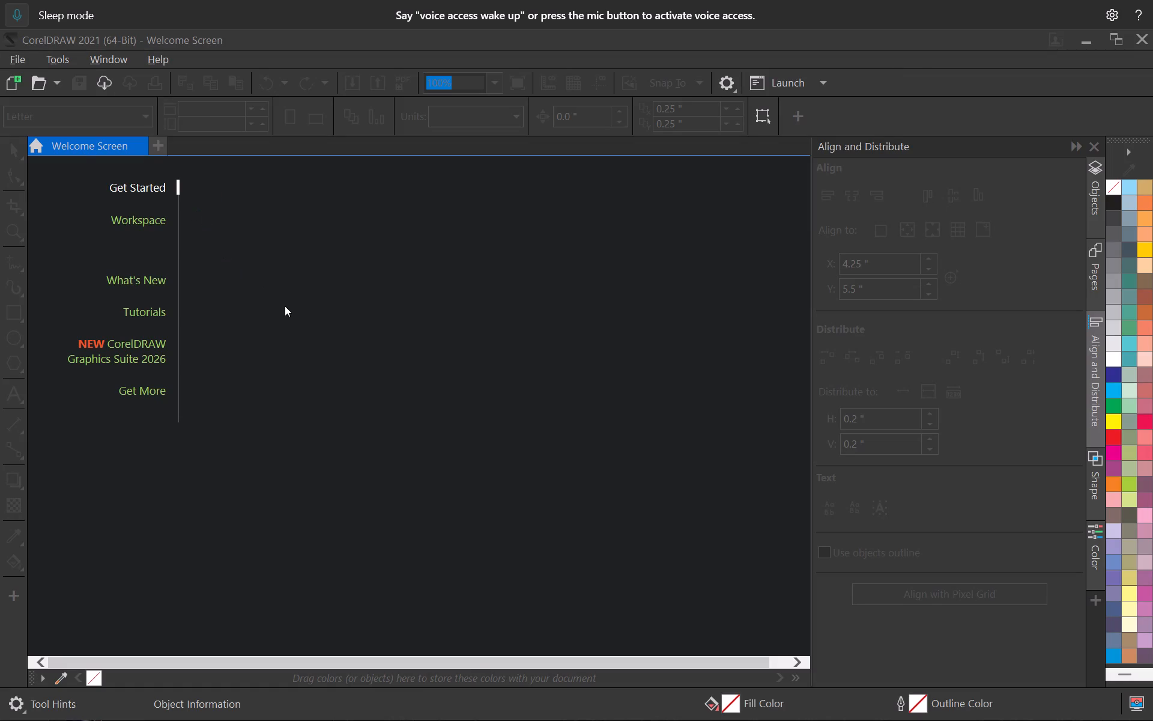
Delete the "Get the modern & ultra advanced" paragraph and its two corner brackets from the cover panel on page 1.
alt+scroll(285, 306, down, 4)
scroll(401, 400, down, 3)
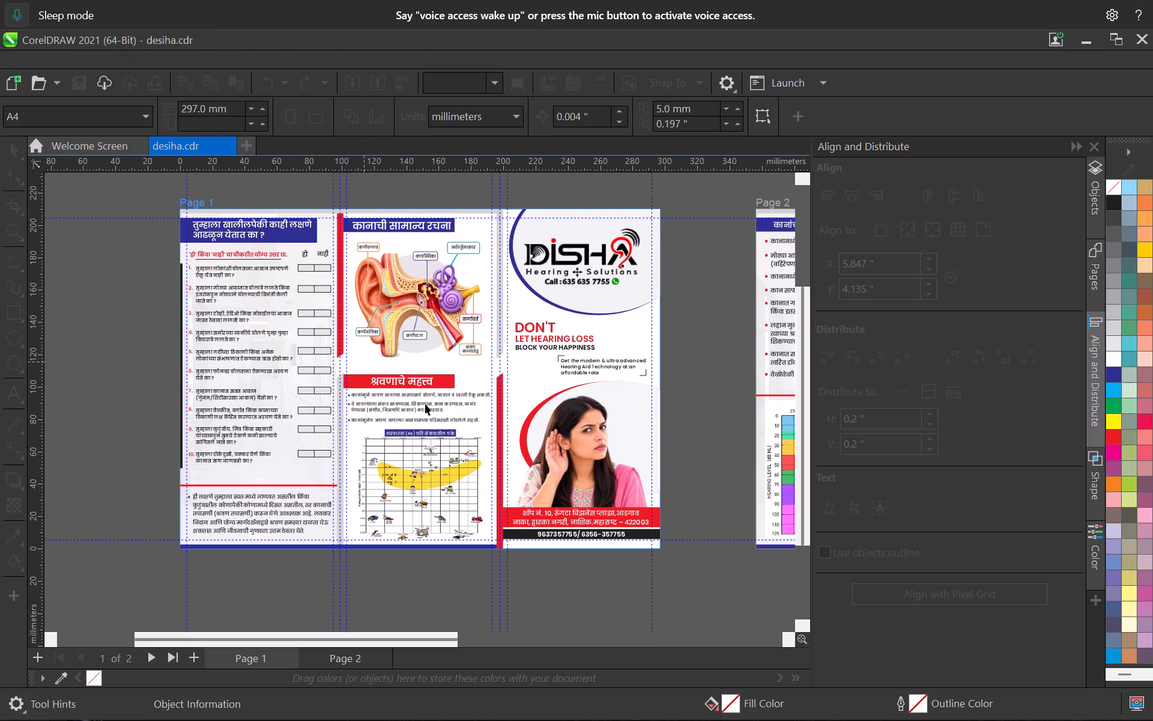
scroll(517, 382, up, 12)
middle_drag(357, 418, 217, 470)
scroll(311, 451, down, 2)
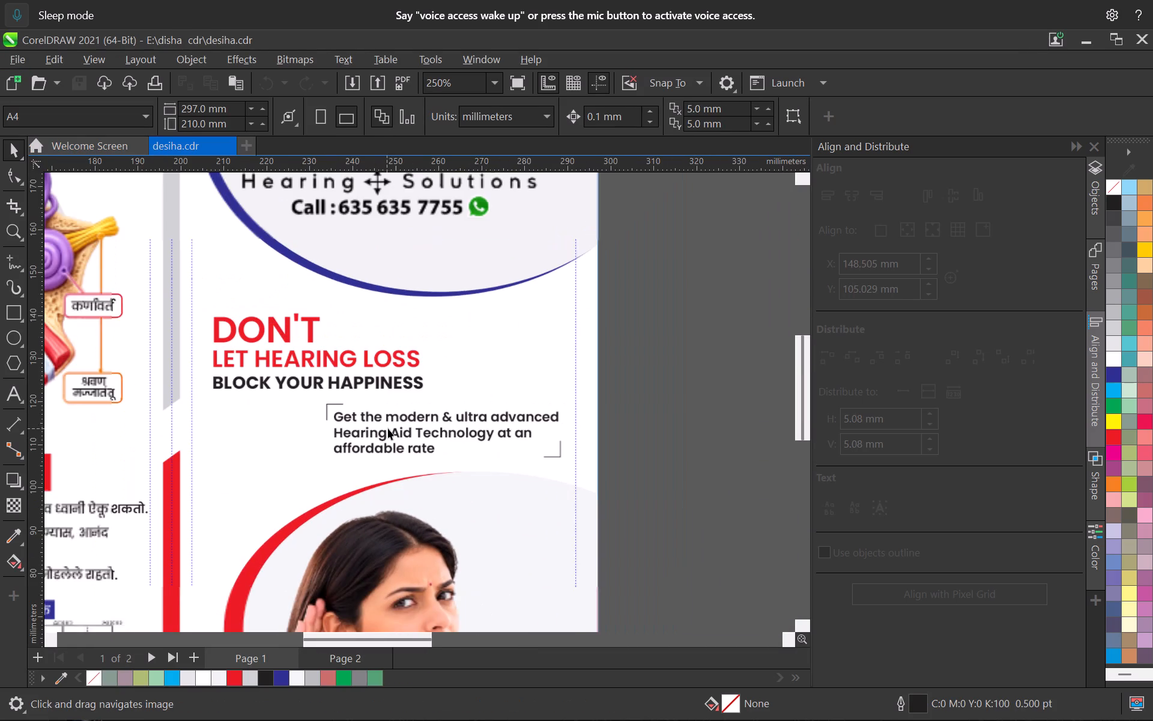
click(383, 420)
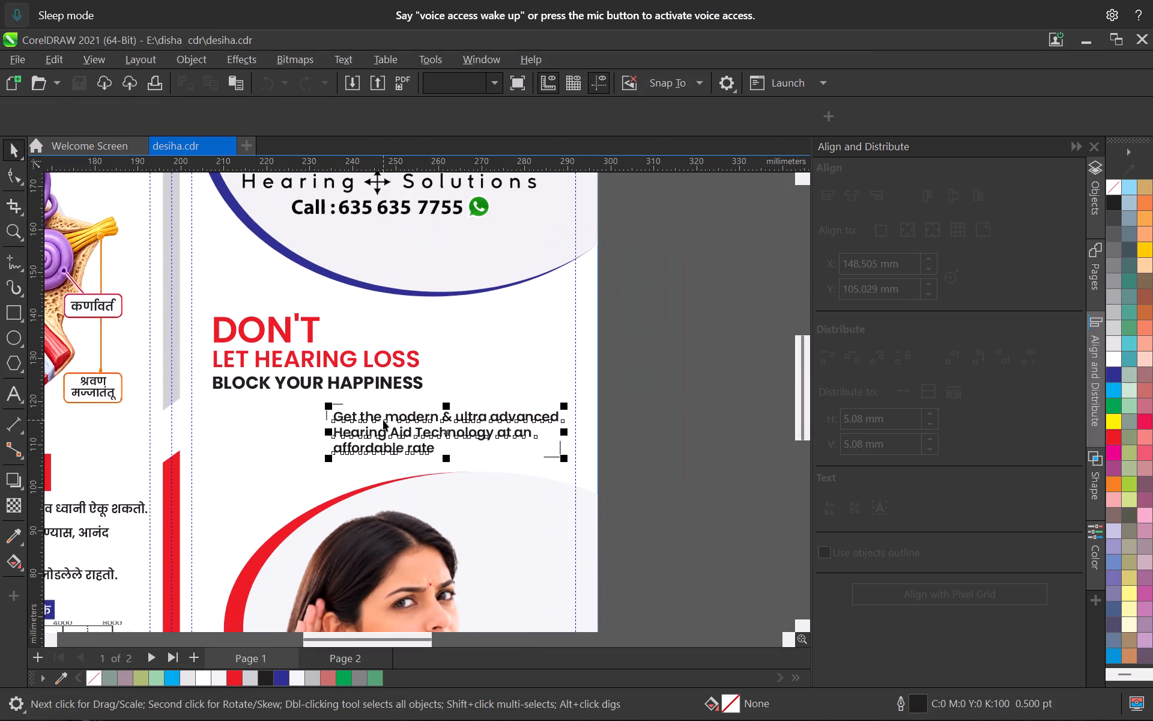
scroll(384, 414, down, 7)
scroll(384, 414, up, 5)
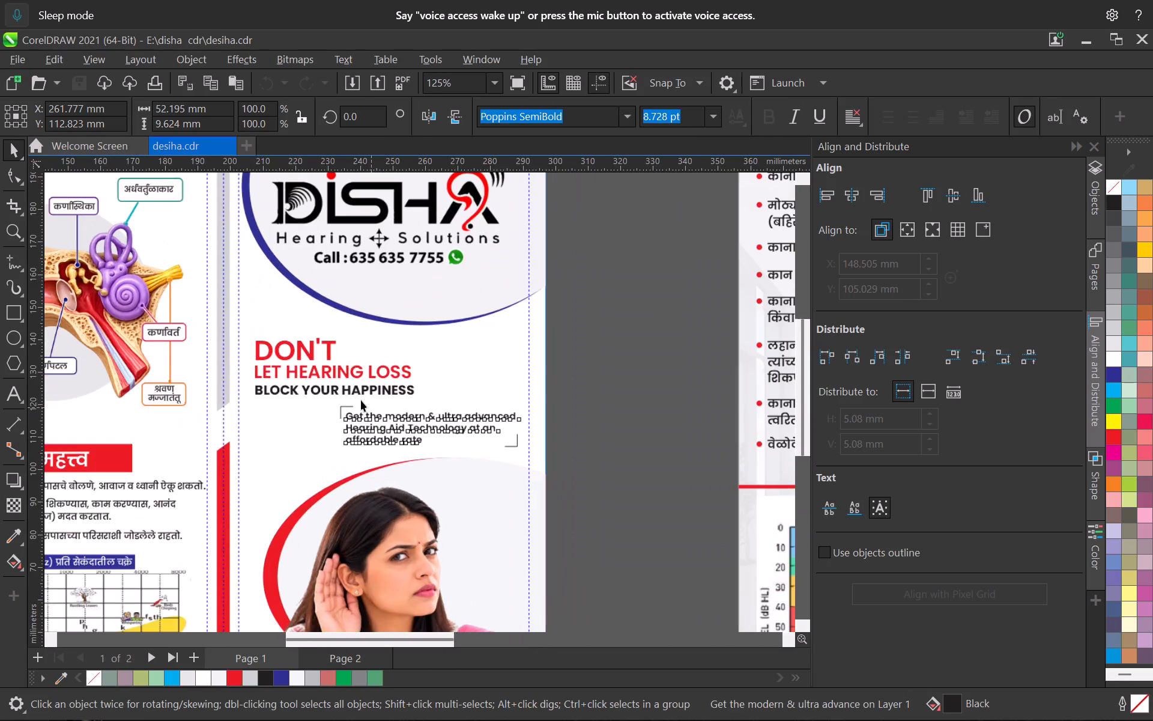
scroll(341, 388, down, 4)
scroll(353, 391, up, 5)
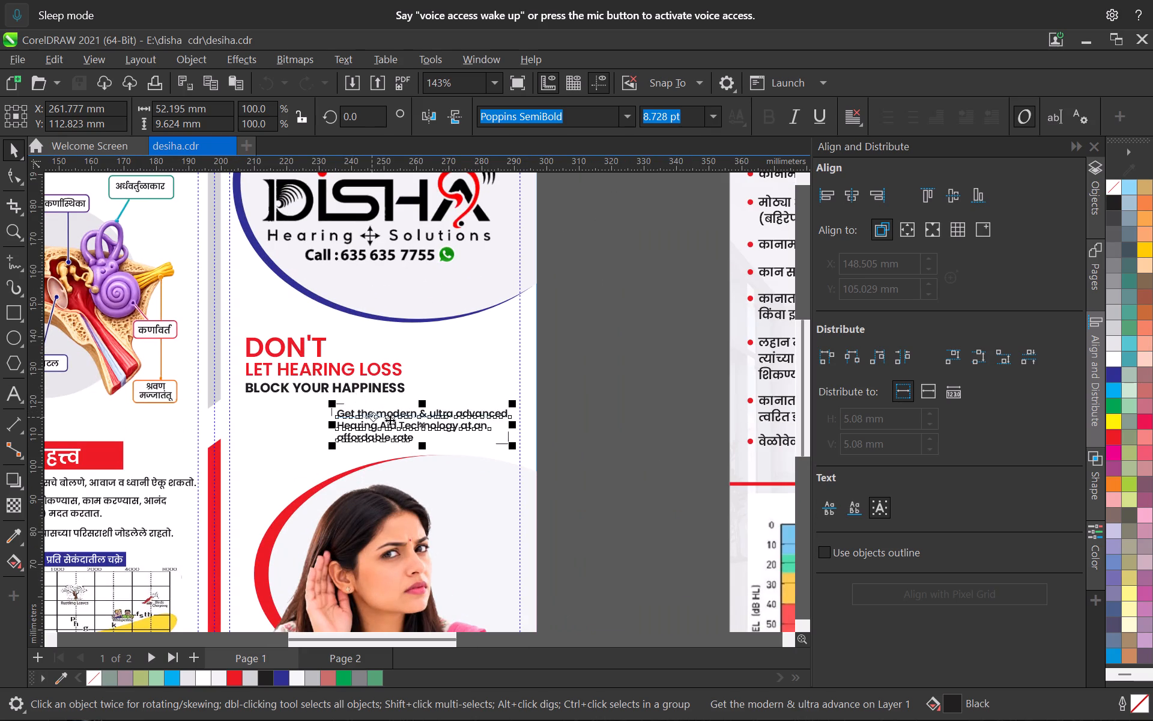
scroll(475, 443, up, 1)
key(Delete)
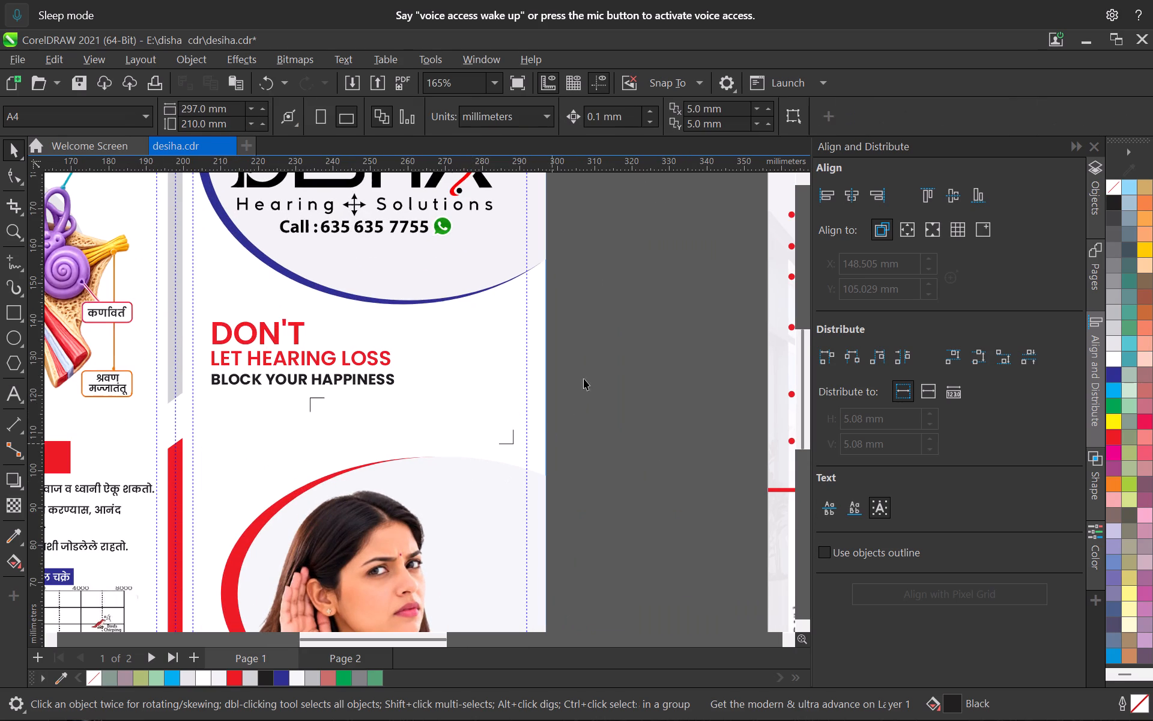
drag(584, 377, 249, 453)
key(Delete)
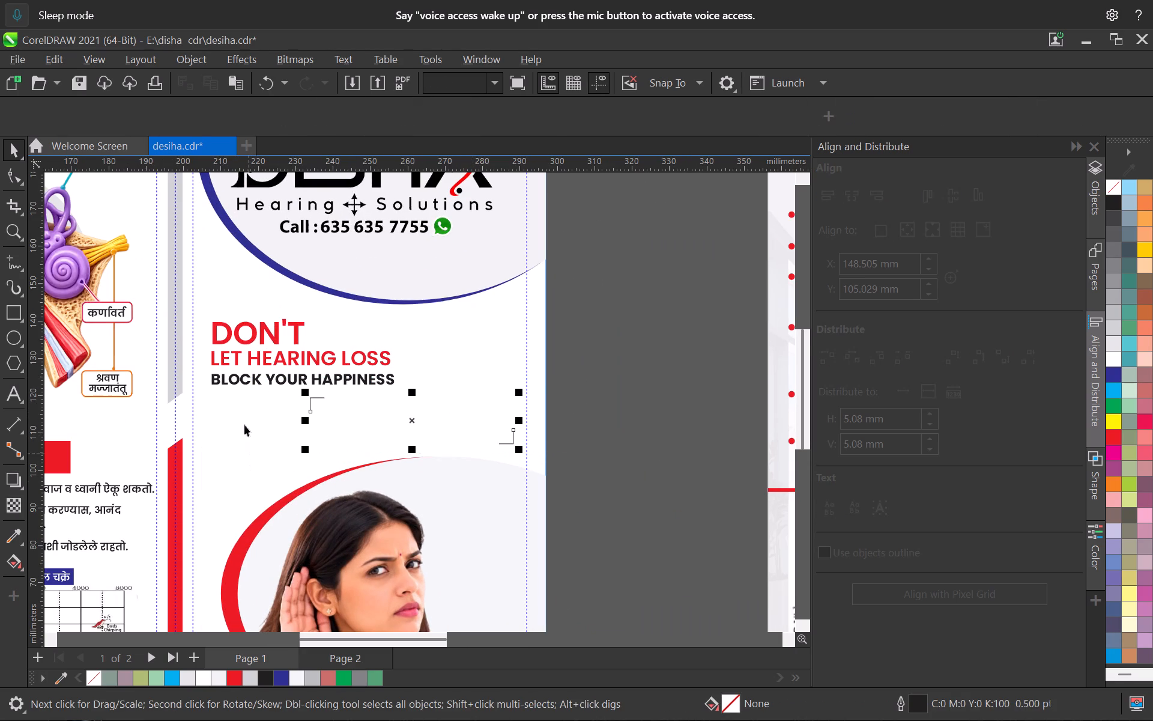
Delete the three headline lines "DON'T", "LET HEARING LOSS" and "BLOCK YOUR HAPPINESS" from the cover panel.
click(249, 378)
key(Delete)
click(249, 354)
key(Delete)
click(248, 329)
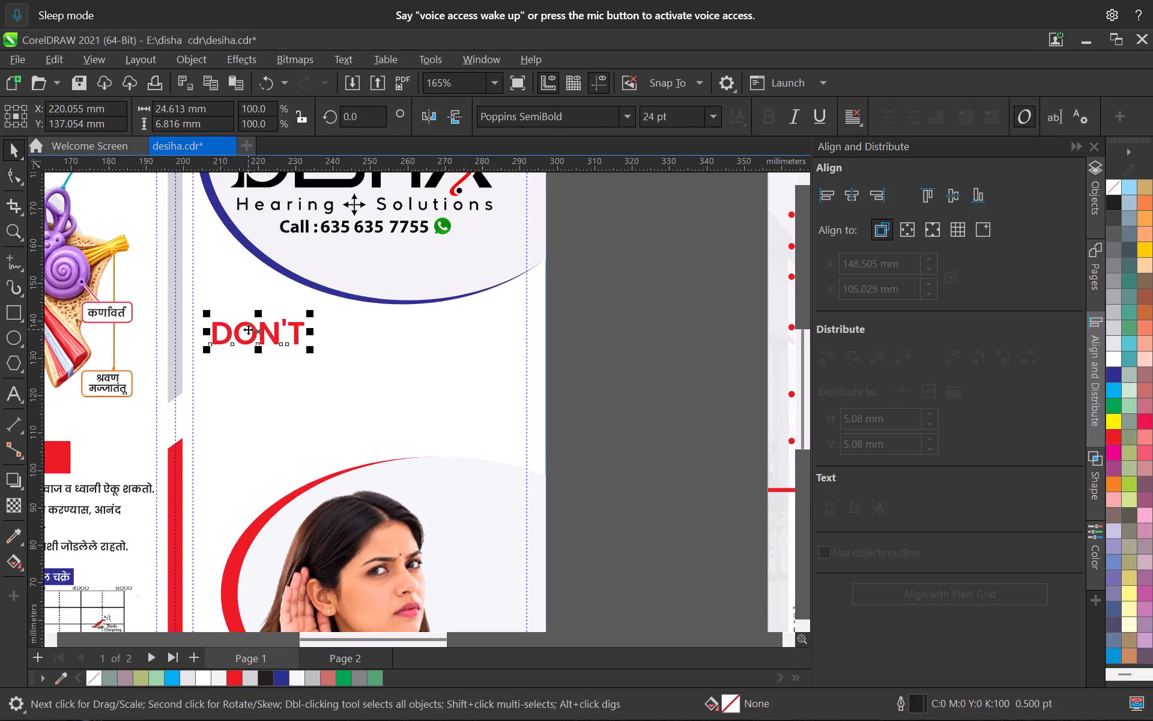
key(Delete)
Paste the copied clinic locations text as artistic text into the empty area below the logo's blue arc.
scroll(267, 383, down, 5)
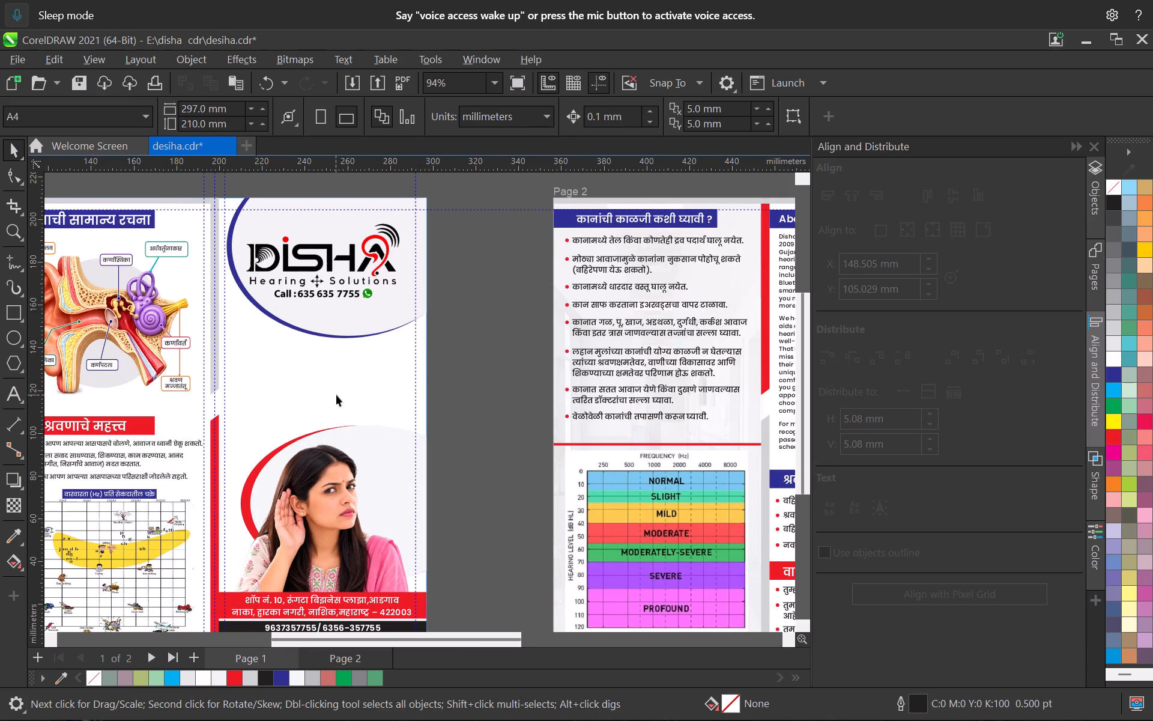
ctrl+scroll(336, 395, up, 5)
middle_drag(301, 391, 360, 467)
scroll(243, 434, down, 5)
scroll(169, 403, up, 5)
scroll(295, 437, down, 8)
scroll(295, 430, up, 4)
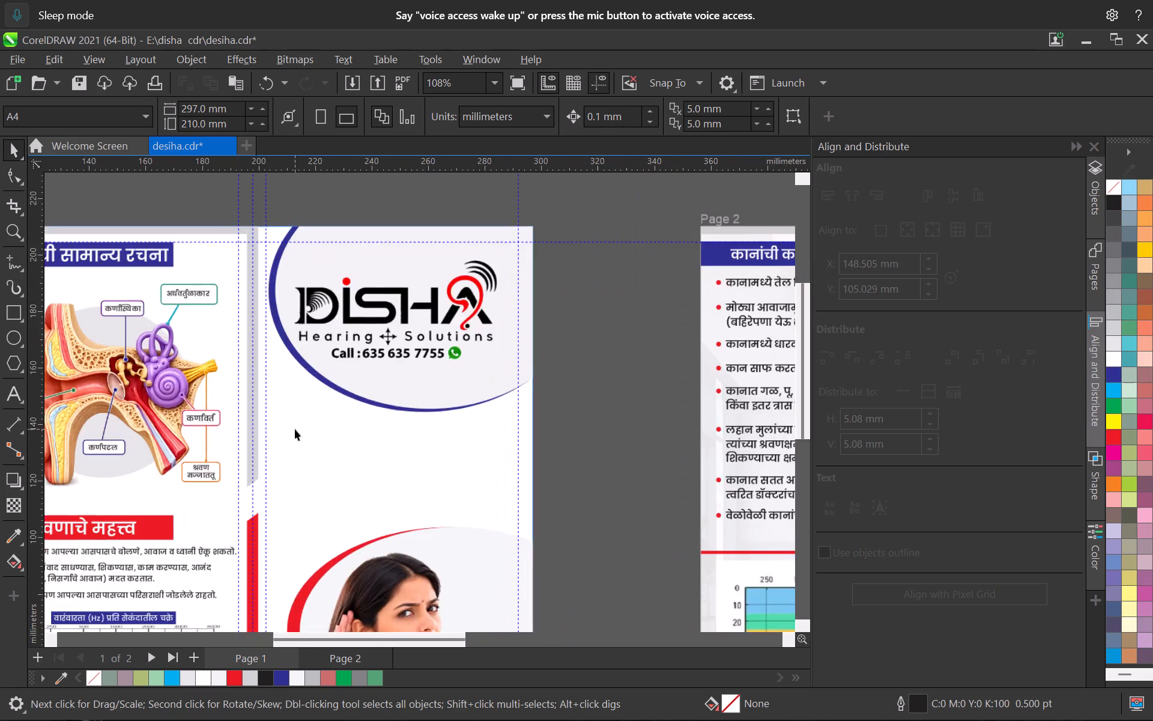
scroll(295, 429, up, 4)
click(21, 392)
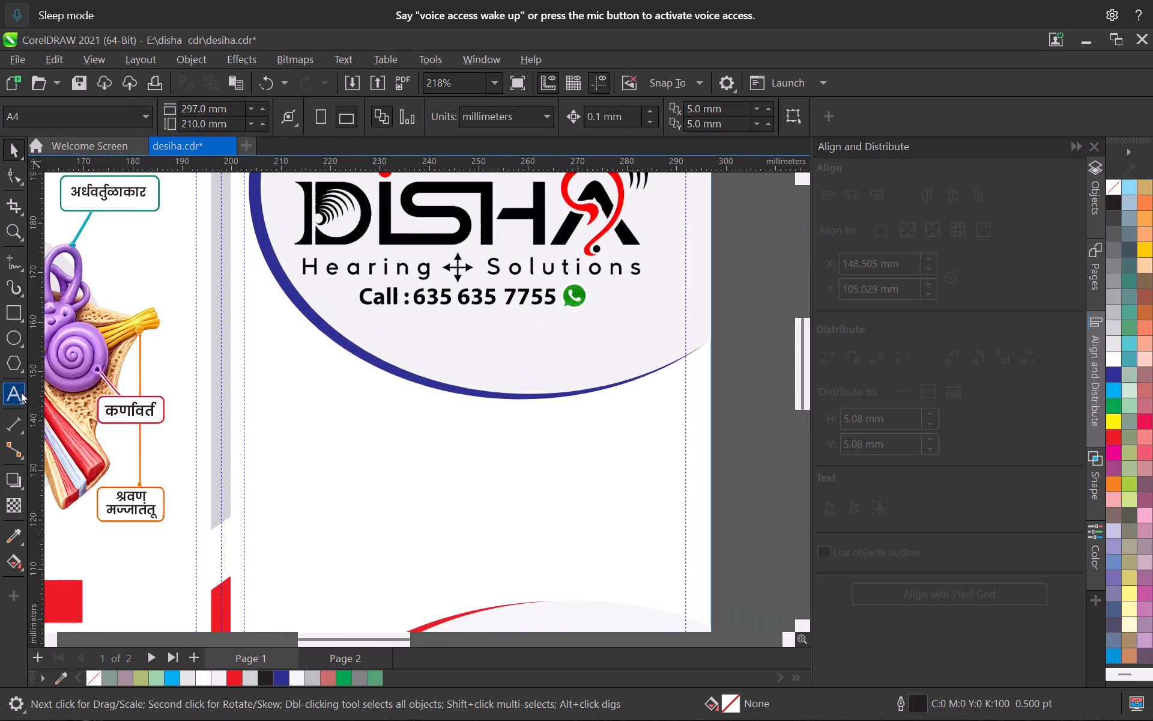
click(307, 434)
key(ctrl+v)
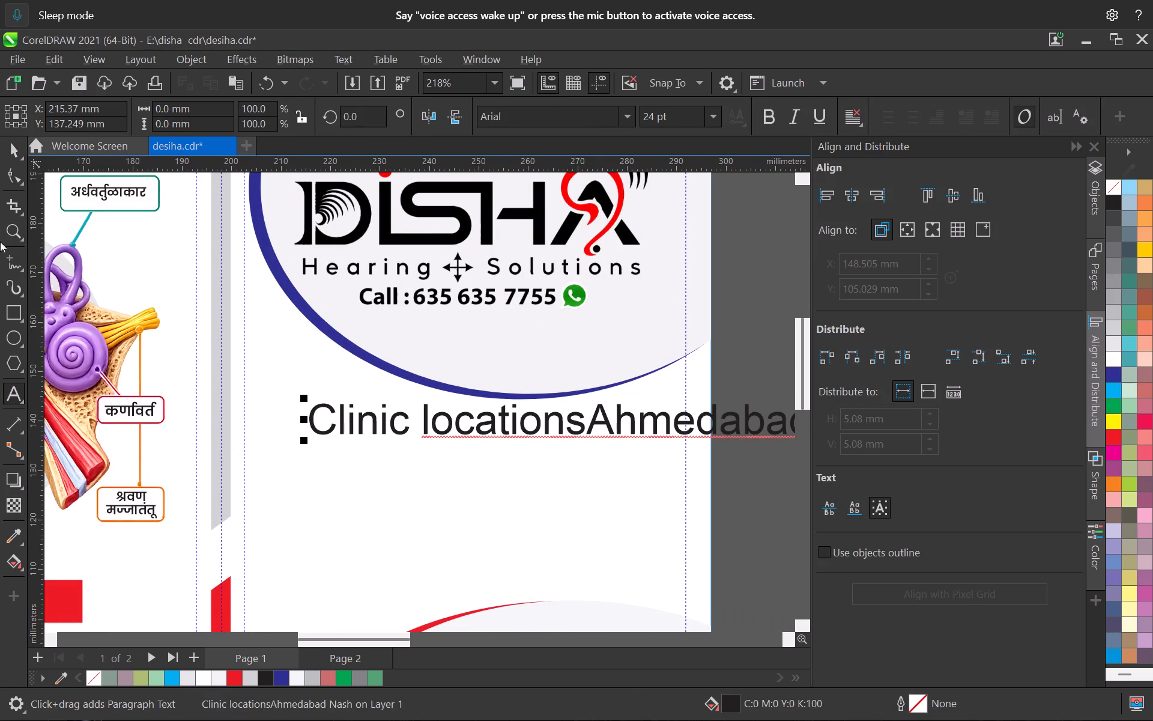
click(5, 144)
Cut the words "Clinic locations" out of the pasted text line, leaving only the city names.
scroll(616, 413, down, 5)
middle_drag(640, 431, 423, 381)
scroll(423, 381, down, 1)
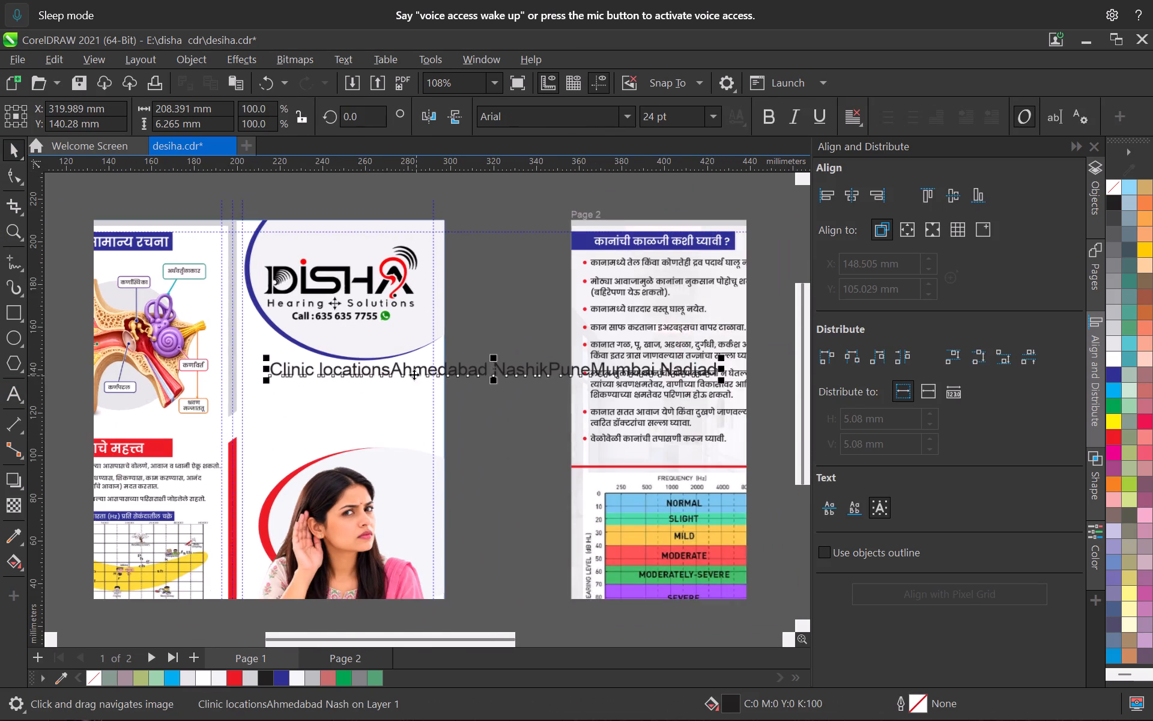
double_click(401, 368)
drag(391, 368, 211, 376)
key(ctrl+x)
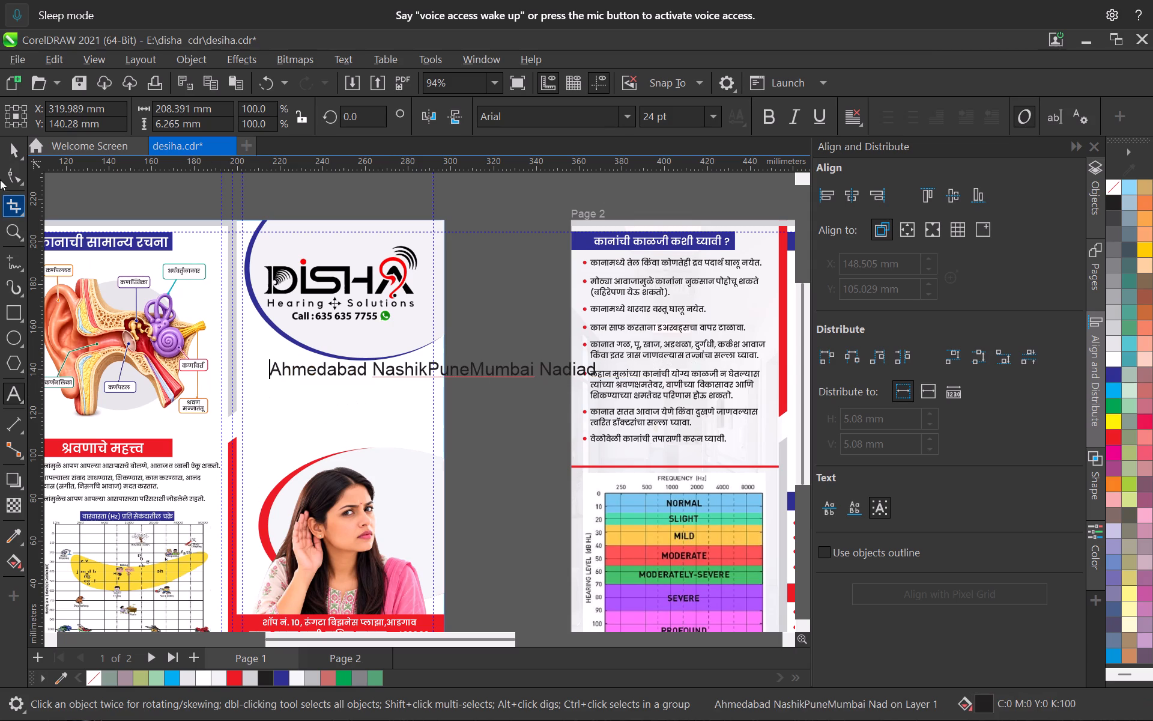
click(16, 161)
Move the city names line straight down about 22 mm.
scroll(358, 464, up, 7)
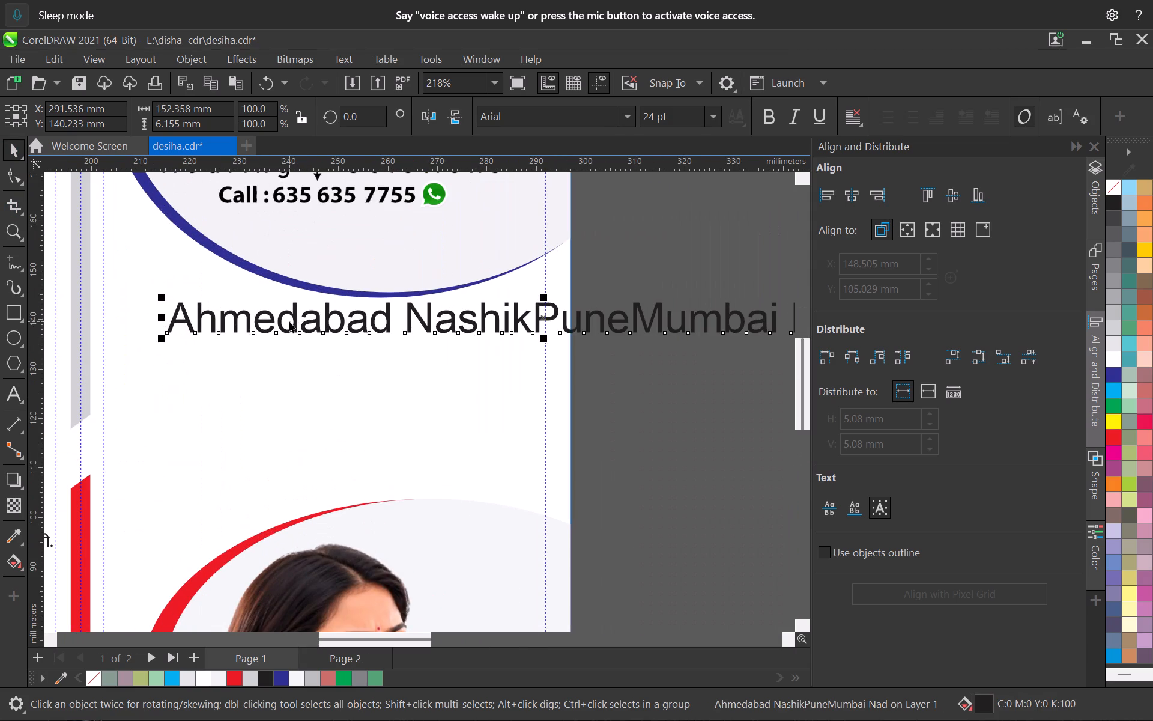
drag(293, 324, 293, 432)
Duplicate the city names line above itself and replace the copy's text with the cut words "Clinic locations".
drag(293, 432, 264, 364)
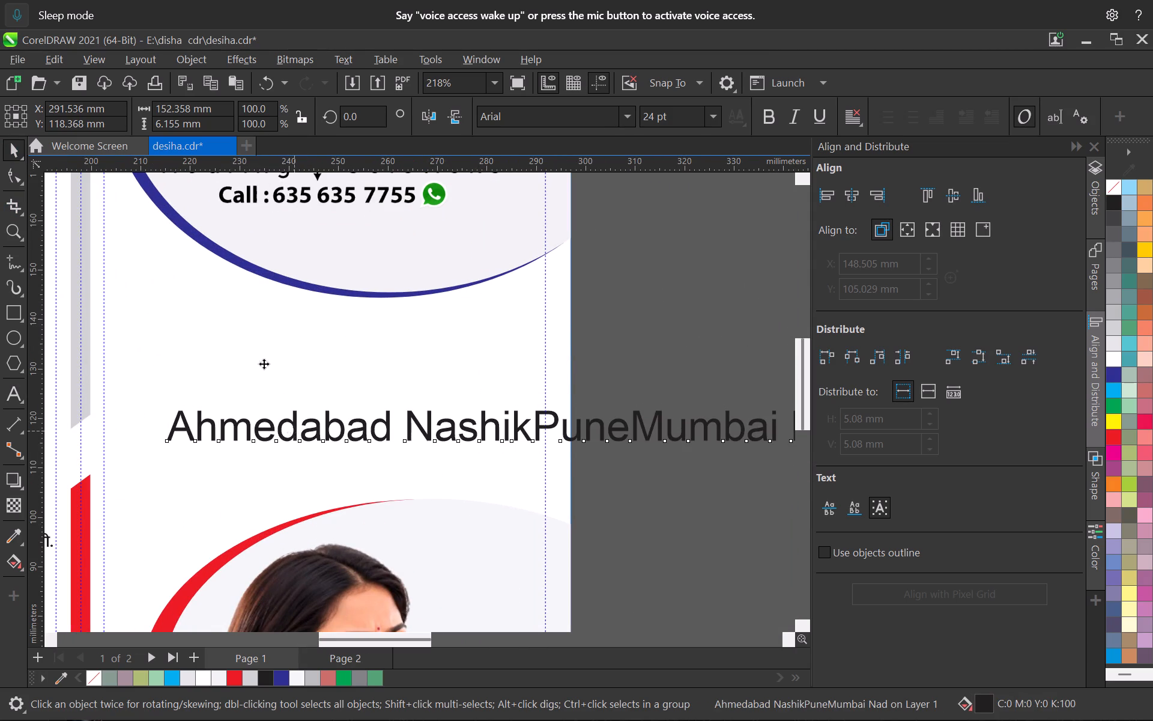
drag(264, 364, 228, 318)
right_click(228, 318)
double_click(228, 318)
key(ctrl+a)
key(ctrl+v)
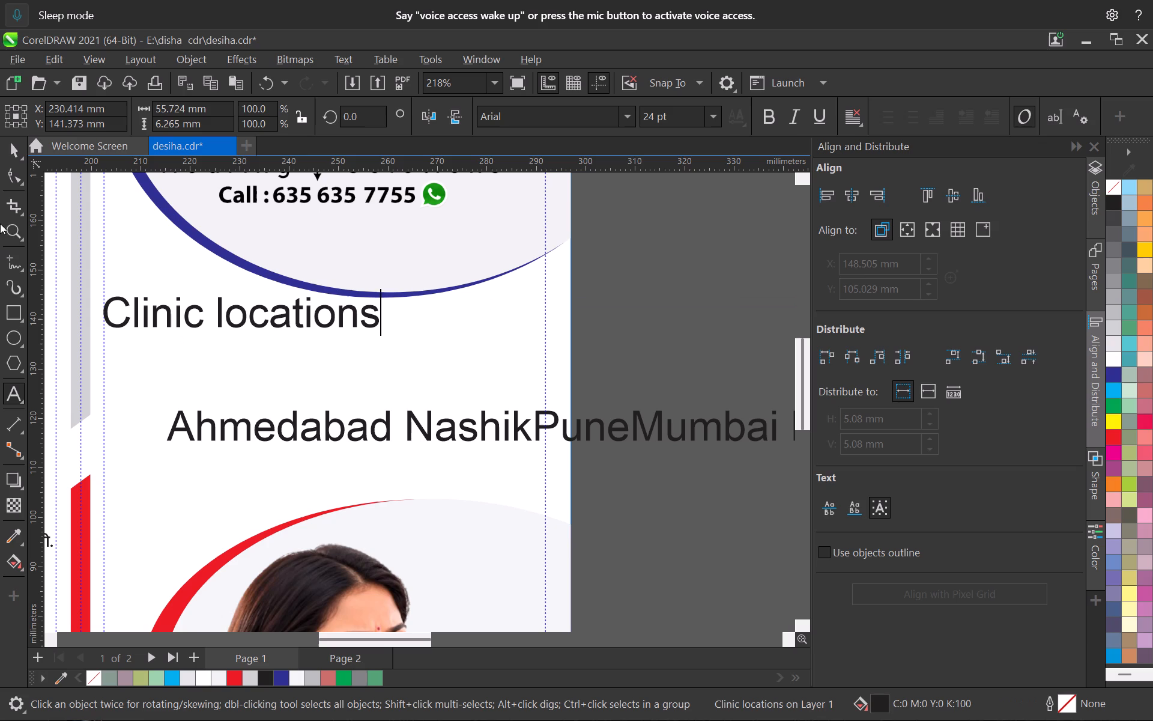
click(4, 151)
Set the font of the "Clinic locations" heading to Poppins.
click(534, 119)
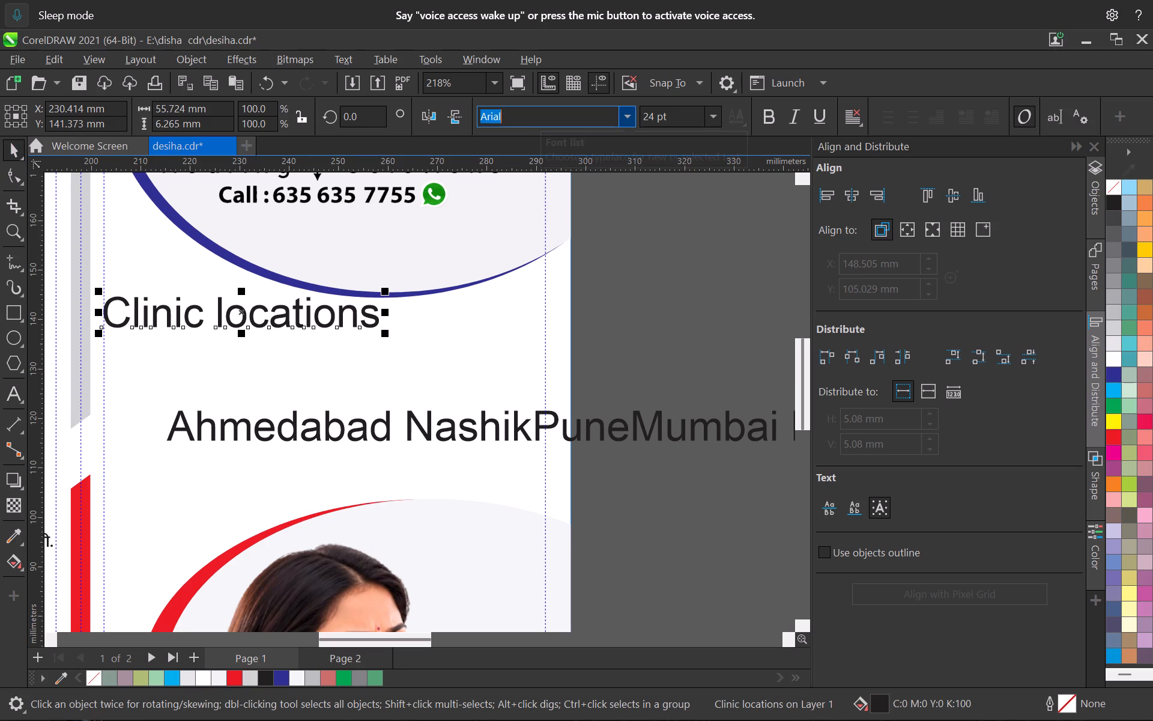
text(pop)
key(Return)
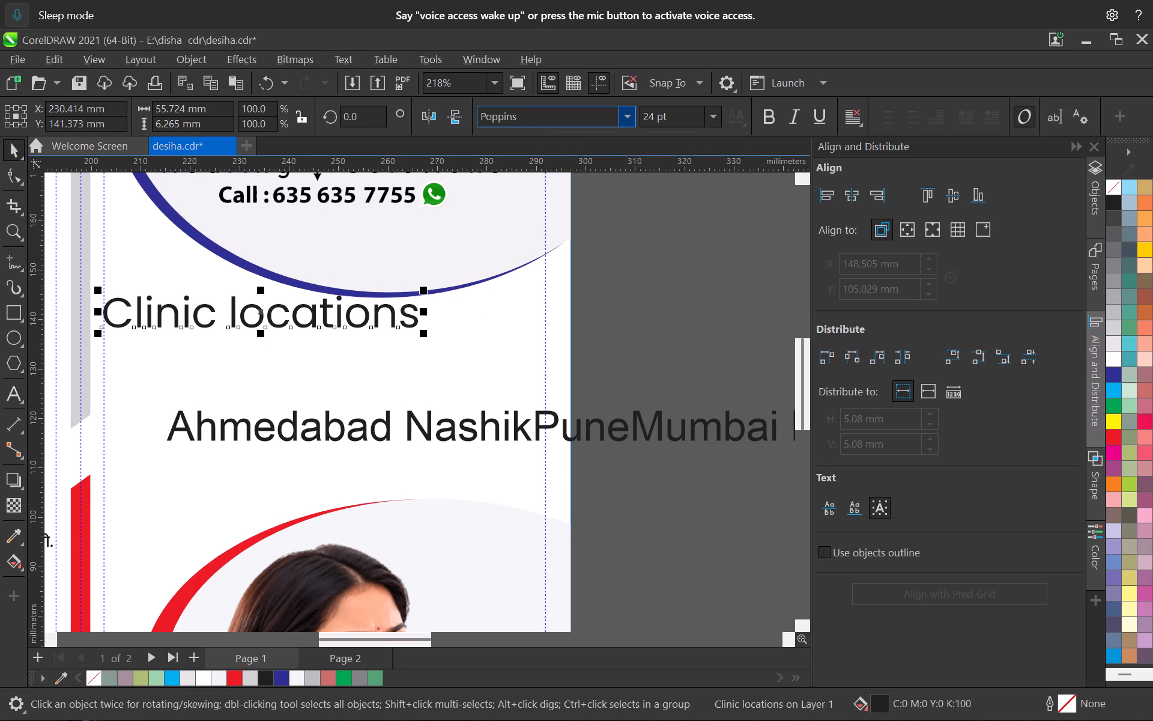
Move the "Clinic locations" heading clear of the blue arc and scale it down to about 17 pt.
scroll(199, 352, up, 3)
drag(198, 307, 223, 332)
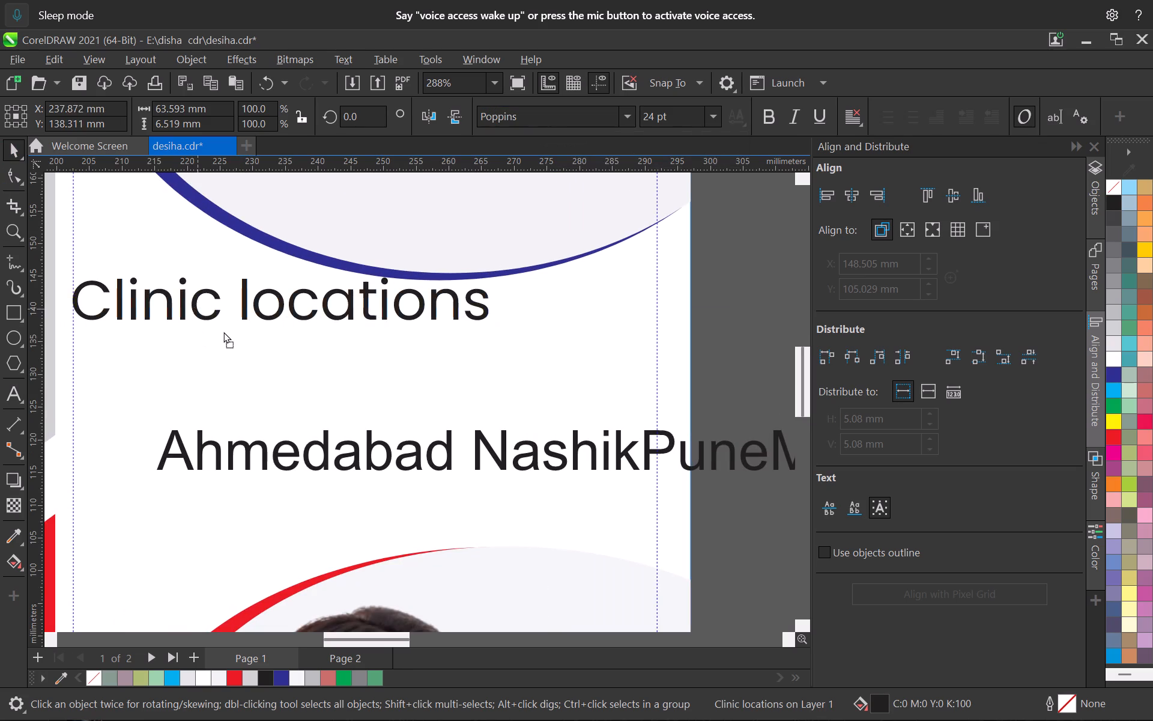
drag(223, 332, 232, 340)
drag(530, 359, 485, 354)
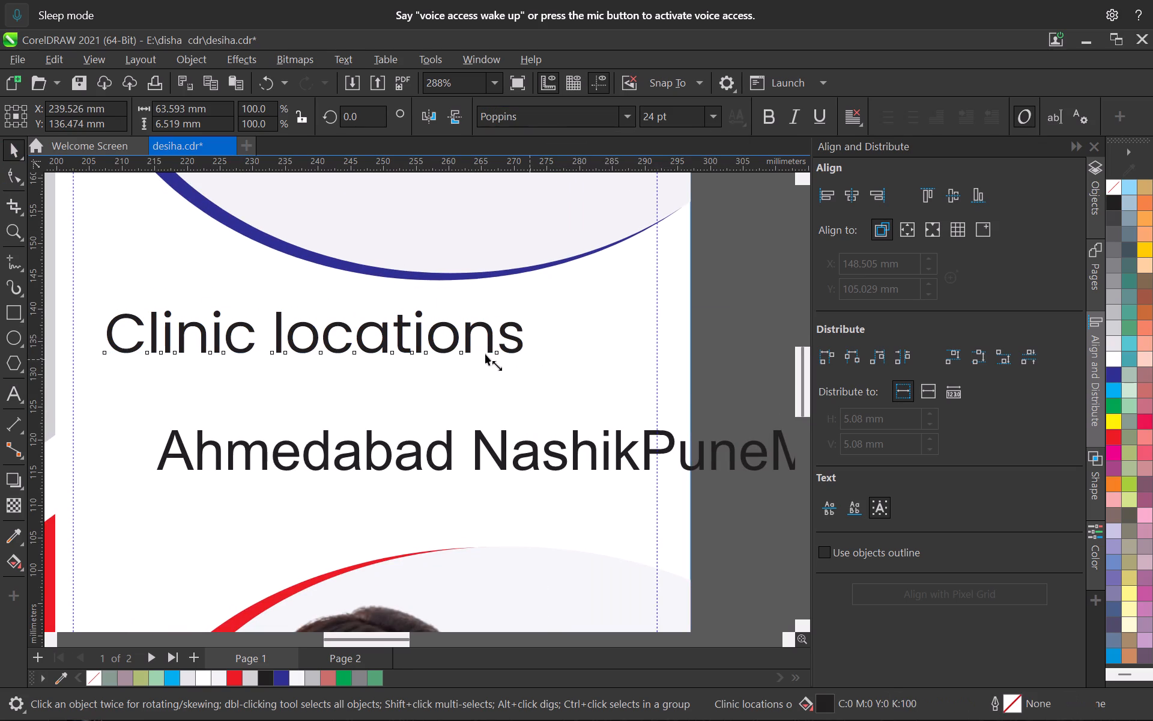
drag(485, 354, 444, 347)
Nudge the "Clinic locations" heading left and slightly down to about X 228.6 mm, Y 136.7 mm.
key(Left)
key(Left)
key(Left)
key(Left)
key(Left)
key(Left)
key(Left)
key(Left)
key(Left)
key(Left)
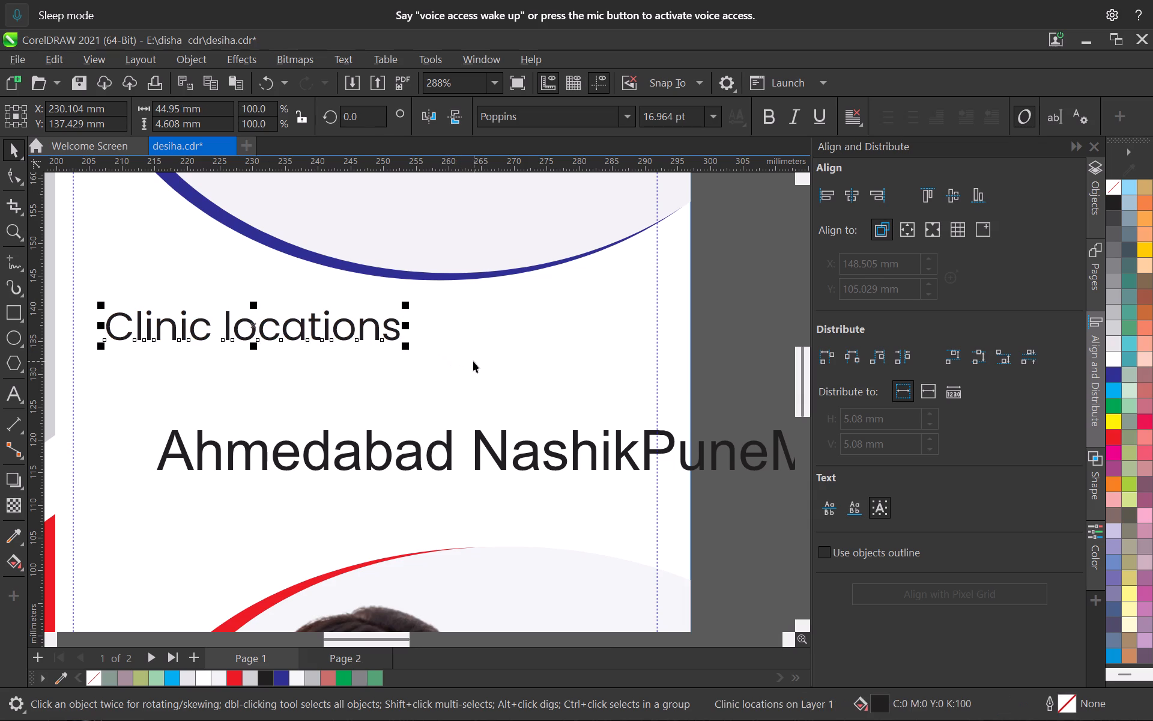
key(Left)
key(Left)
key(Left)
key(Left)
key(Left)
key(Left)
key(Left)
key(Left)
key(Left)
key(Left)
key(Down)
key(Down)
key(Down)
key(Down)
key(Down)
key(Down)
key(Down)
key(Down)
key(Down)
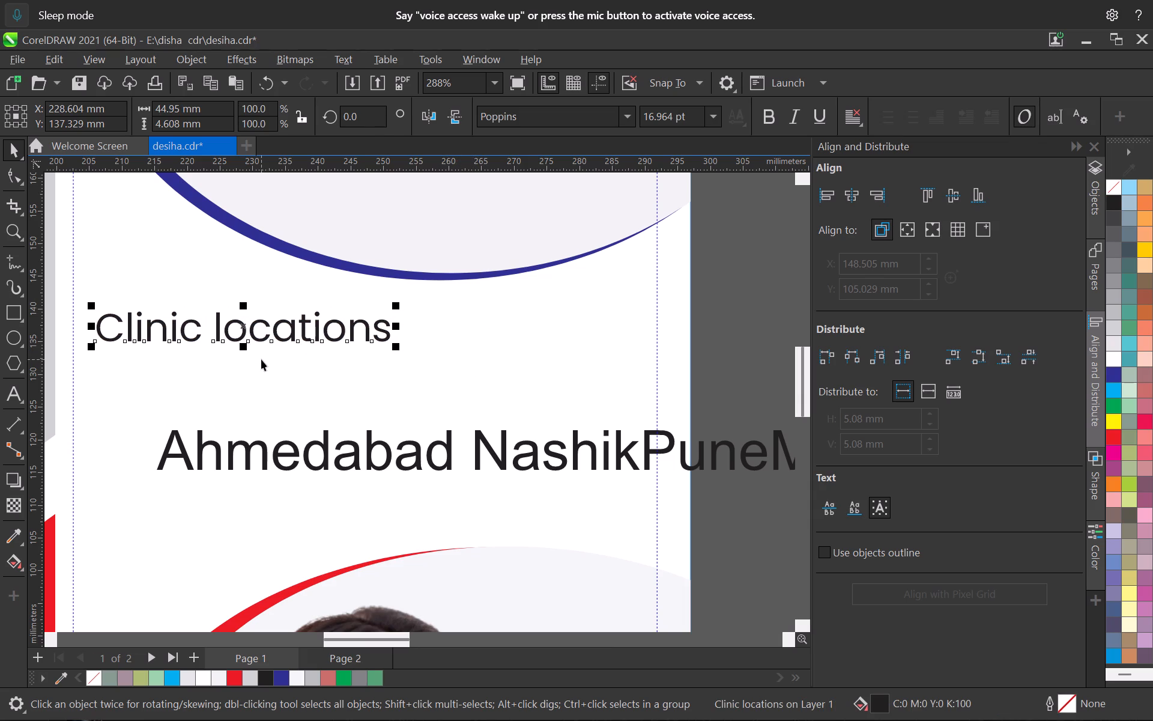
Change the "Clinic locations" heading to Poppins SemiBold.
click(628, 114)
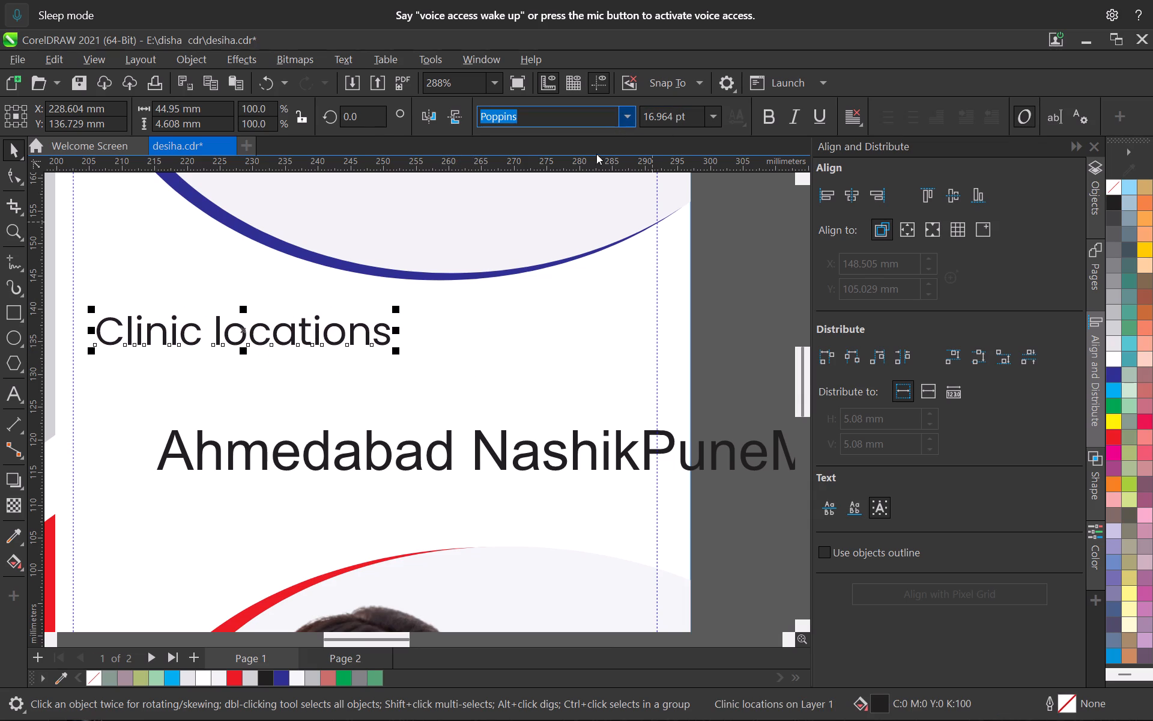
click(578, 214)
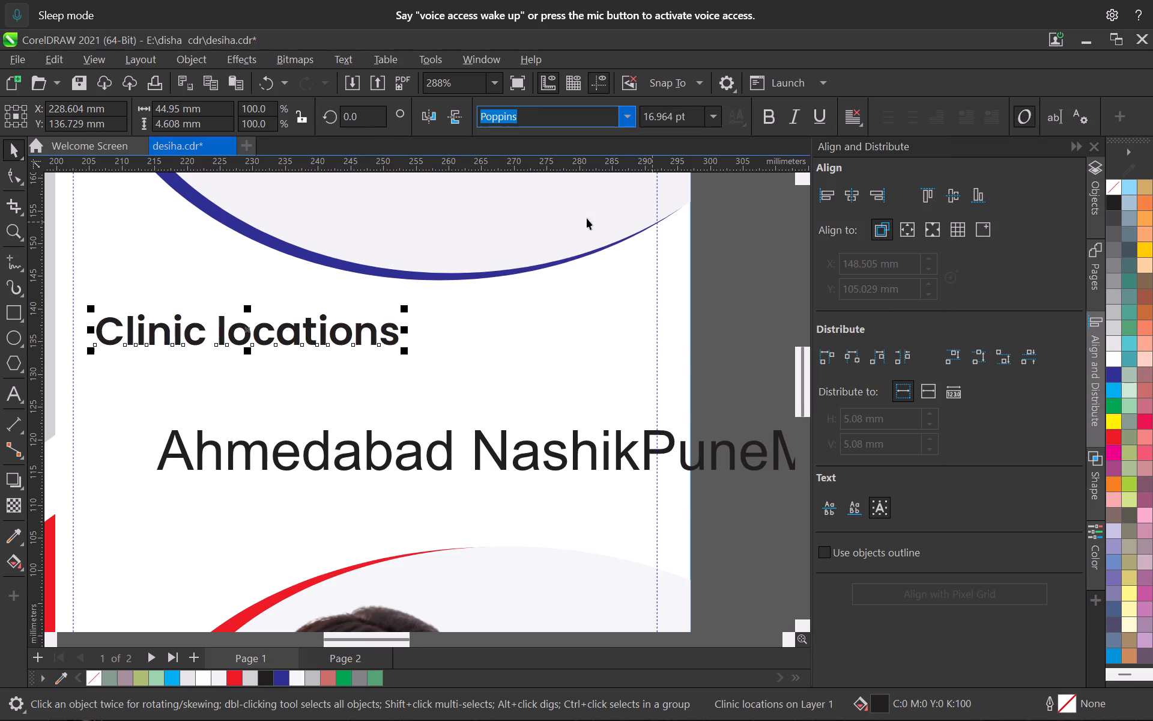
scroll(281, 409, down, 3)
click(455, 404)
Draw a rectangle about 55 mm by 7 mm around the "Clinic locations" heading, starting at the grey strip's edge.
scroll(17, 385, up, 3)
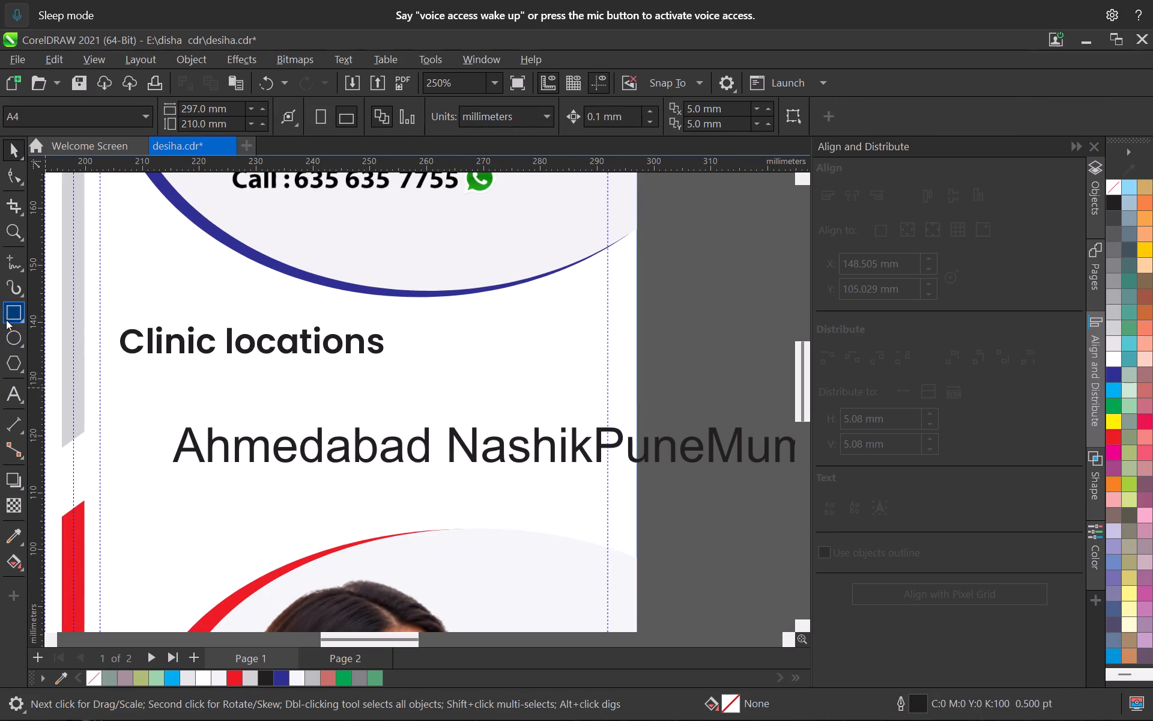
click(6, 317)
scroll(82, 336, up, 3)
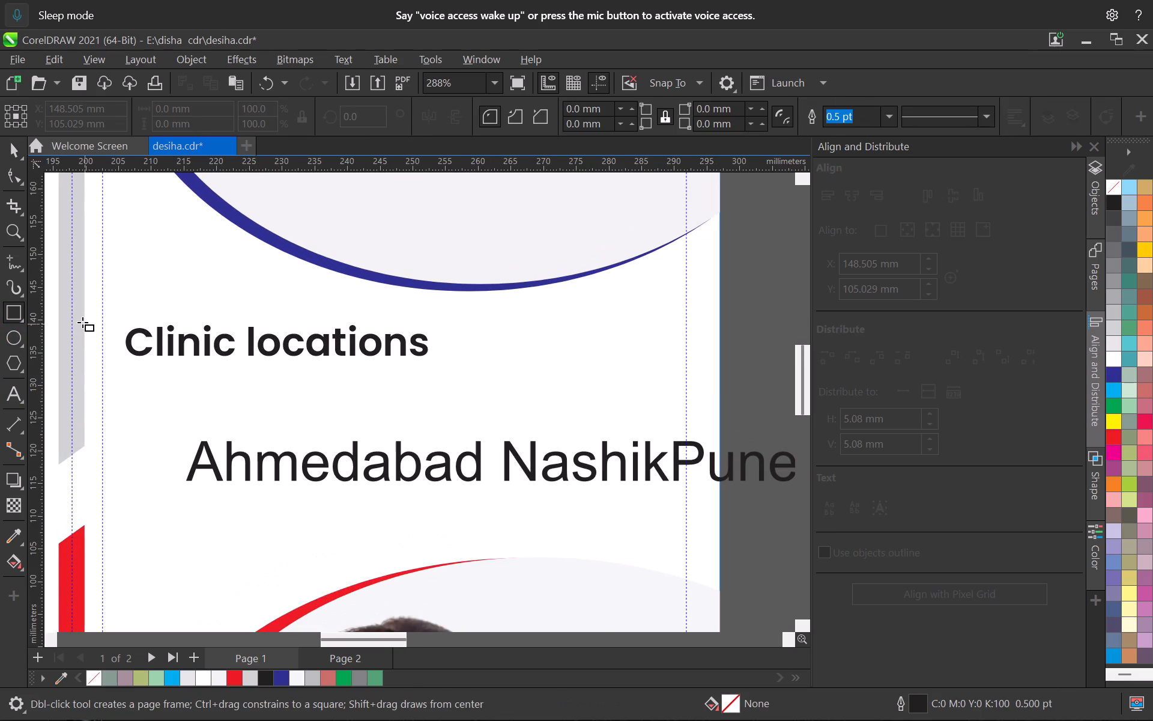
drag(82, 322, 443, 370)
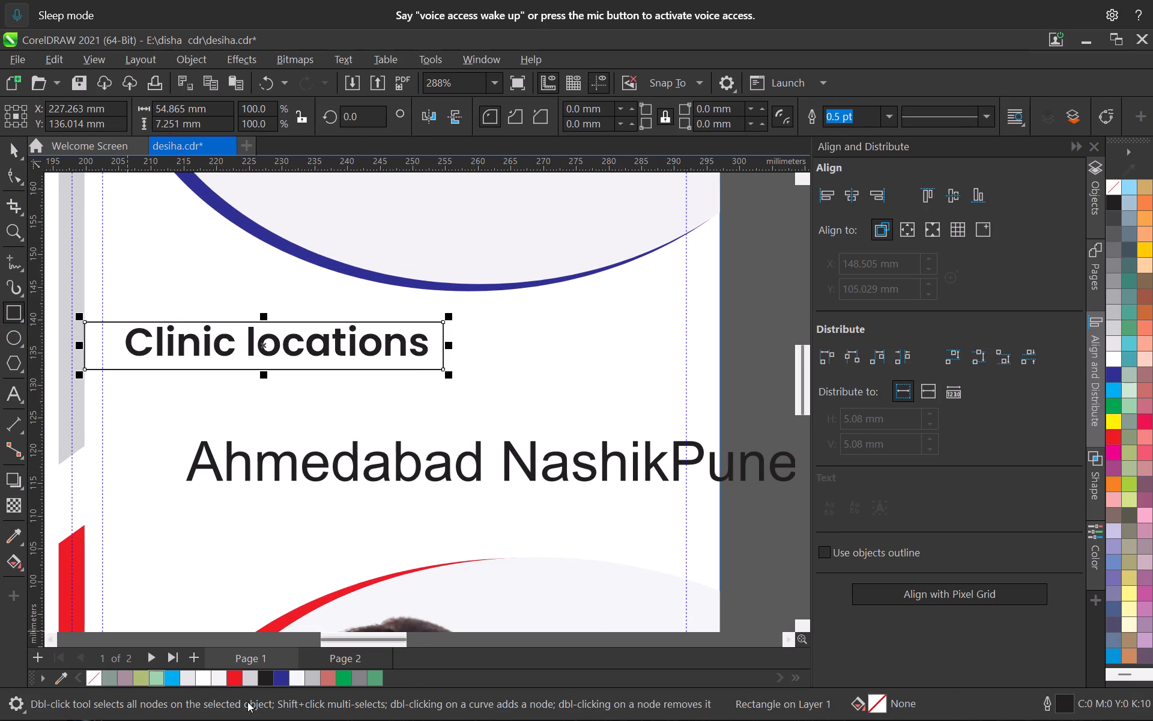
Fill the heading rectangle with the document's blue and remove its outline.
click(278, 676)
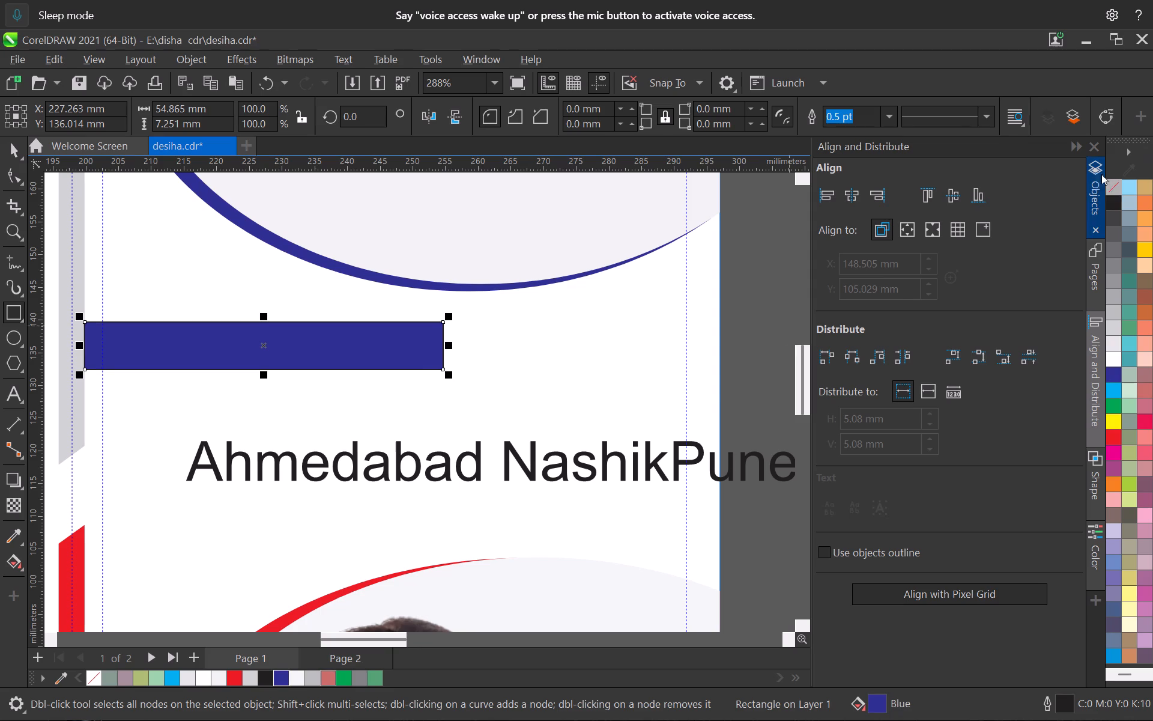
right_click(1110, 184)
click(7, 153)
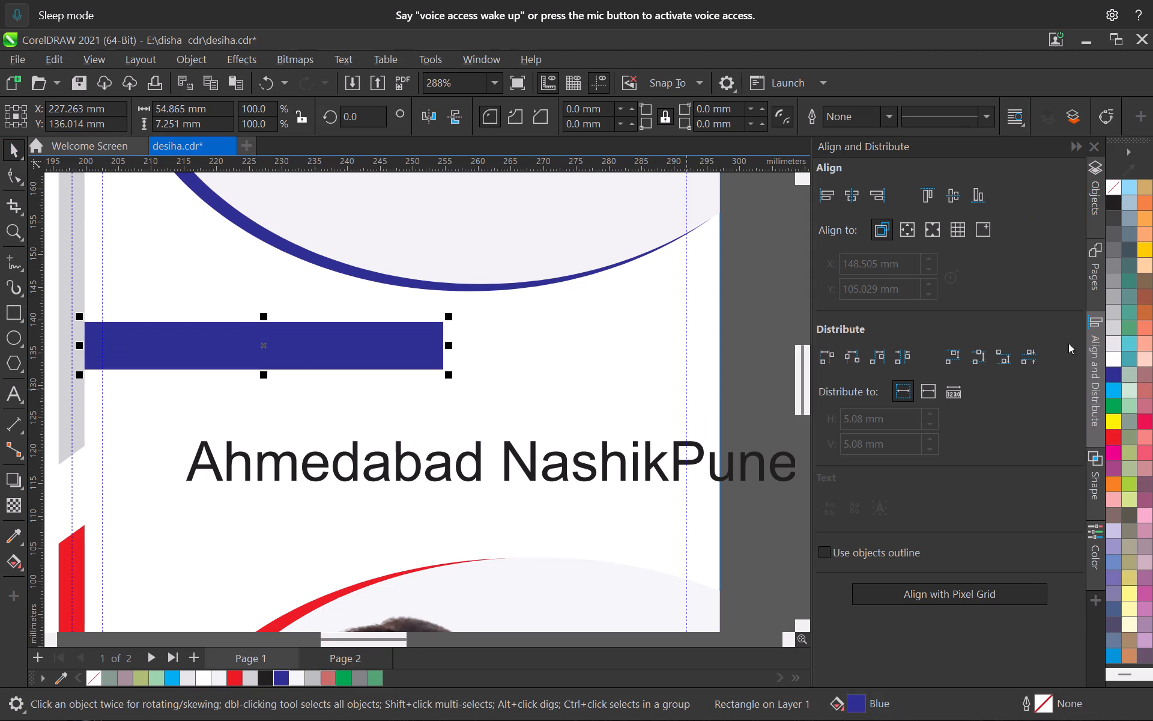
Move the blue rectangle below the "Clinic locations" text in the Layer 1 stacking order.
click(1096, 193)
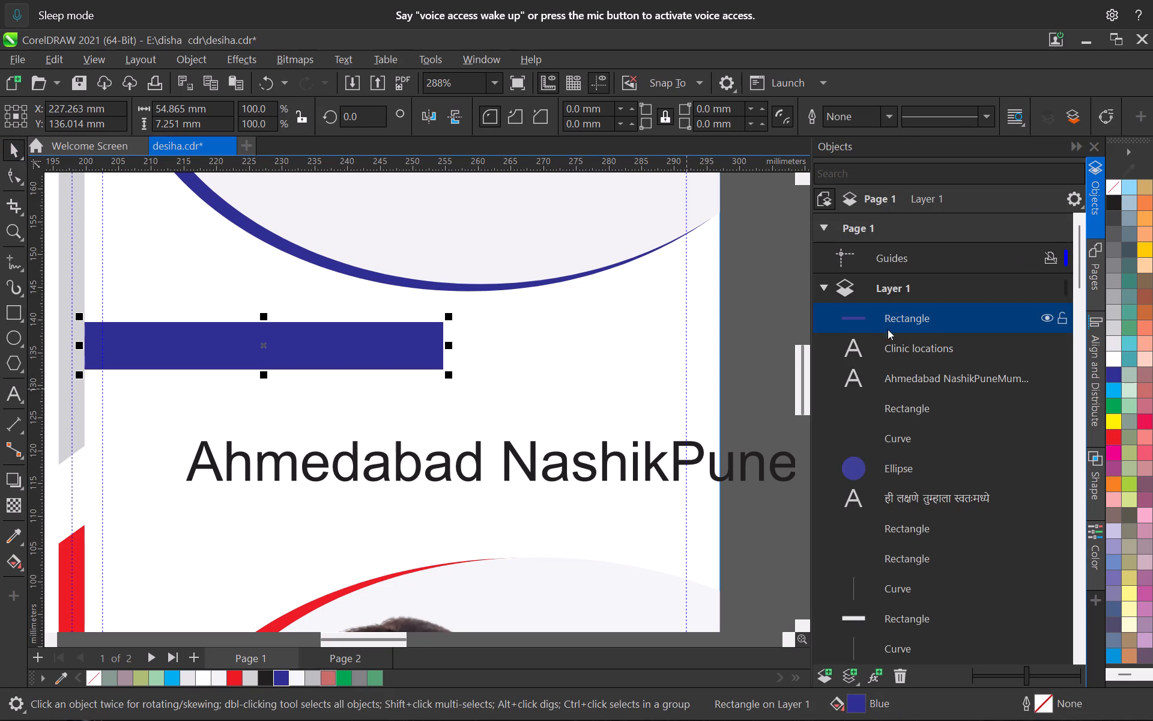
drag(882, 324, 883, 369)
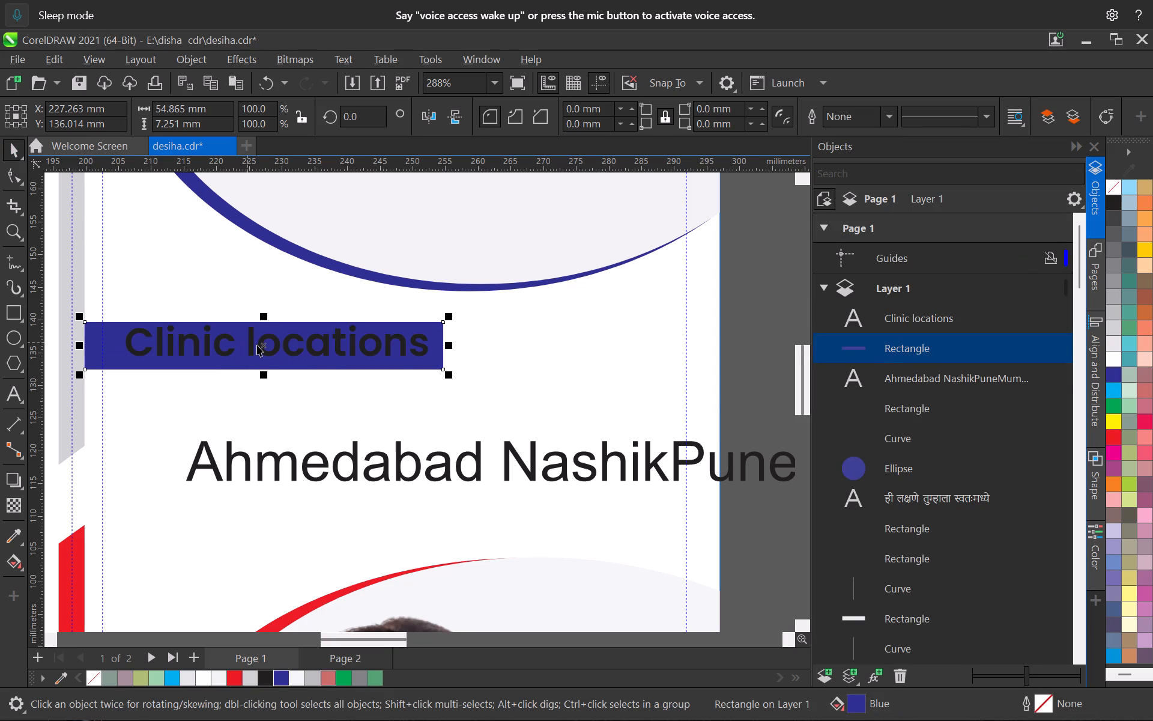
Nudge the "Clinic locations" text down 0.6 mm within the blue bar.
click(256, 345)
click(247, 345)
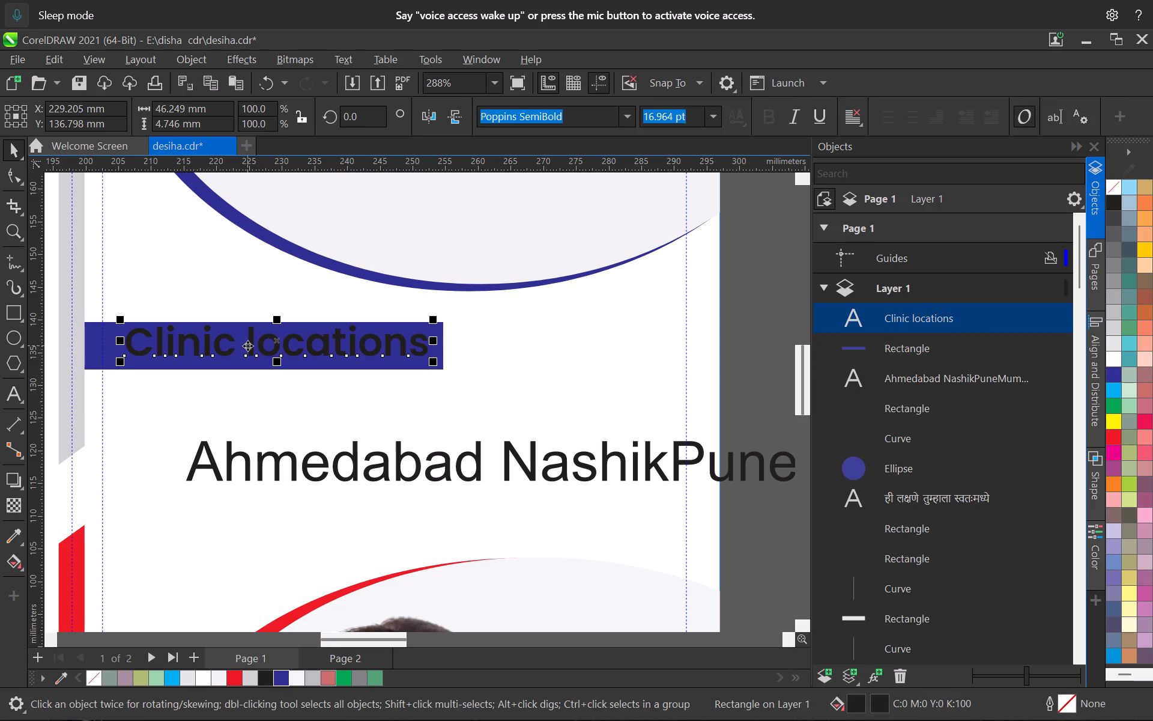
key(Down)
key(Down)
key(Down)
key(Down)
key(Down)
key(Down)
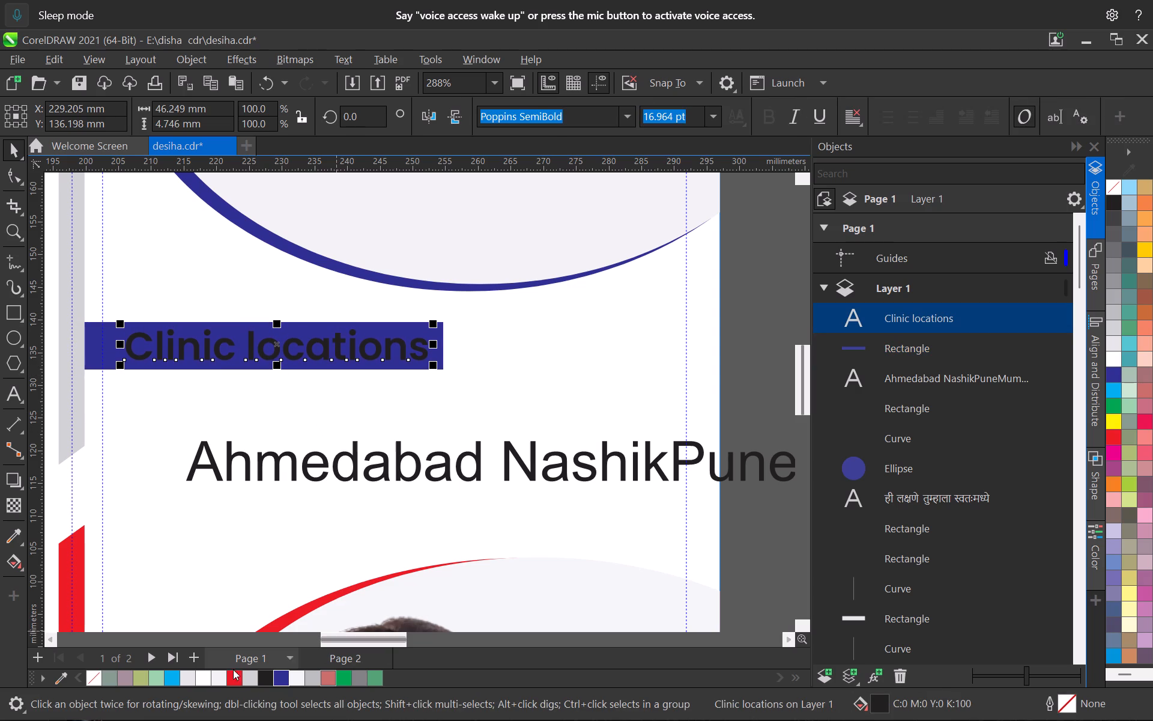
Fill the "Clinic locations" text with yellow.
click(1116, 419)
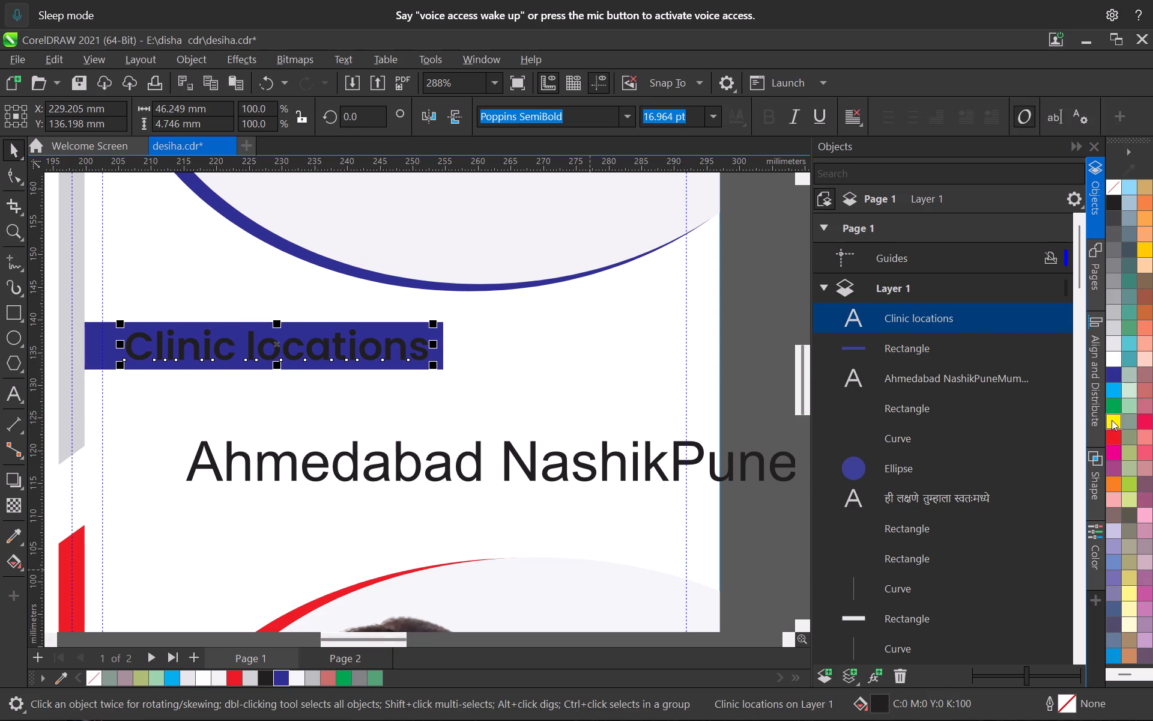
Change the fill of the "Clinic locations" text to white.
click(707, 335)
scroll(271, 359, down, 10)
middle_drag(271, 399, 370, 380)
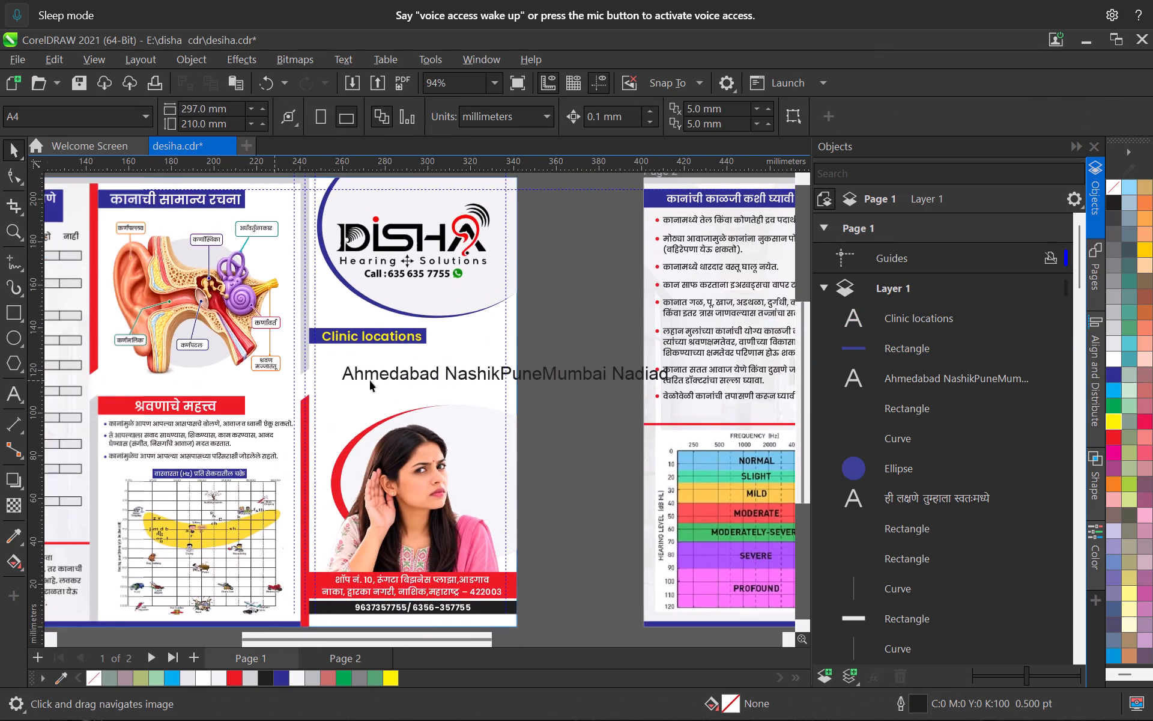
scroll(370, 380, up, 5)
scroll(356, 283, up, 3)
click(356, 283)
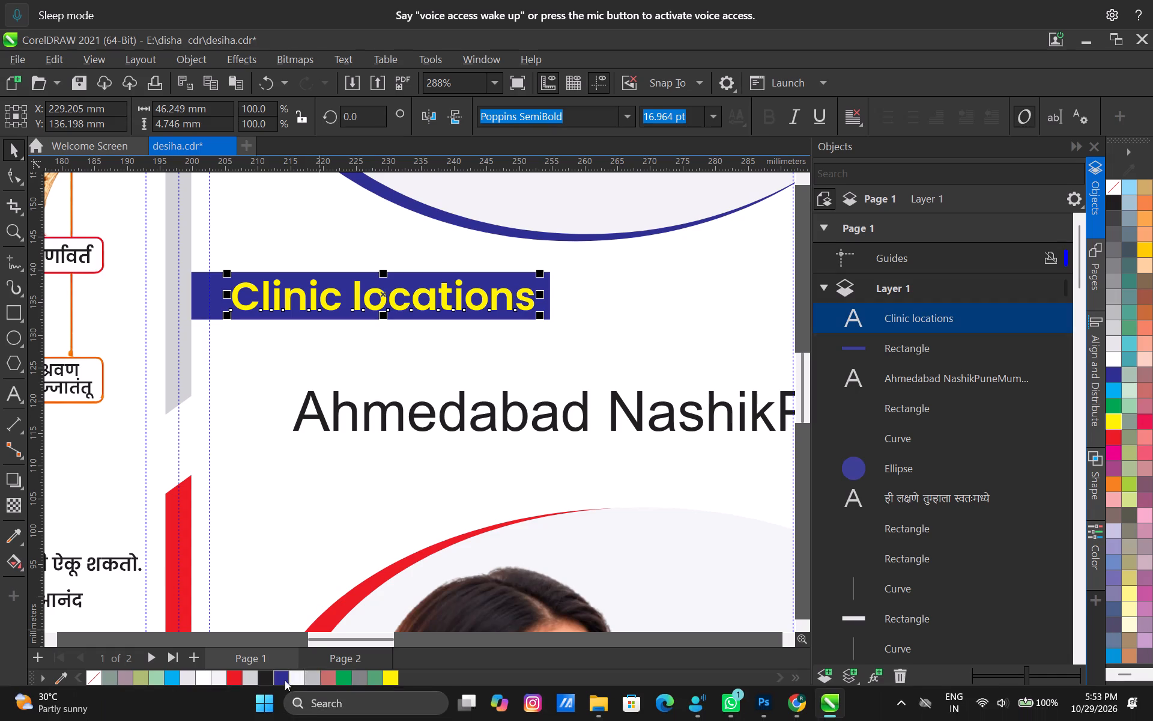
click(1119, 357)
scroll(509, 370, down, 9)
click(677, 324)
Move the single-line city list about 6 mm left and 4 mm up, closer below the "Clinic locations" heading.
scroll(549, 392, up, 4)
click(544, 391)
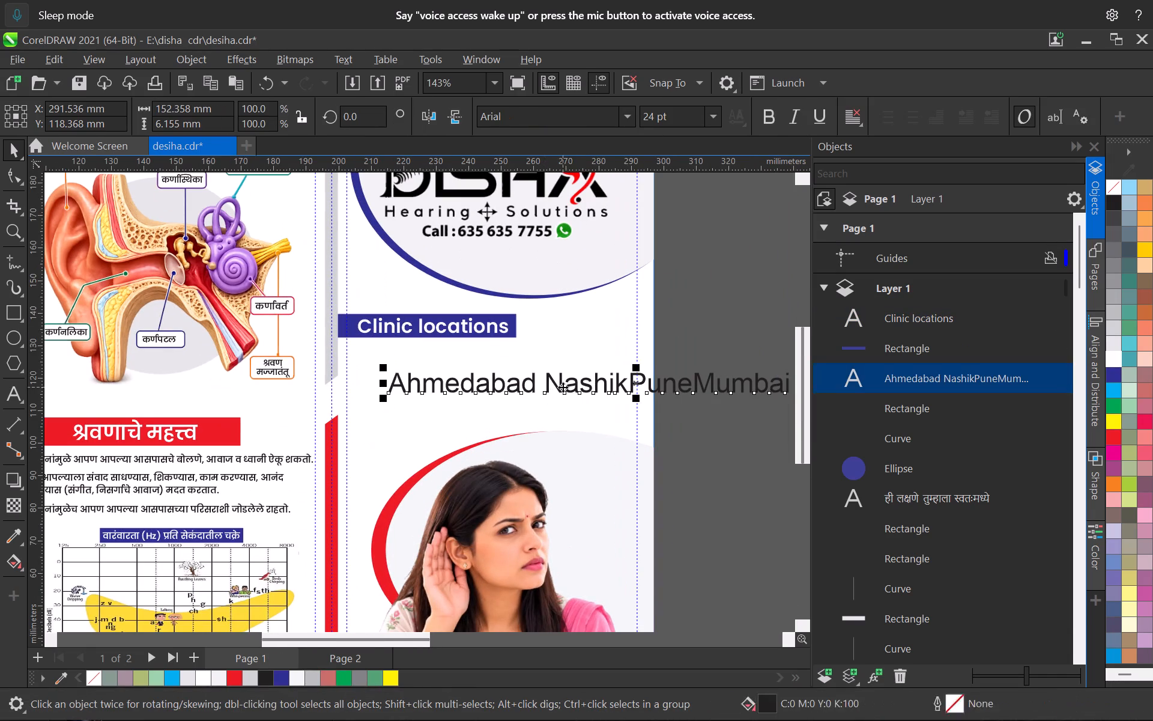
drag(563, 387, 544, 373)
scroll(544, 373, down, 5)
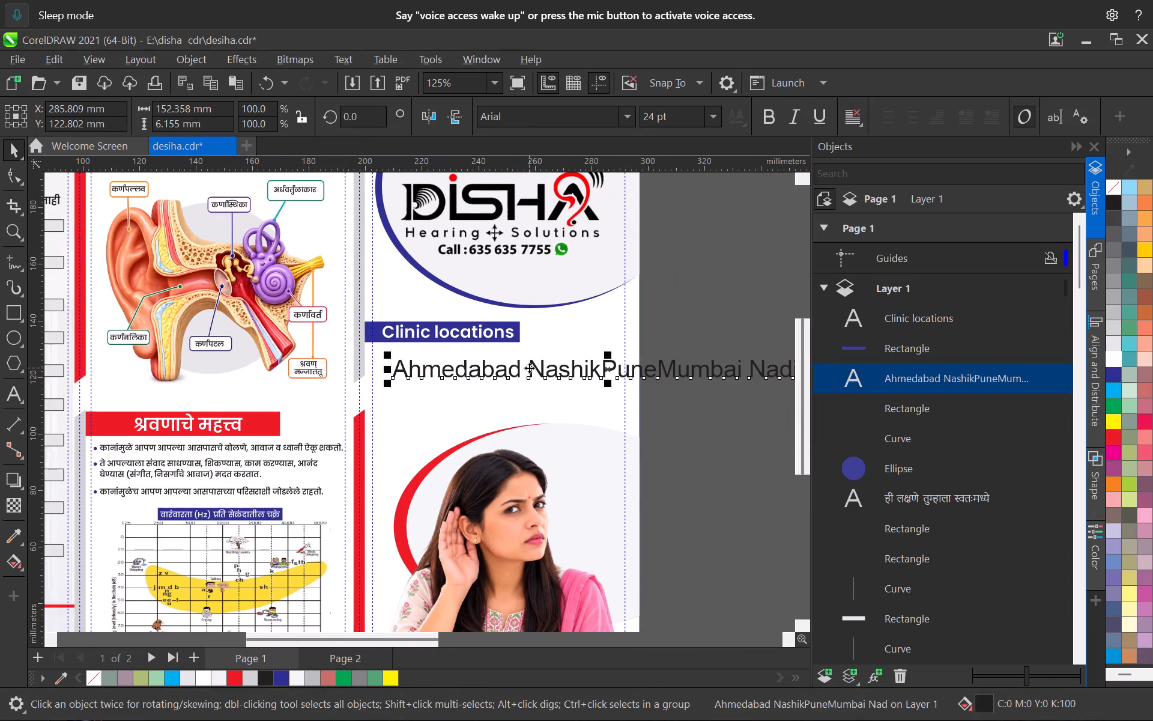
Separate "Ahmedabad" into its own text object, keeping the remaining cities in a duplicate line below it.
scroll(529, 368, up, 4)
double_click(474, 368)
double_click(438, 373)
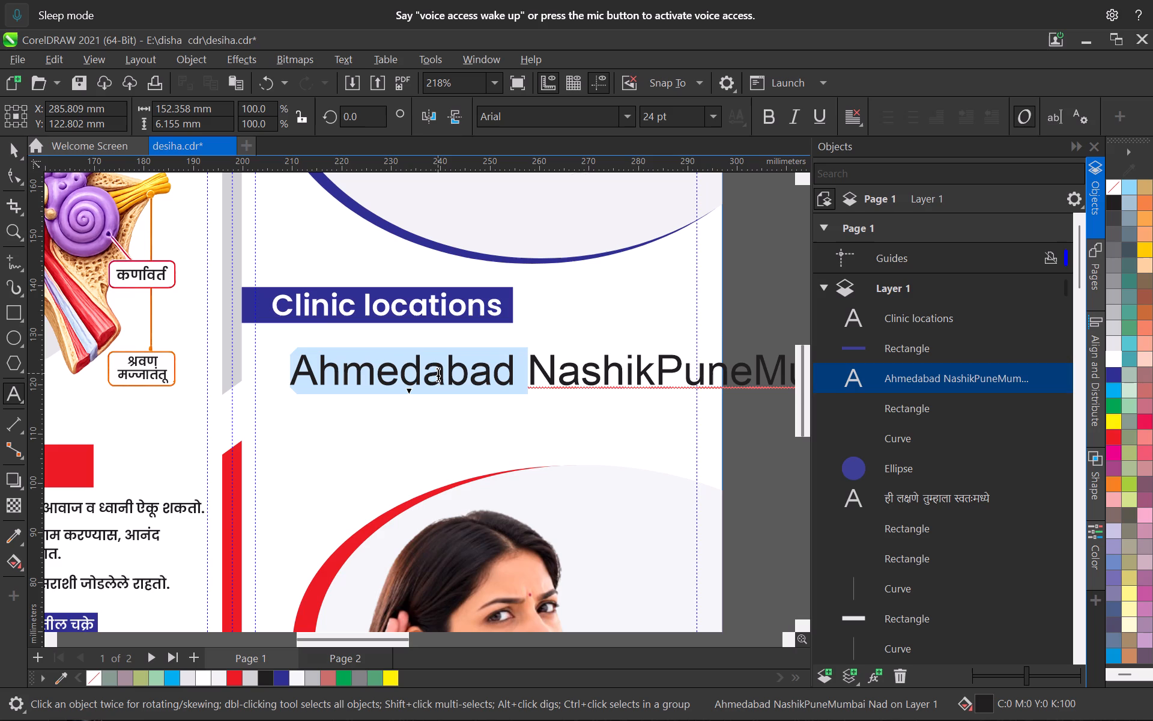
key(ctrl+x)
click(11, 139)
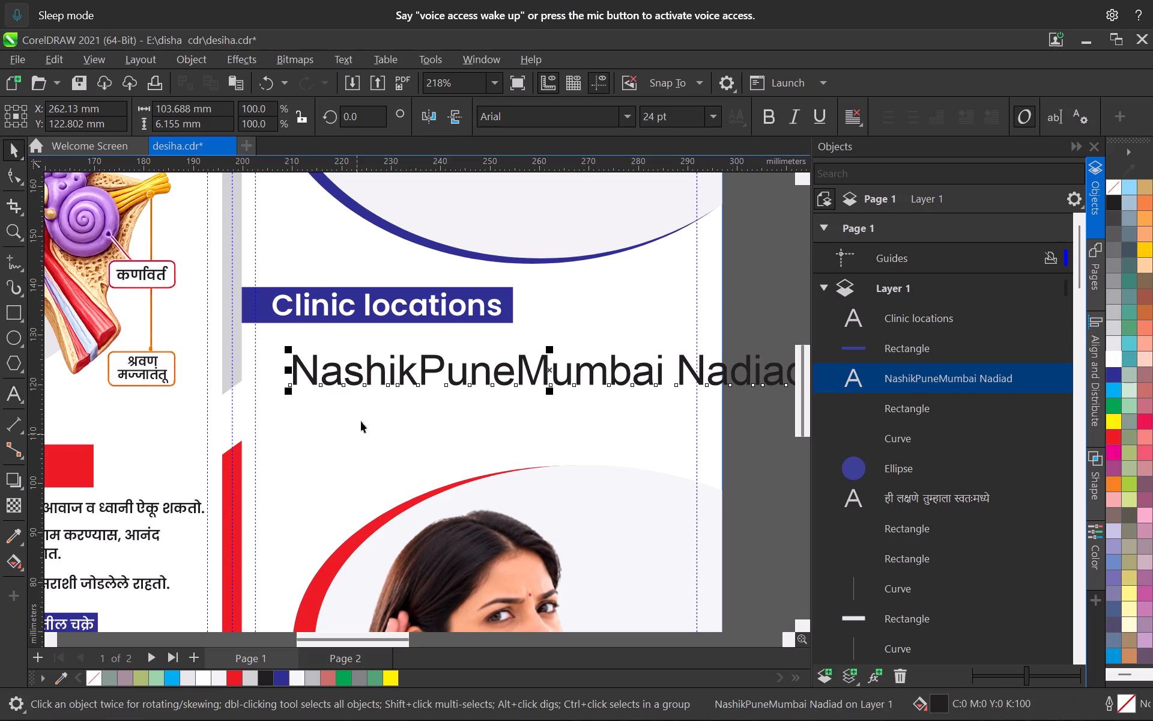
drag(360, 385, 362, 443)
right_click(362, 443)
double_click(348, 369)
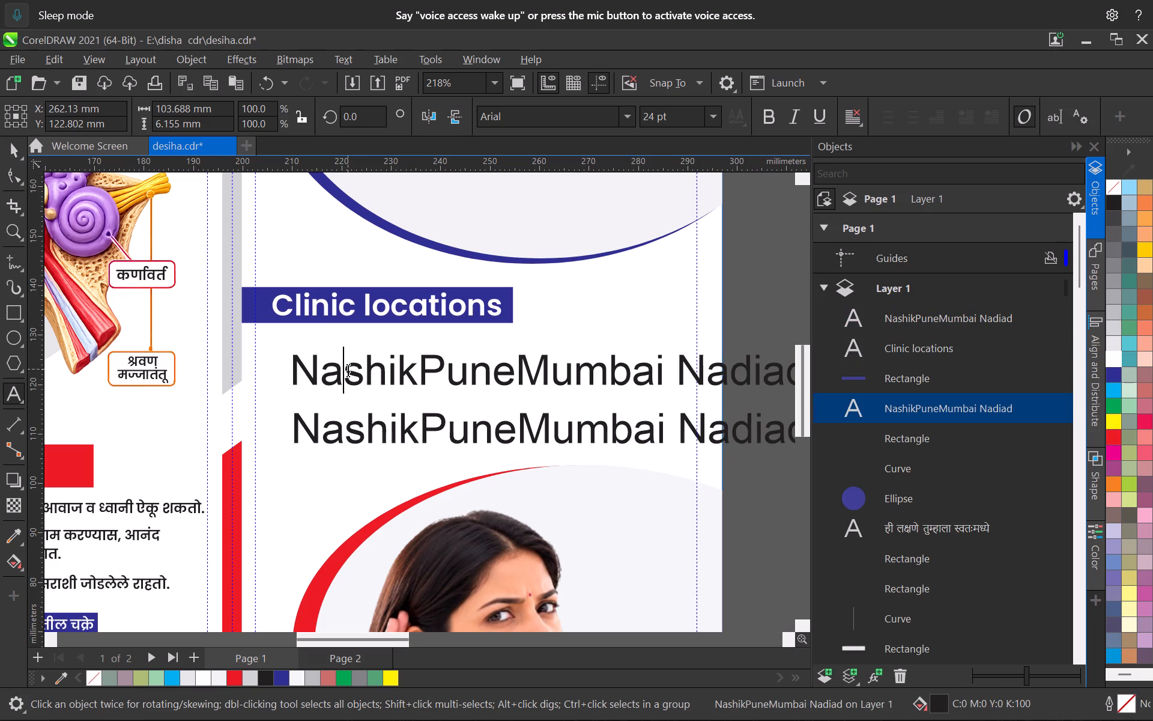
key(ctrl+a)
key(ctrl+v)
click(6, 152)
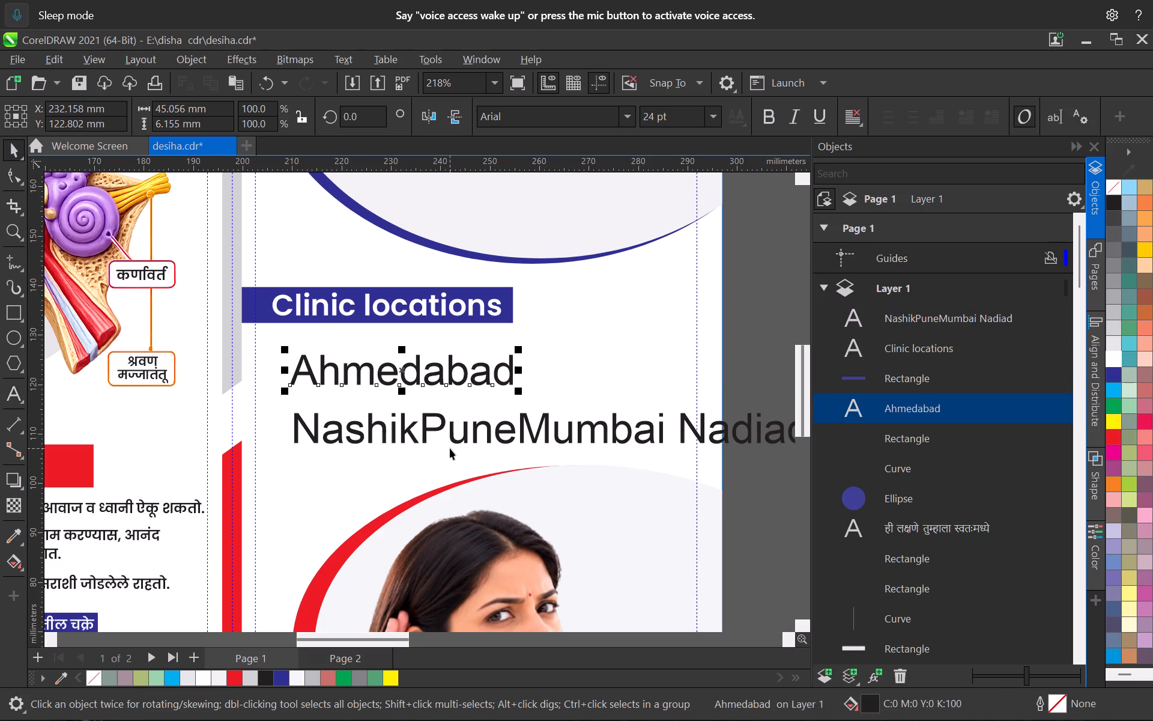
Cut "Nashik" out of the second line and move the remaining "PuneMumbai Nadiad" text down one row.
double_click(431, 431)
double_click(376, 433)
click(364, 431)
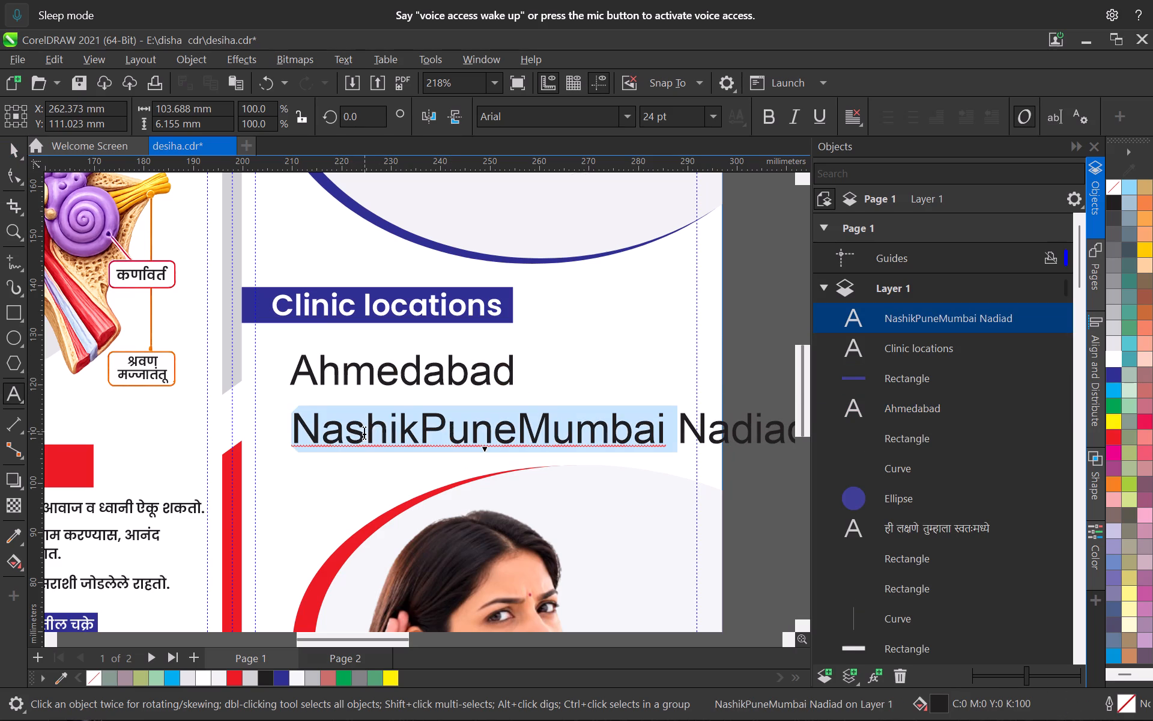
drag(421, 433, 257, 432)
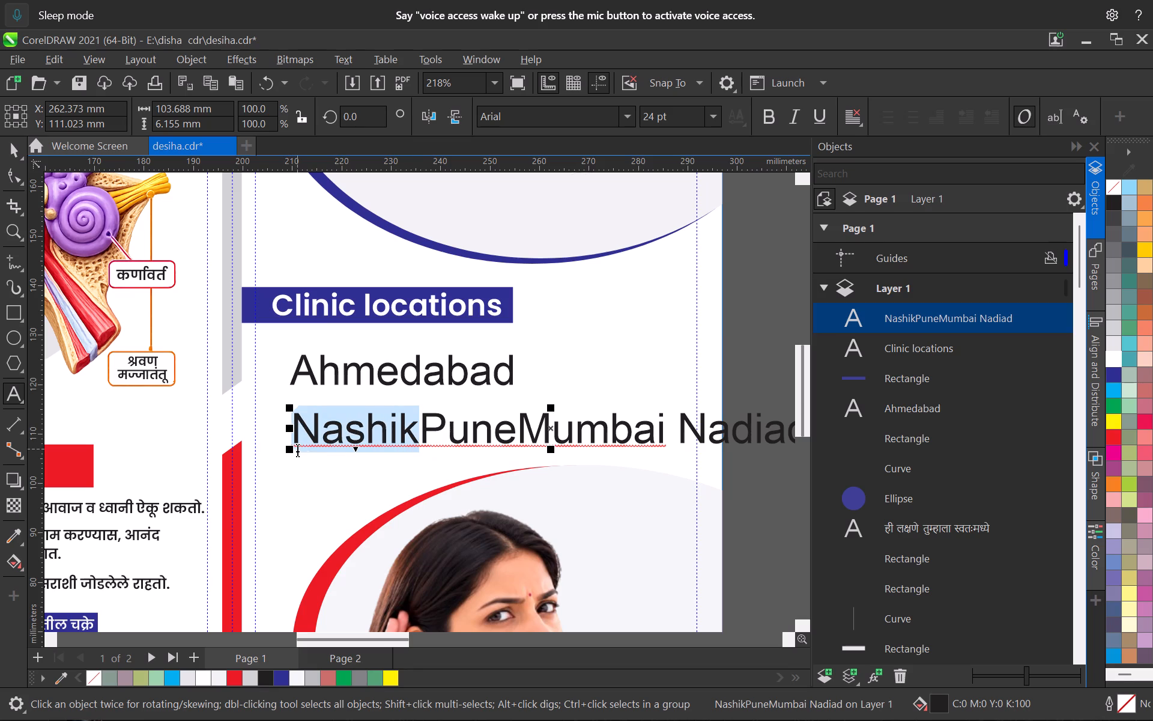
key(ctrl+x)
click(7, 143)
drag(386, 434, 387, 434)
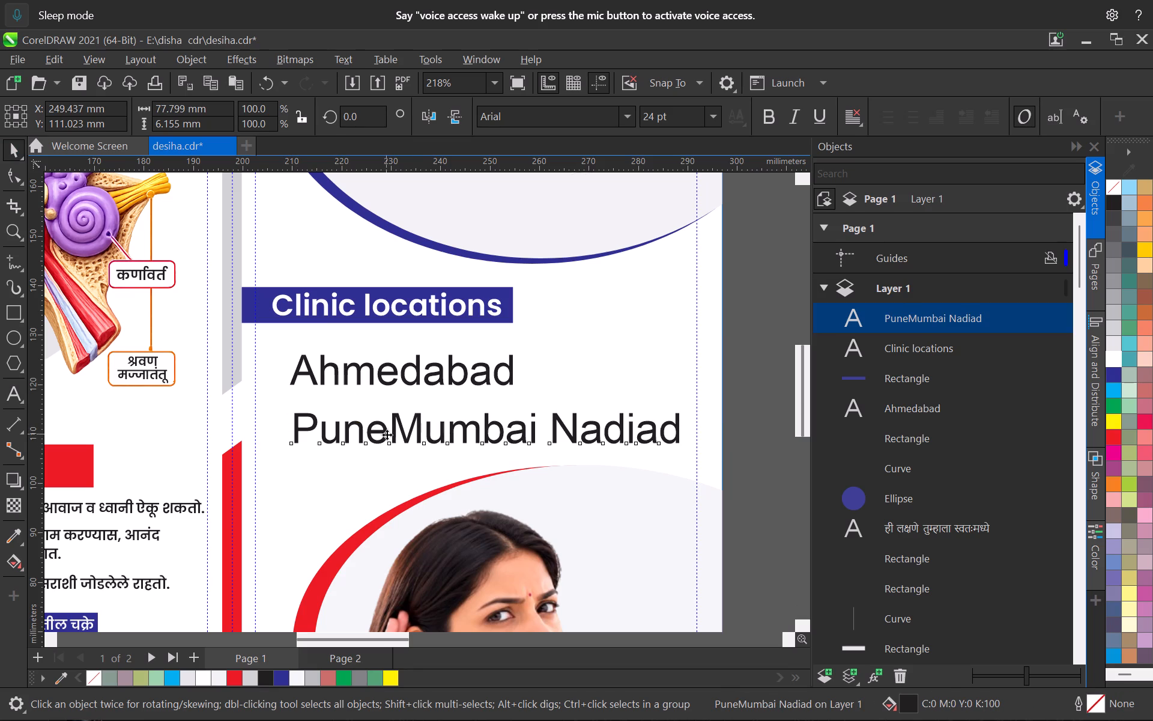
drag(387, 434, 390, 496)
right_click(390, 496)
click(335, 451)
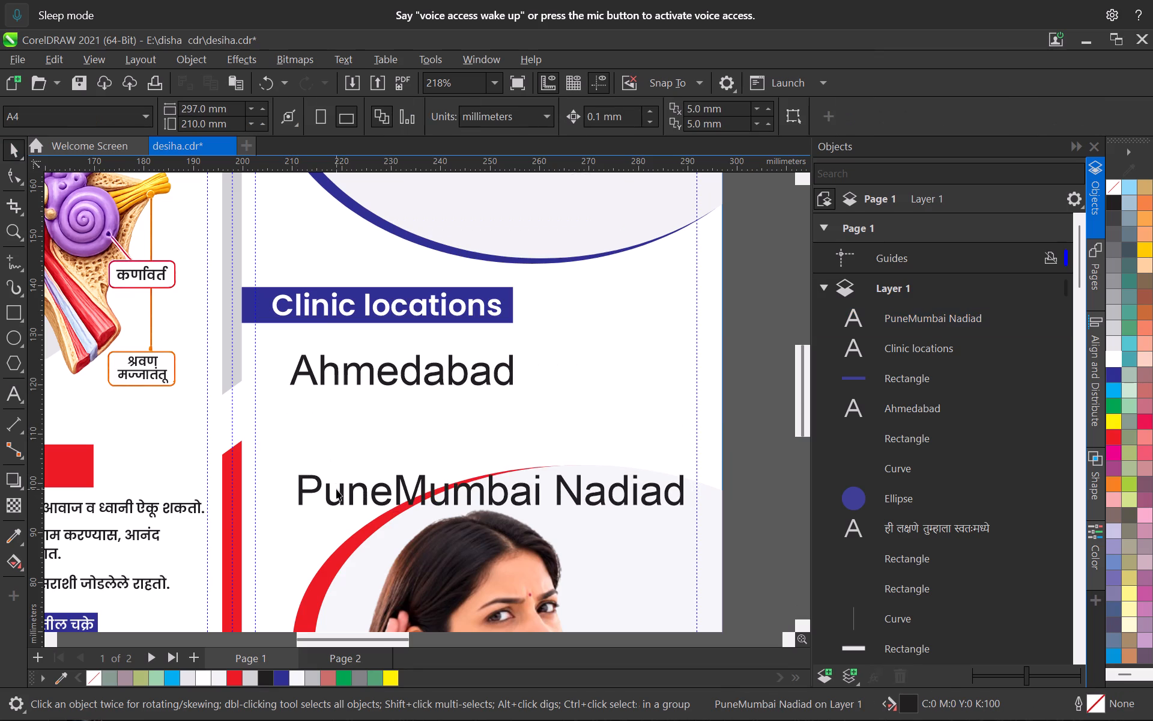
Duplicate the "PuneMumbai Nadiad" line up into the empty second row and replace the copy's text with "Nashik".
click(341, 493)
drag(341, 493, 339, 434)
right_click(339, 434)
double_click(339, 434)
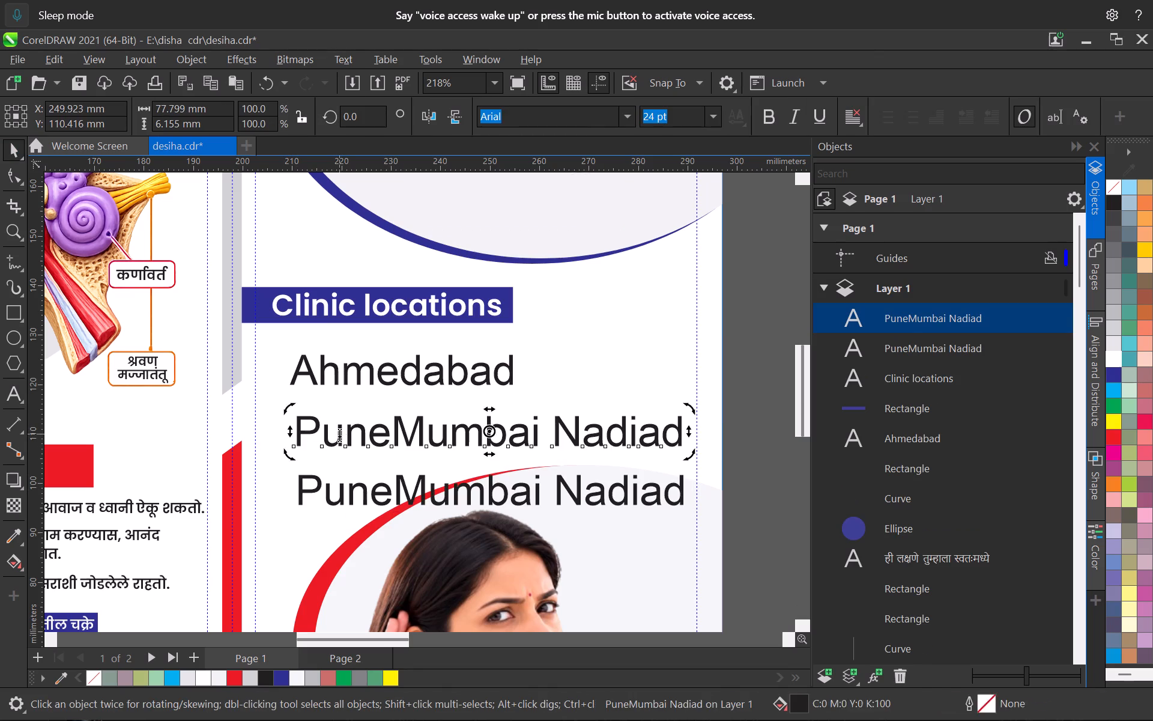
key(ctrl+a)
key(ctrl+v)
click(7, 151)
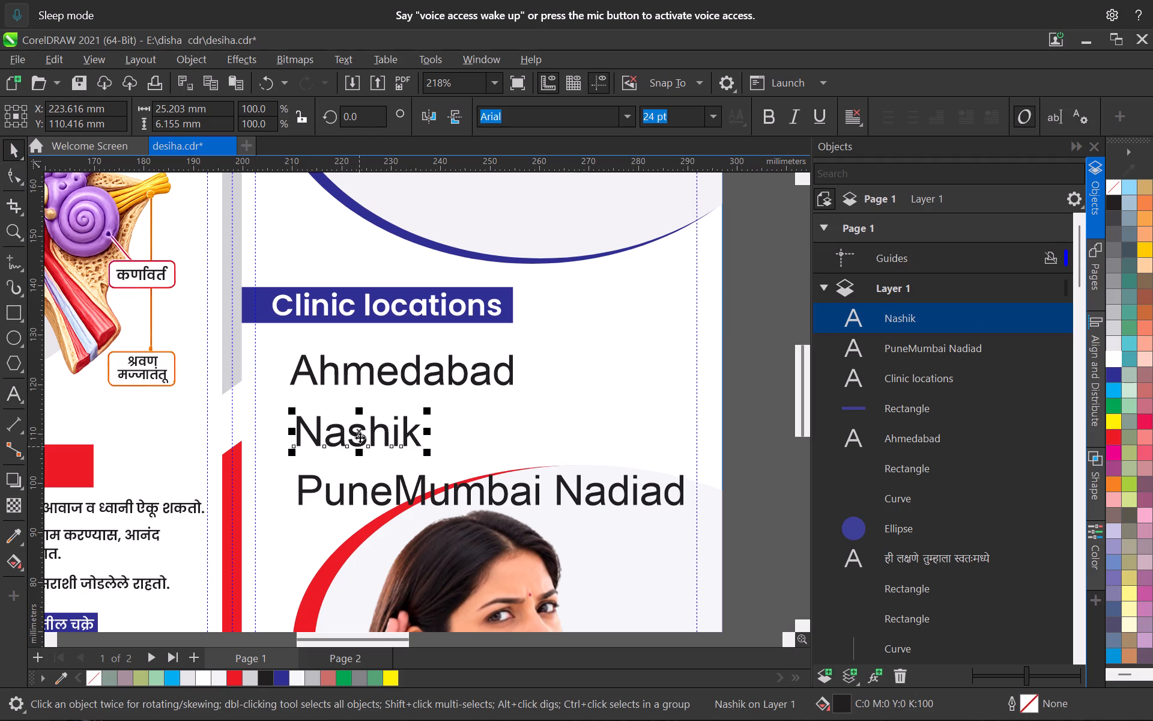
Duplicate "Nashik" to its right and replace the copy's text with "Pune" cut from the bottom line.
drag(360, 437, 548, 427)
right_click(548, 427)
double_click(369, 500)
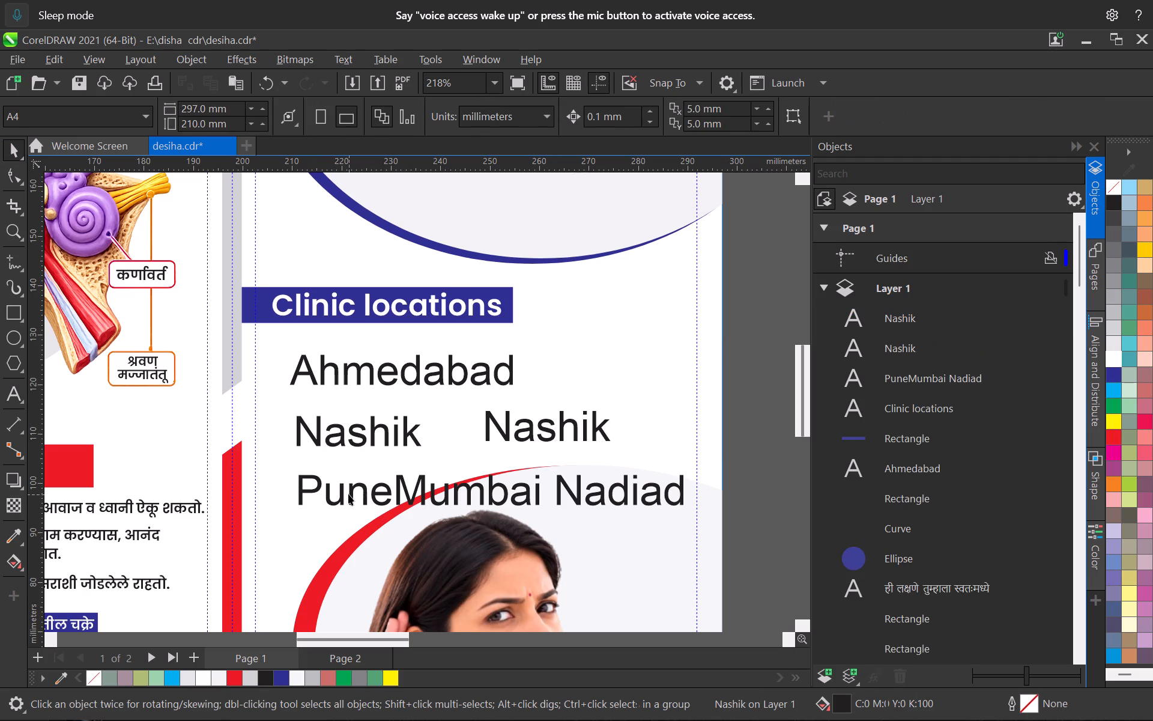
double_click(395, 489)
double_click(386, 489)
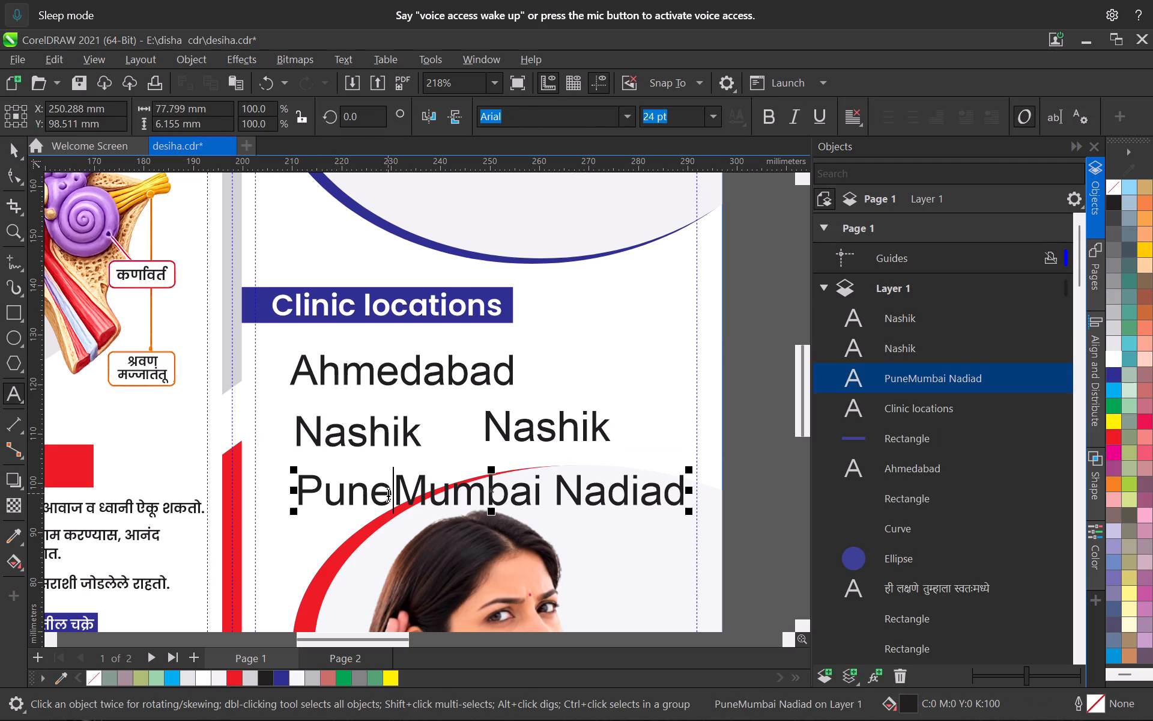
drag(389, 493, 226, 493)
key(ctrl+x)
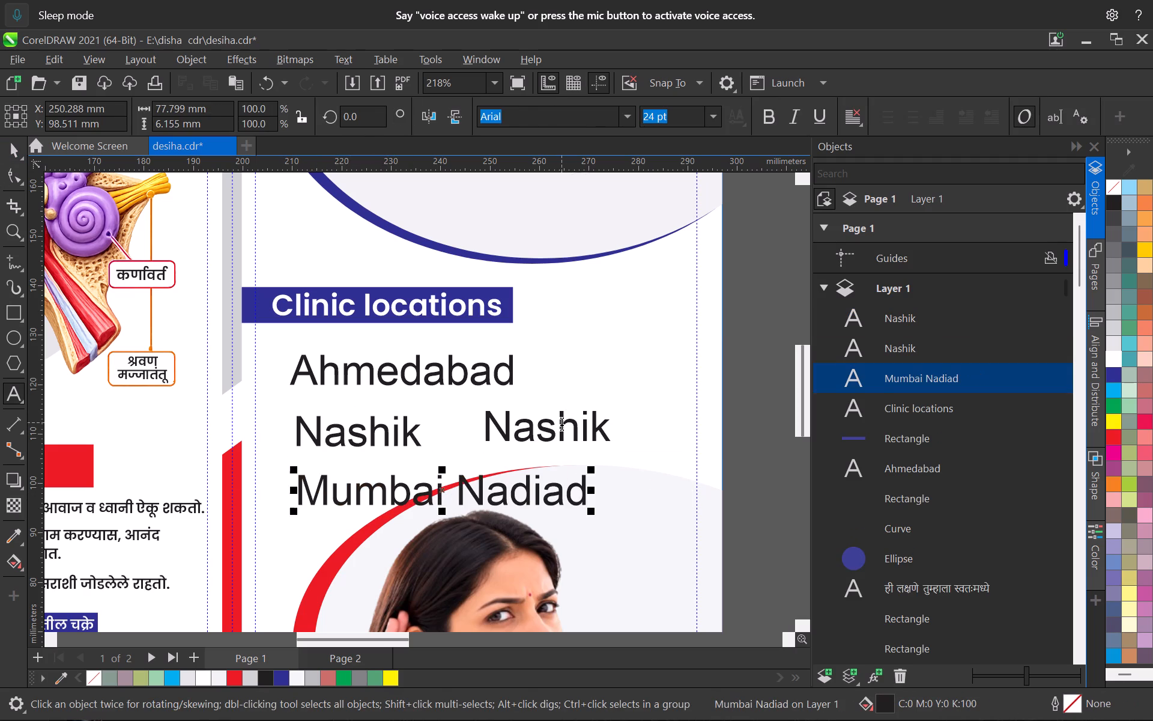
double_click(561, 422)
key(ctrl+v)
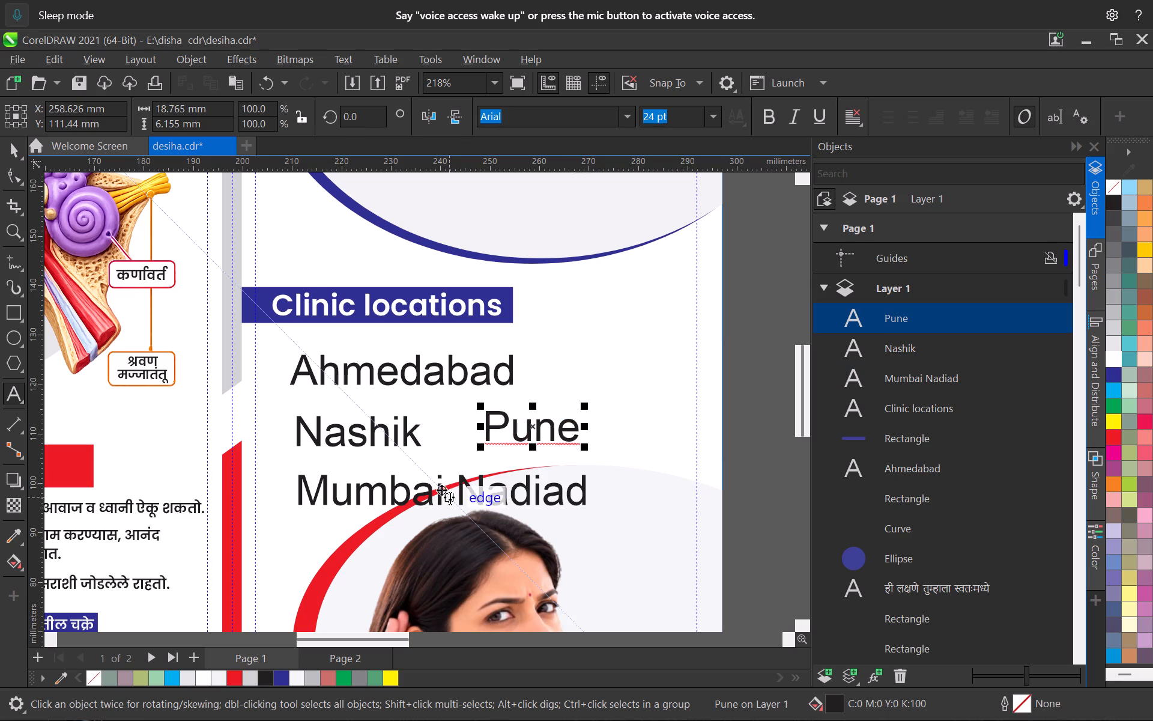
Cut "Mumbai" from the bottom line and paste it into a duplicate of "Nadiad" placed to its right.
drag(450, 497, 259, 490)
key(ctrl+x)
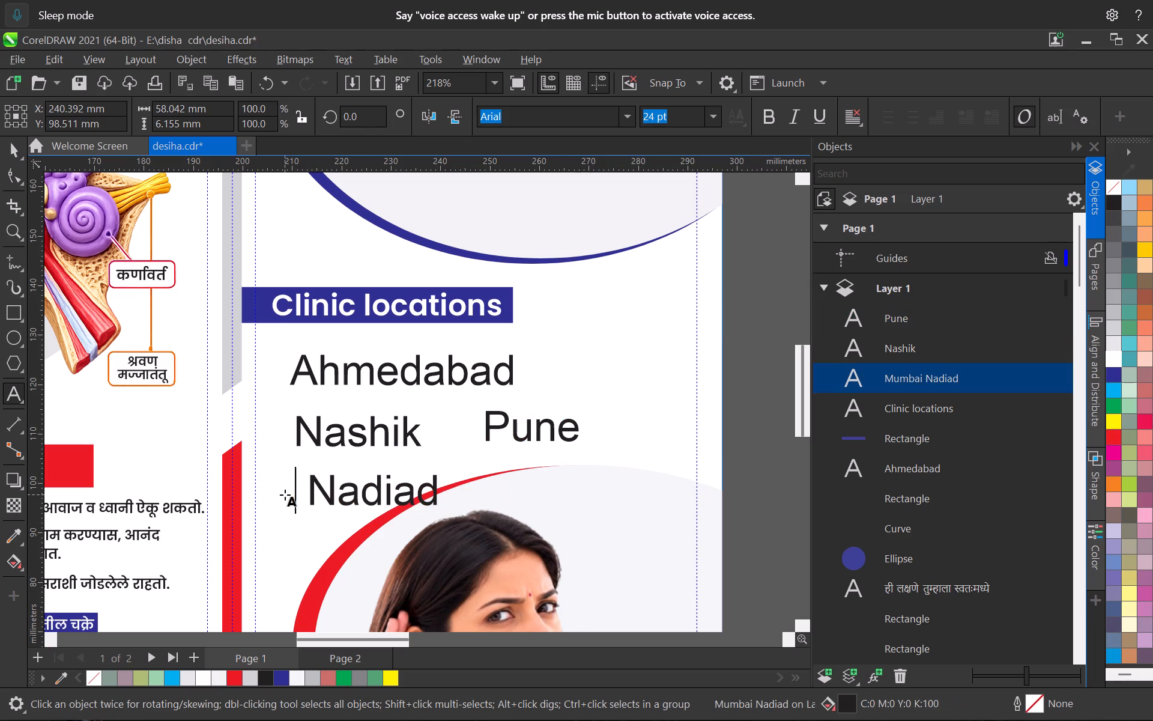
click(16, 153)
drag(352, 499, 387, 499)
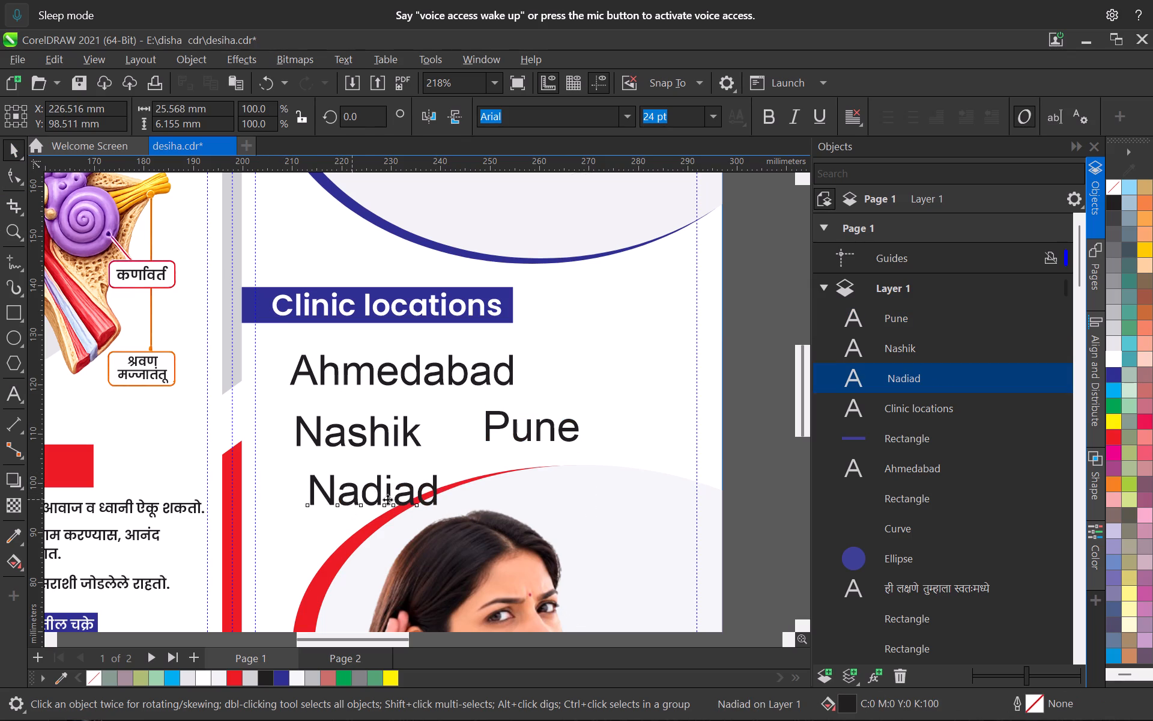
drag(387, 499, 539, 498)
right_click(539, 498)
double_click(539, 498)
key(ctrl+a)
key(ctrl+v)
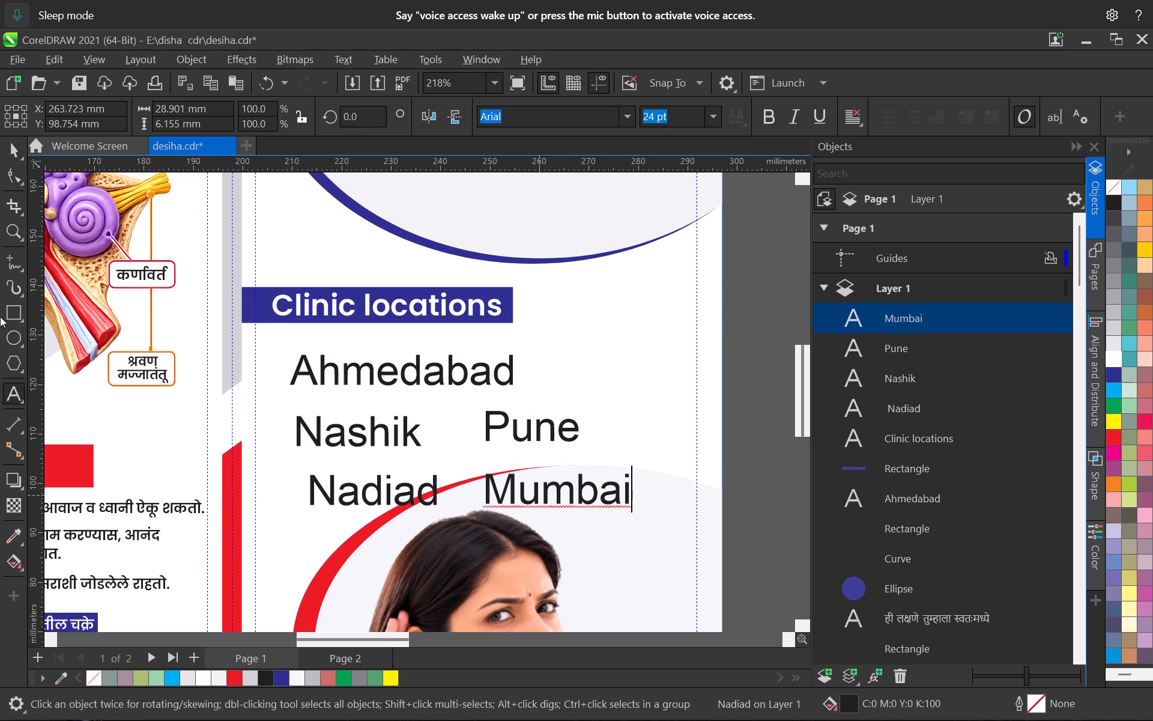
click(12, 151)
Set the font of all five city names to Poppins SemiBold.
scroll(468, 359, up, 2)
click(470, 371)
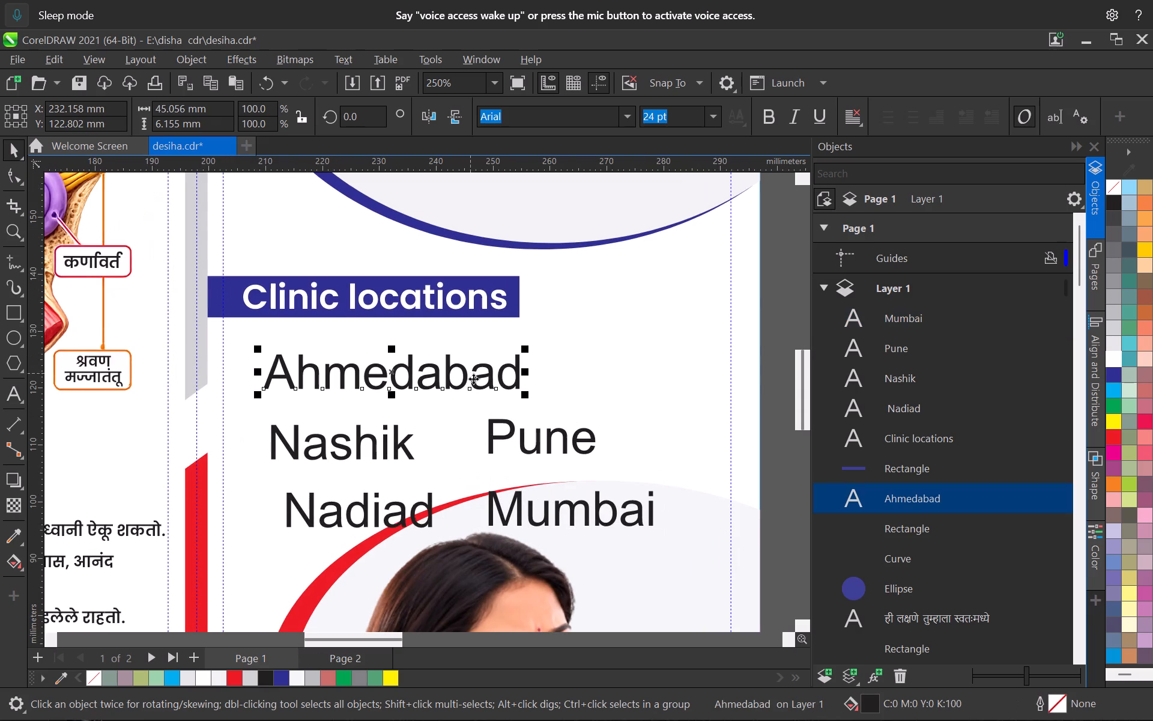
shift+click(488, 433)
shift+click(512, 501)
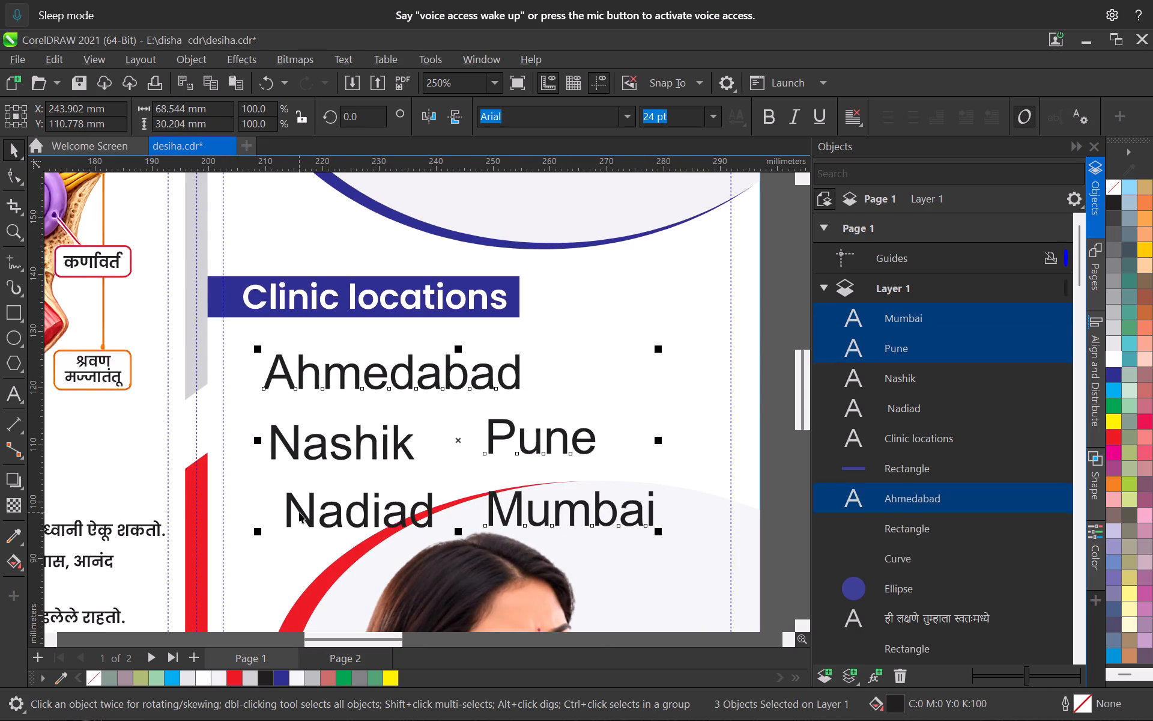
shift+click(300, 514)
shift+click(288, 445)
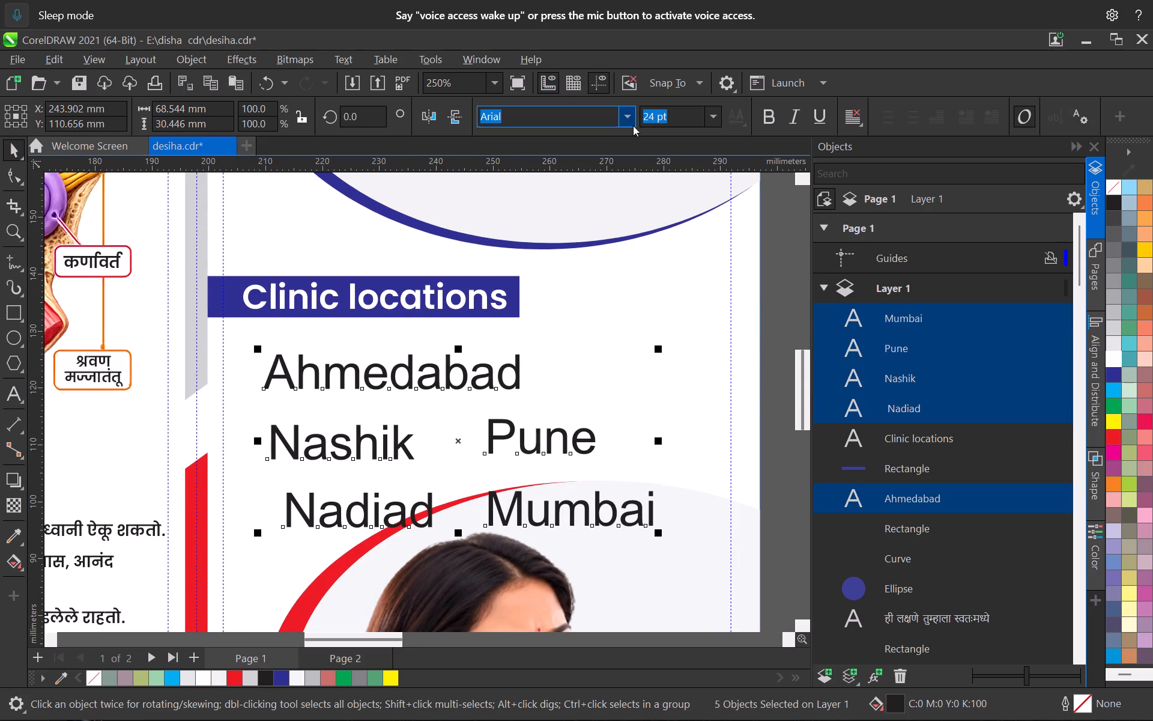
click(628, 118)
click(598, 174)
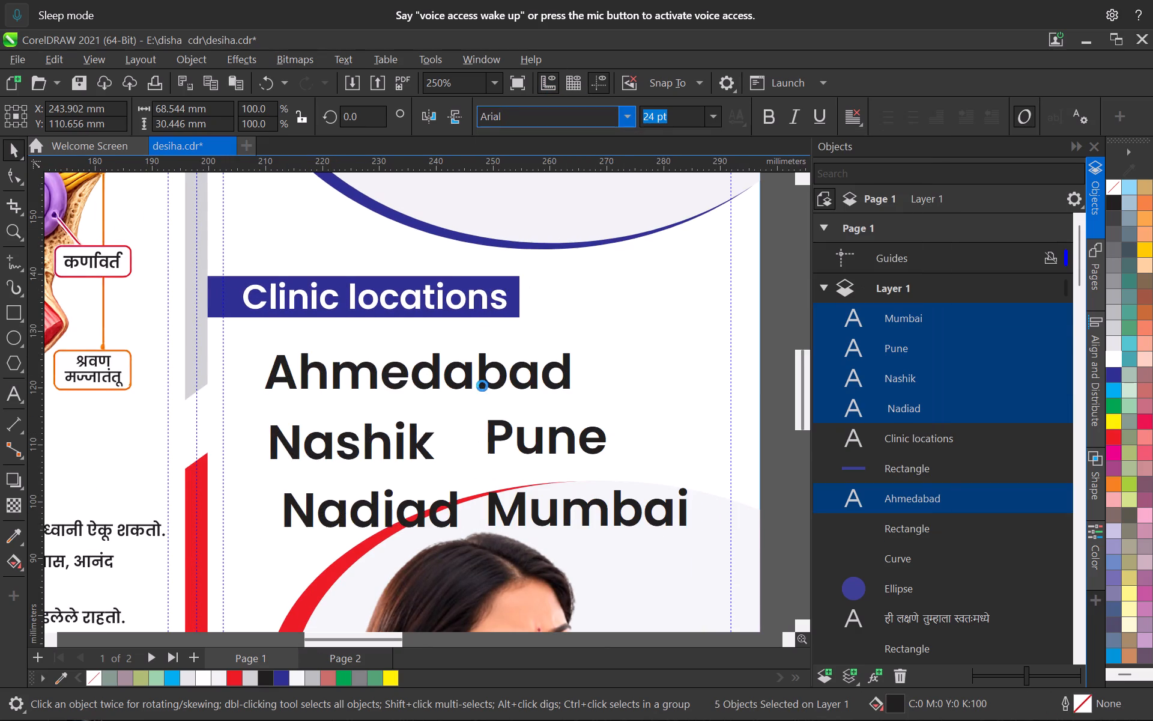
scroll(482, 386, down, 3)
click(704, 385)
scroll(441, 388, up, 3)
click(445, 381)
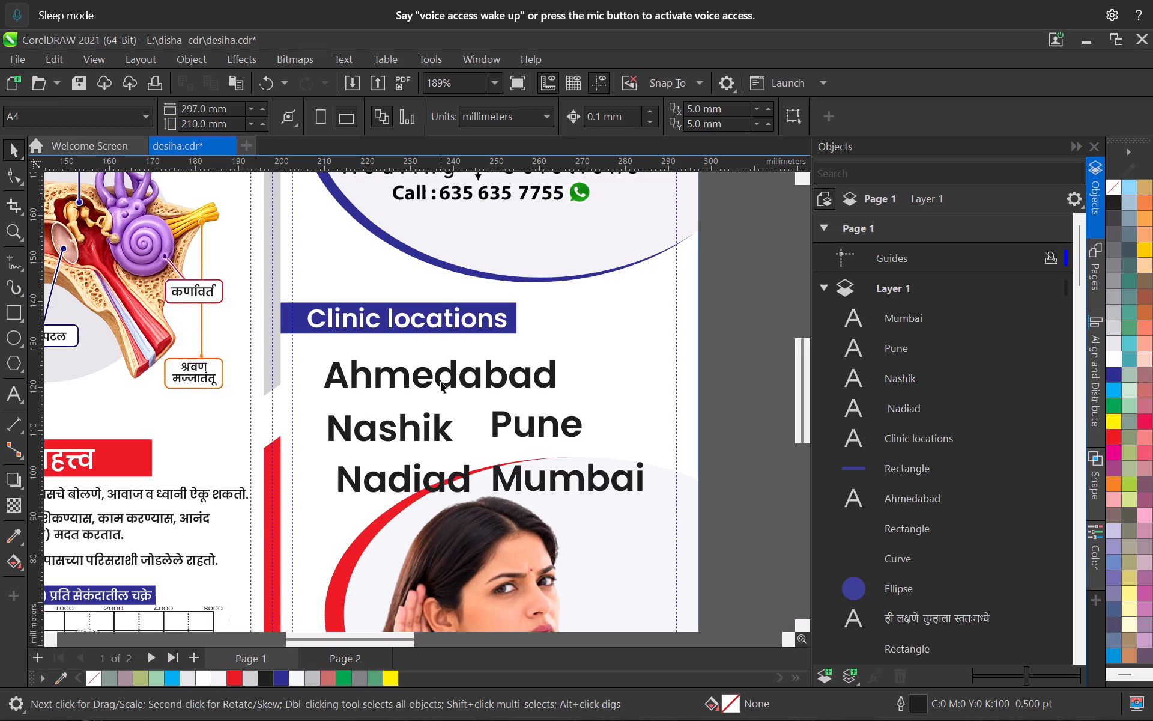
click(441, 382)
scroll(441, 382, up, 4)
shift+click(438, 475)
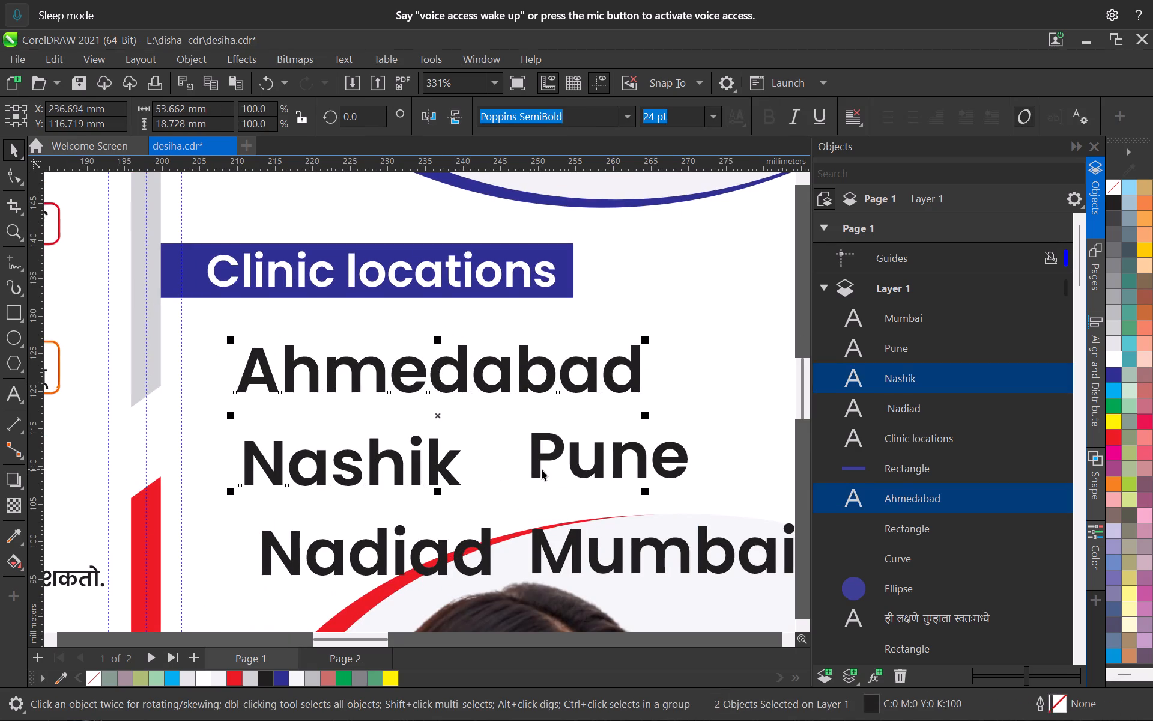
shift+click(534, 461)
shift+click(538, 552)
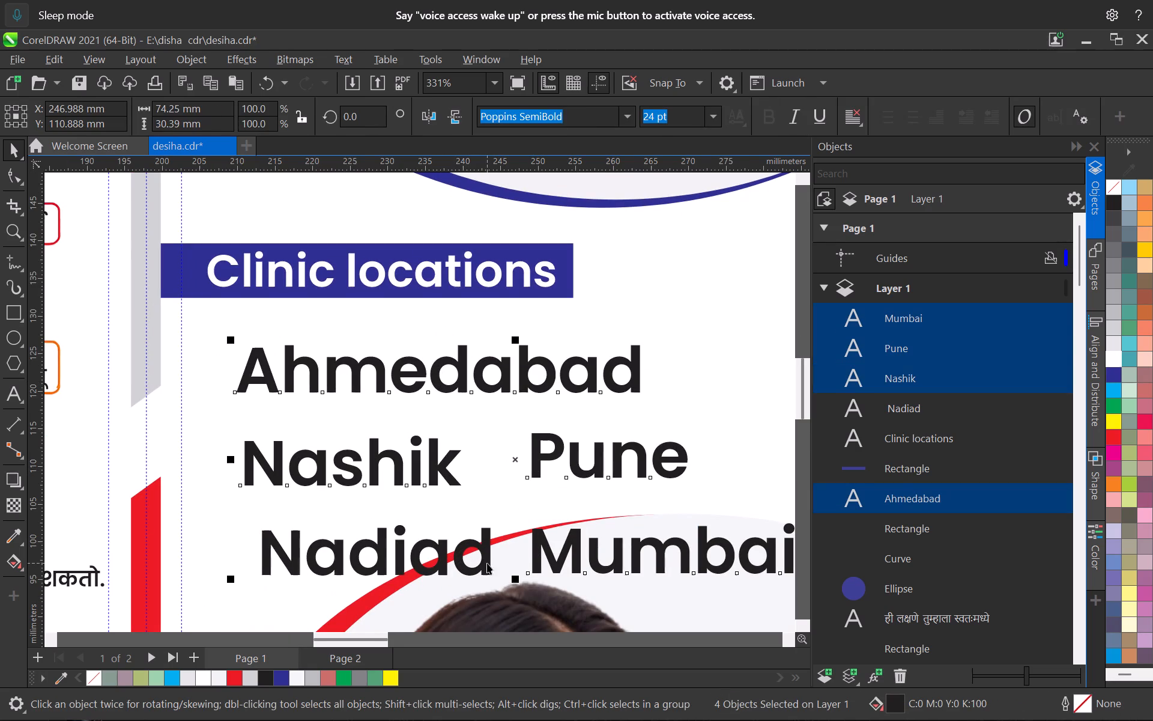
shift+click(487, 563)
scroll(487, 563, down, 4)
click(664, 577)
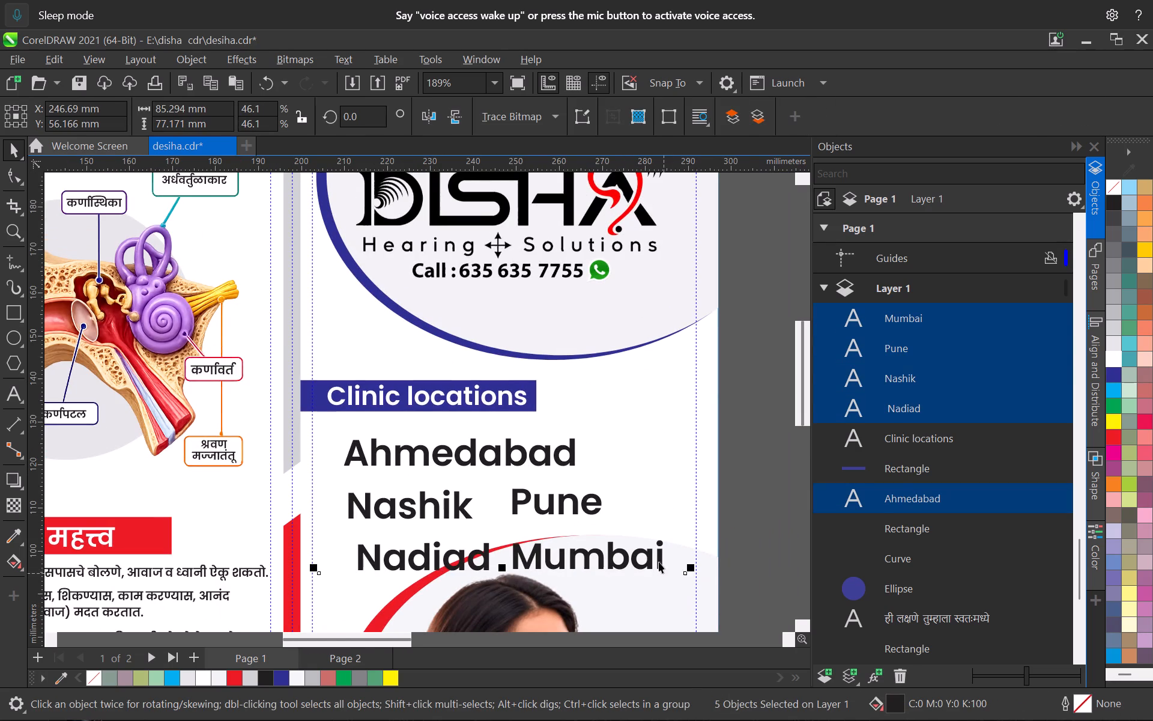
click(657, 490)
Scale all five city names down together to about 17.6 pt.
drag(749, 376, 327, 527)
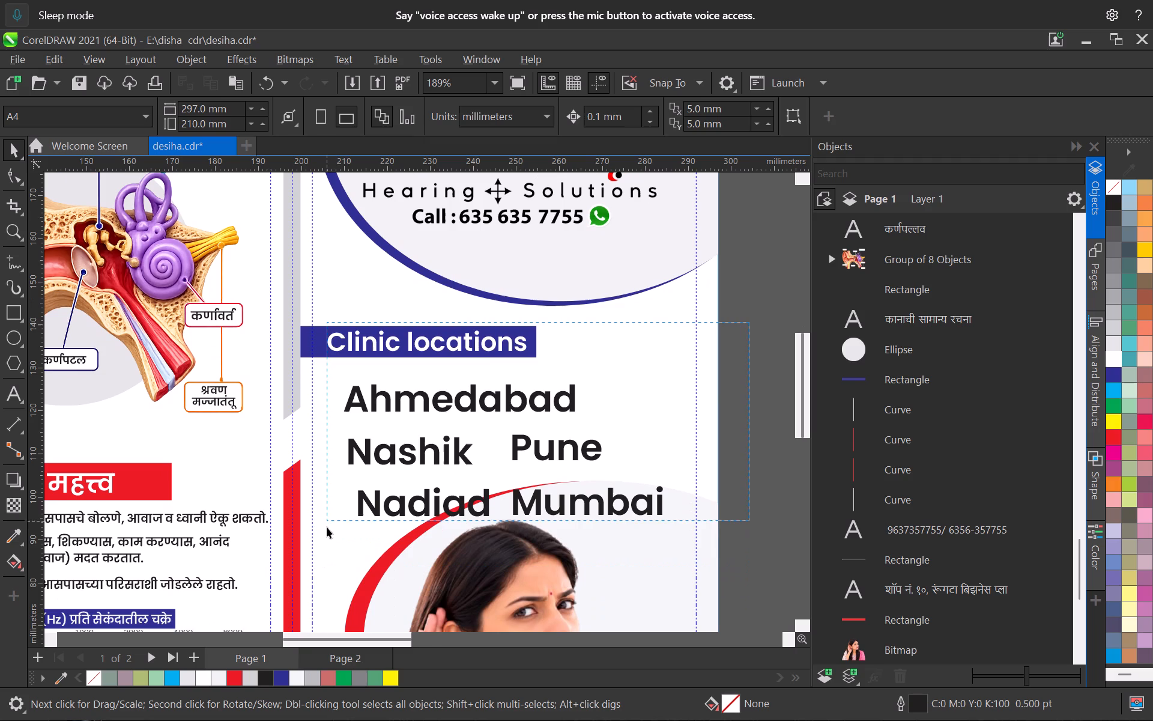
drag(327, 527, 328, 542)
drag(670, 523, 583, 474)
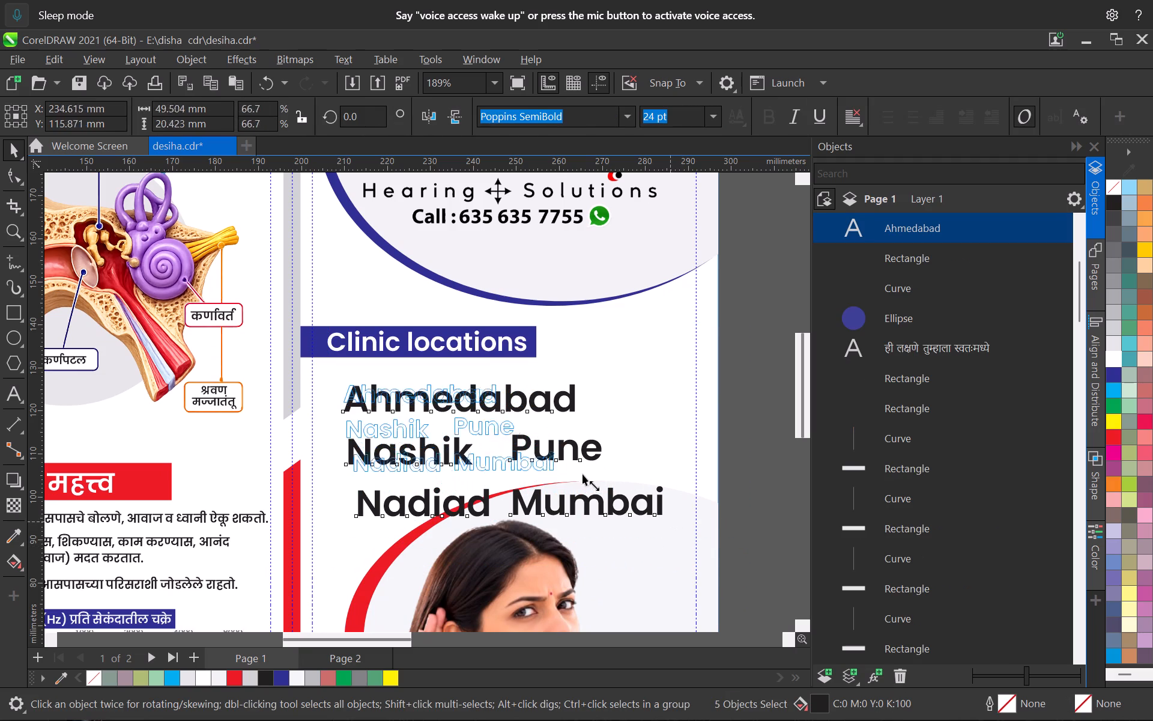
drag(583, 474, 582, 488)
click(770, 425)
Nudge "Ahmedabad" up 2 mm towards the "Clinic locations" heading.
scroll(517, 430, up, 4)
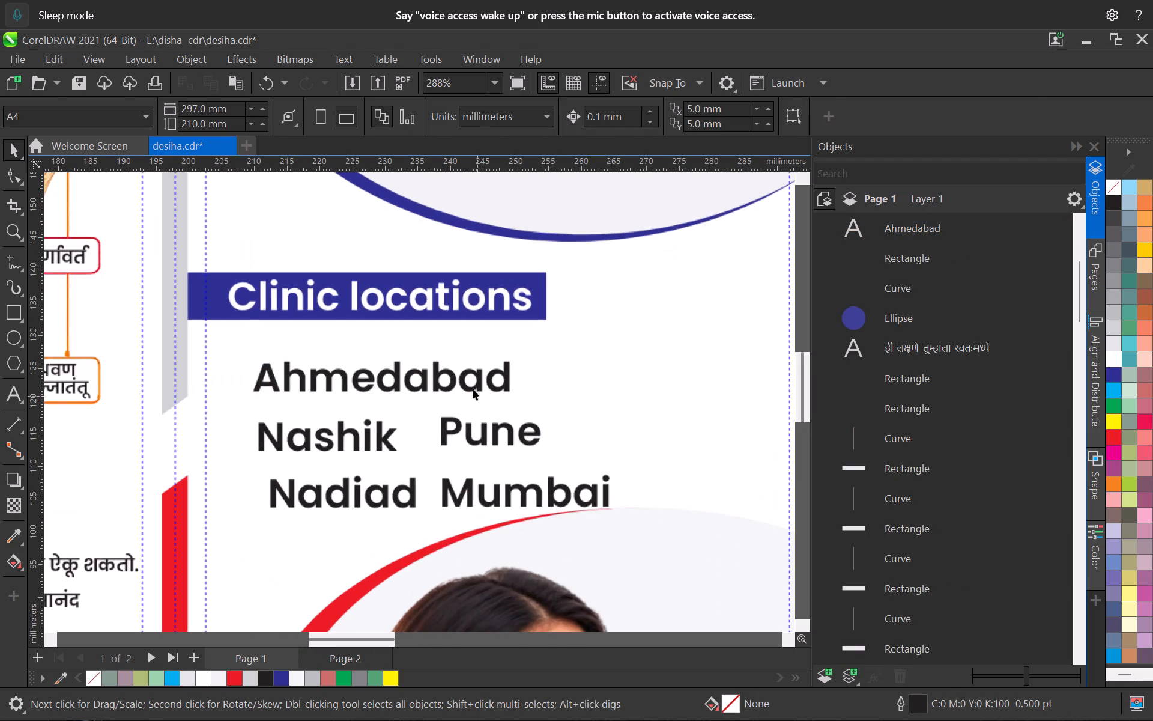
click(470, 385)
key(Up)
key(Up)
key(Up)
key(Up)
key(Up)
key(Up)
key(Up)
key(Up)
key(Up)
key(Up)
key(Up)
key(Up)
key(Up)
key(Up)
key(Up)
key(Up)
key(Up)
key(Up)
key(Up)
key(Up)
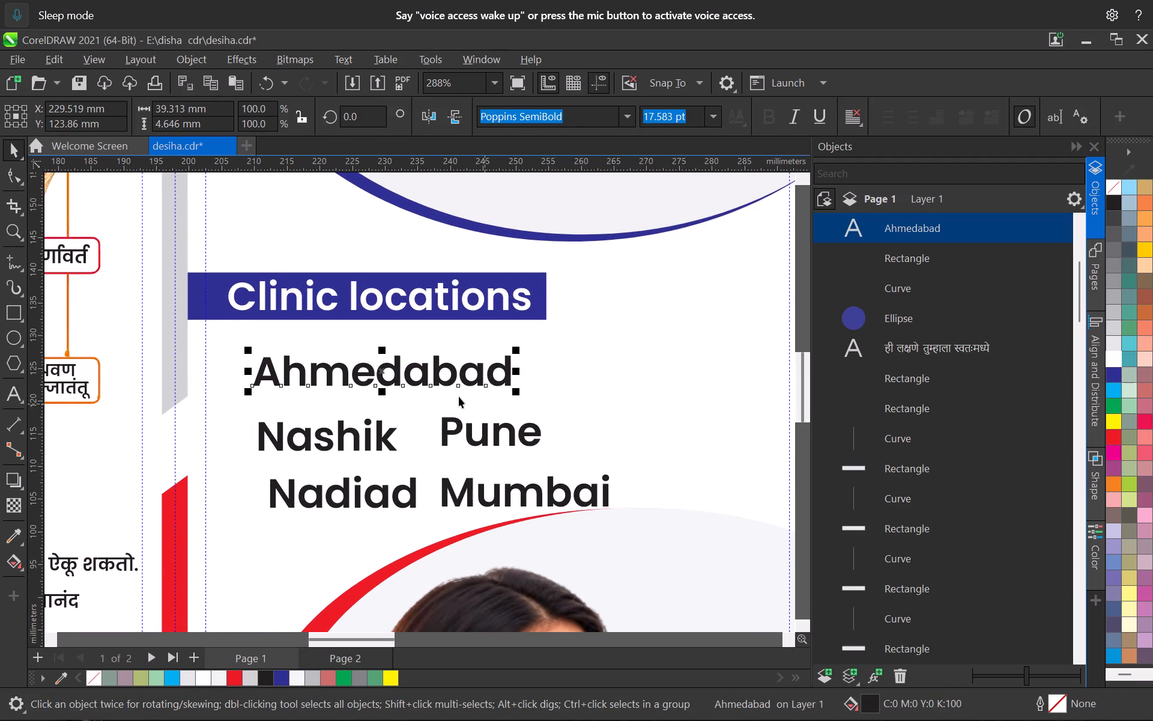
Move "Nashik" into the first row to the right of "Ahmedabad", at about X 269.6 mm, Y 125.2 mm.
scroll(461, 396, down, 3)
middle_drag(488, 400, 313, 417)
click(229, 431)
scroll(229, 431, up, 4)
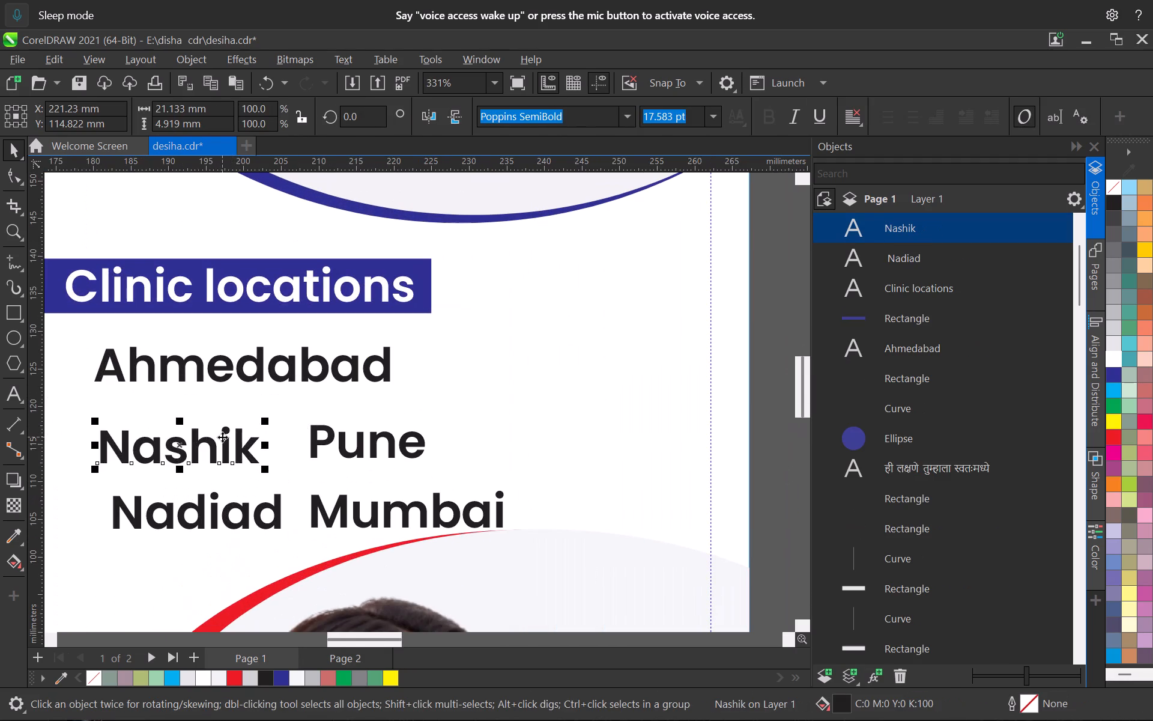
drag(222, 437, 586, 359)
scroll(474, 360, up, 3)
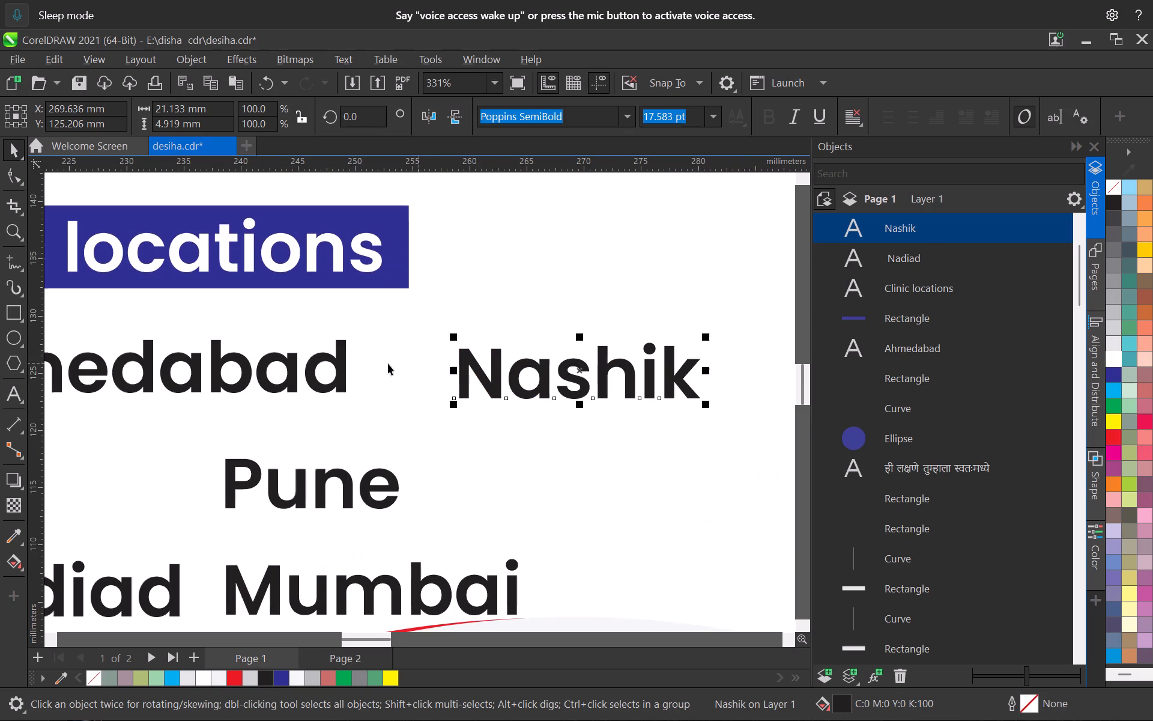
Align the top of "Nashik" with the top of "Ahmedabad".
shift+click(343, 368)
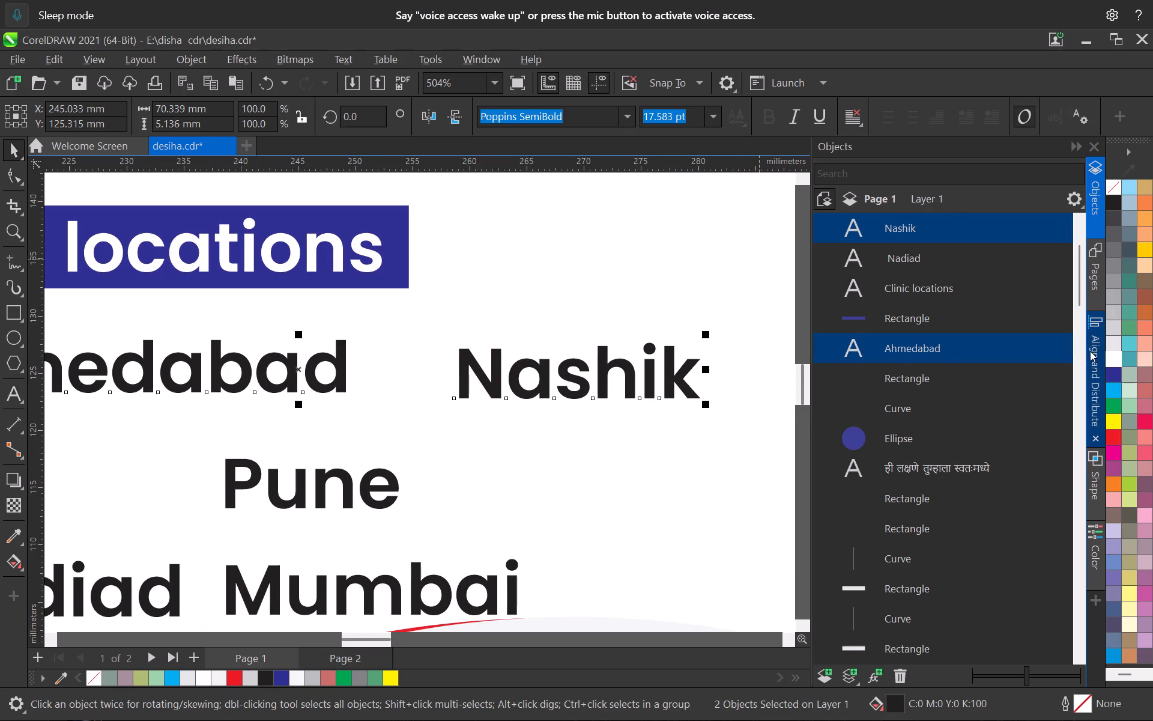
click(1089, 351)
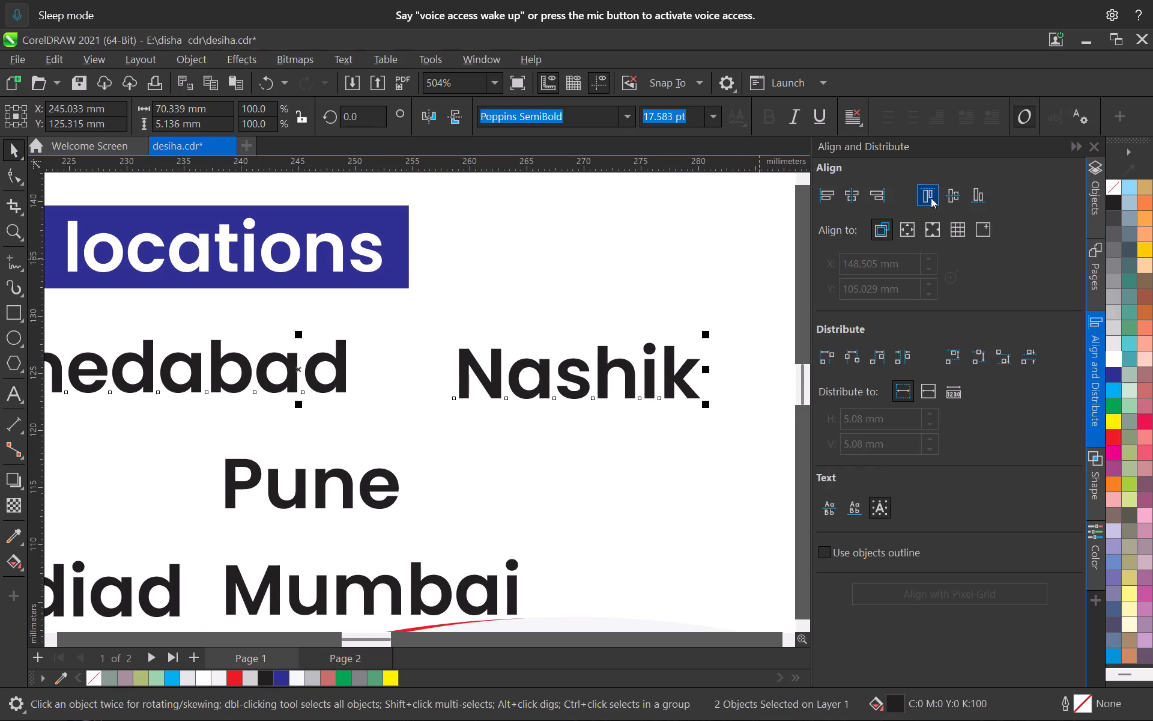
click(931, 198)
click(524, 258)
scroll(524, 259, down, 6)
click(524, 302)
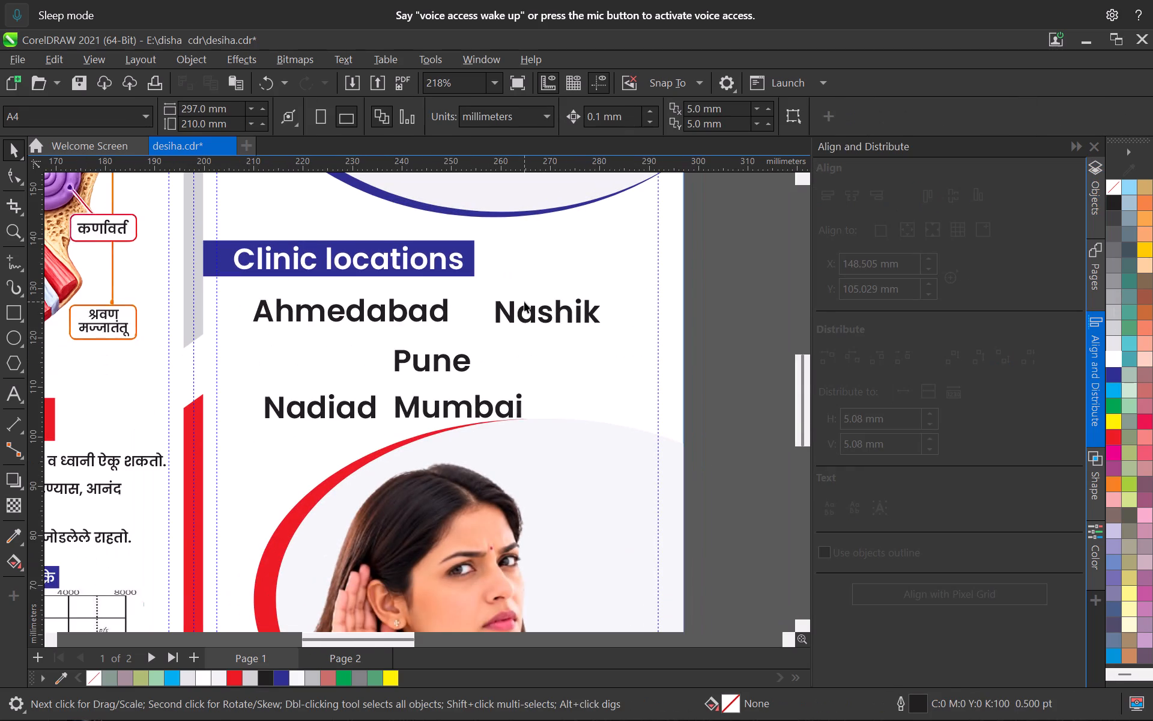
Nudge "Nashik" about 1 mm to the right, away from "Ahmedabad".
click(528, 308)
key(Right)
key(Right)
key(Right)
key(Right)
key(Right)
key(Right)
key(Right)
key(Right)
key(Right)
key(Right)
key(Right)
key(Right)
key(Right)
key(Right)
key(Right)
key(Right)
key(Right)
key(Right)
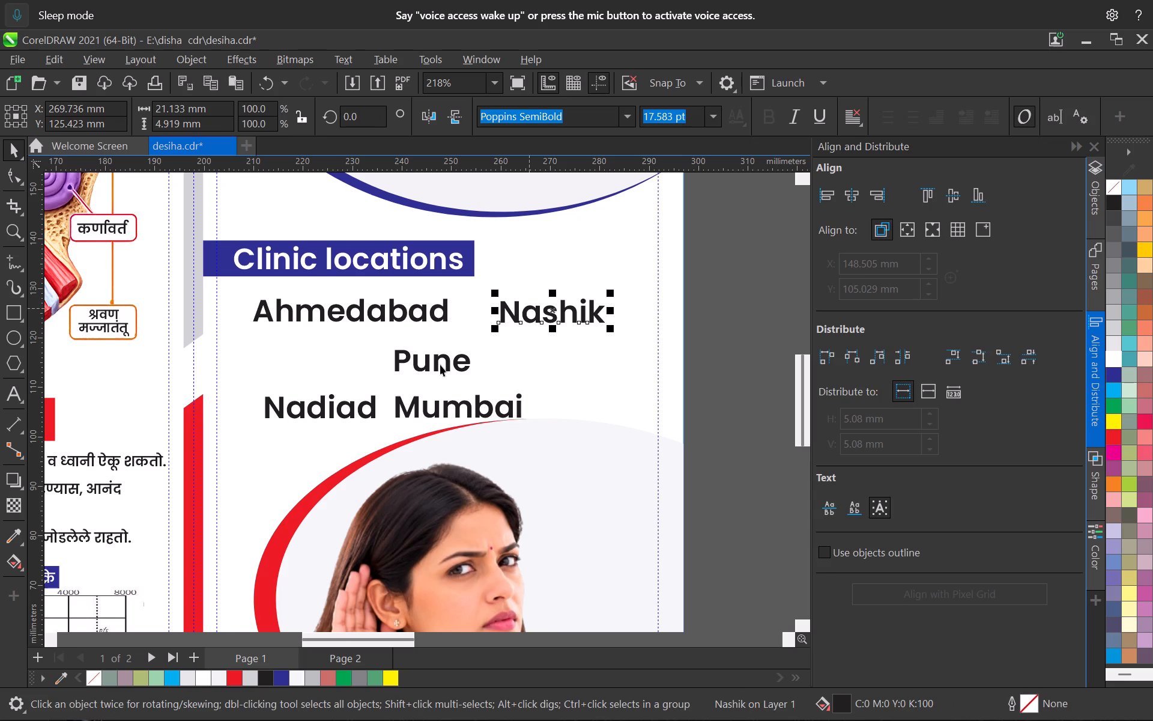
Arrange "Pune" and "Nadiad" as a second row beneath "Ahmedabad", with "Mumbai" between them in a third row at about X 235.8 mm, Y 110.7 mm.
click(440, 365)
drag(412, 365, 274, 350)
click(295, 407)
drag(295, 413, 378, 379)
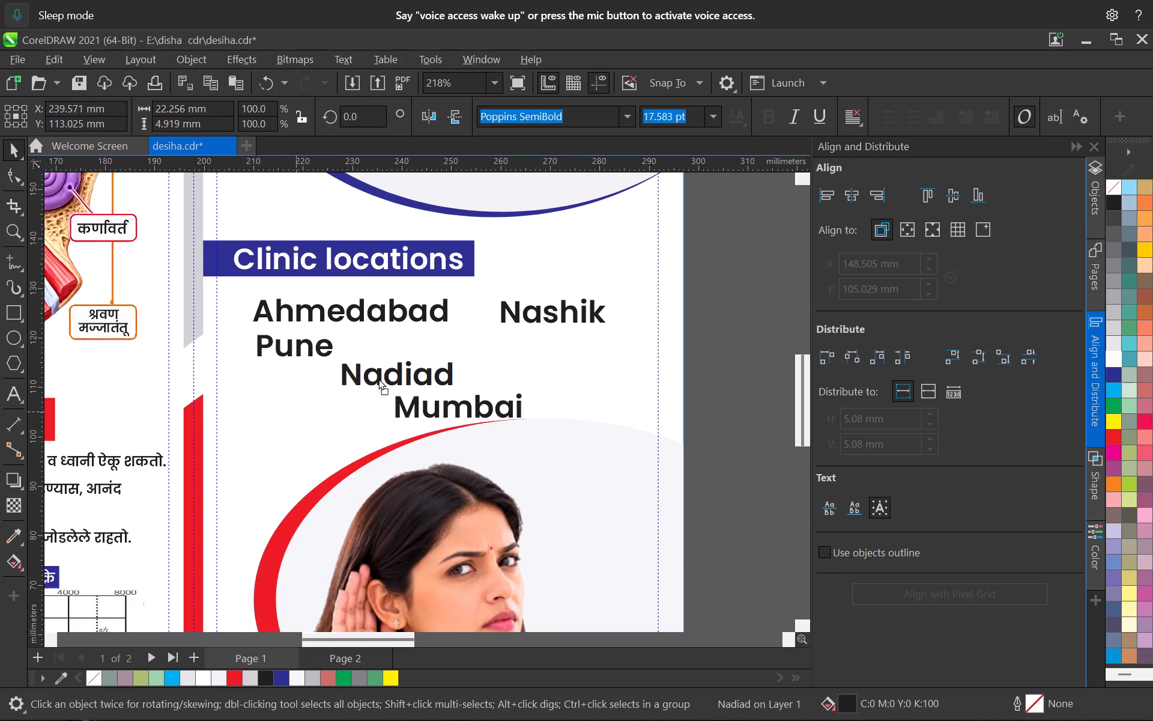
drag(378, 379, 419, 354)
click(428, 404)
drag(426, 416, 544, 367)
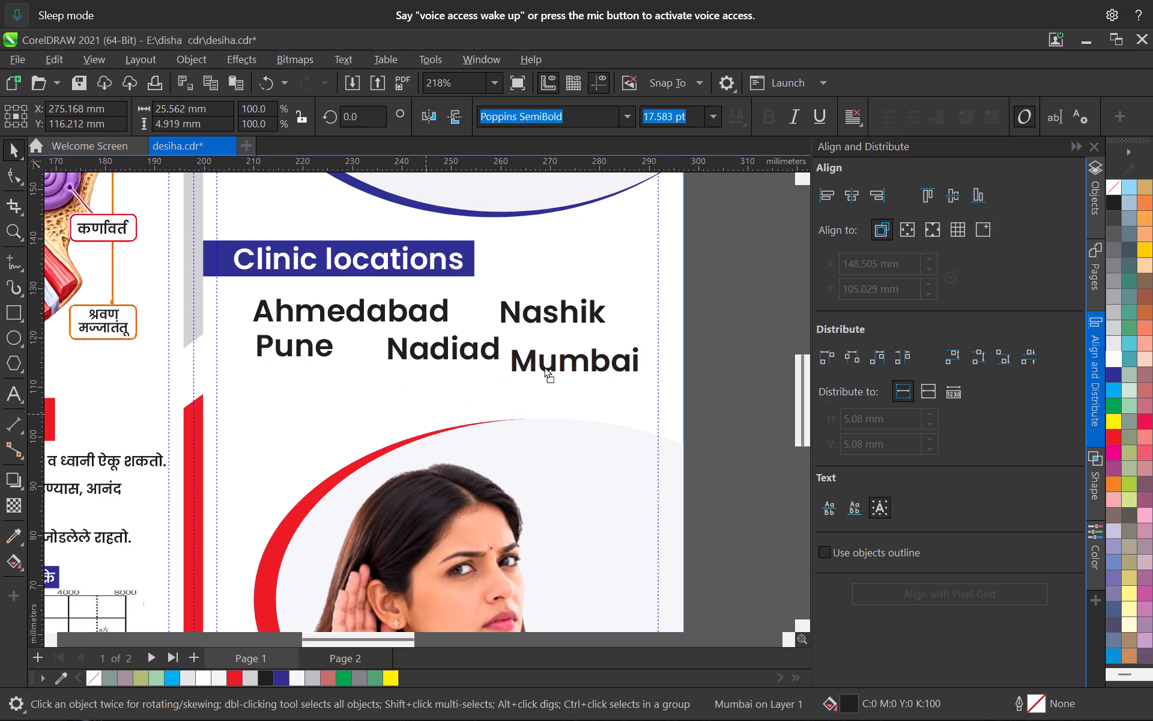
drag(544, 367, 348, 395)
Move "Pune" straight down to the start of the third row, at about X 218.4 mm, Y 107.9 mm.
click(306, 360)
click(304, 350)
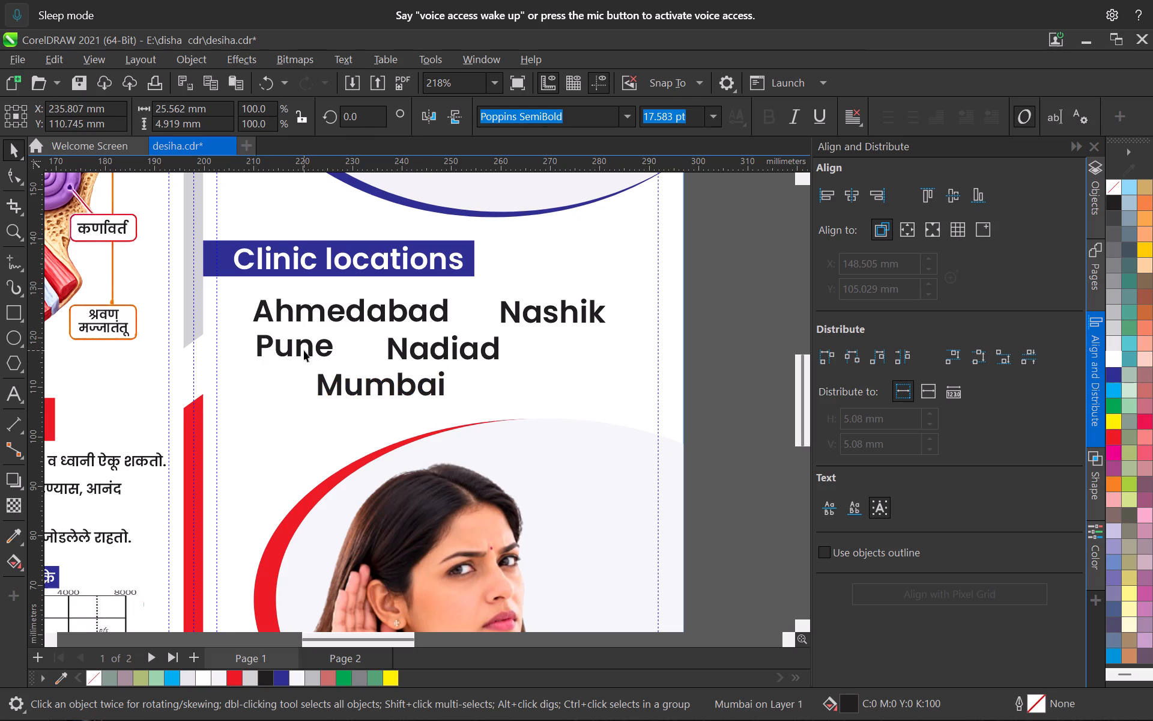
click(301, 344)
drag(298, 339, 301, 391)
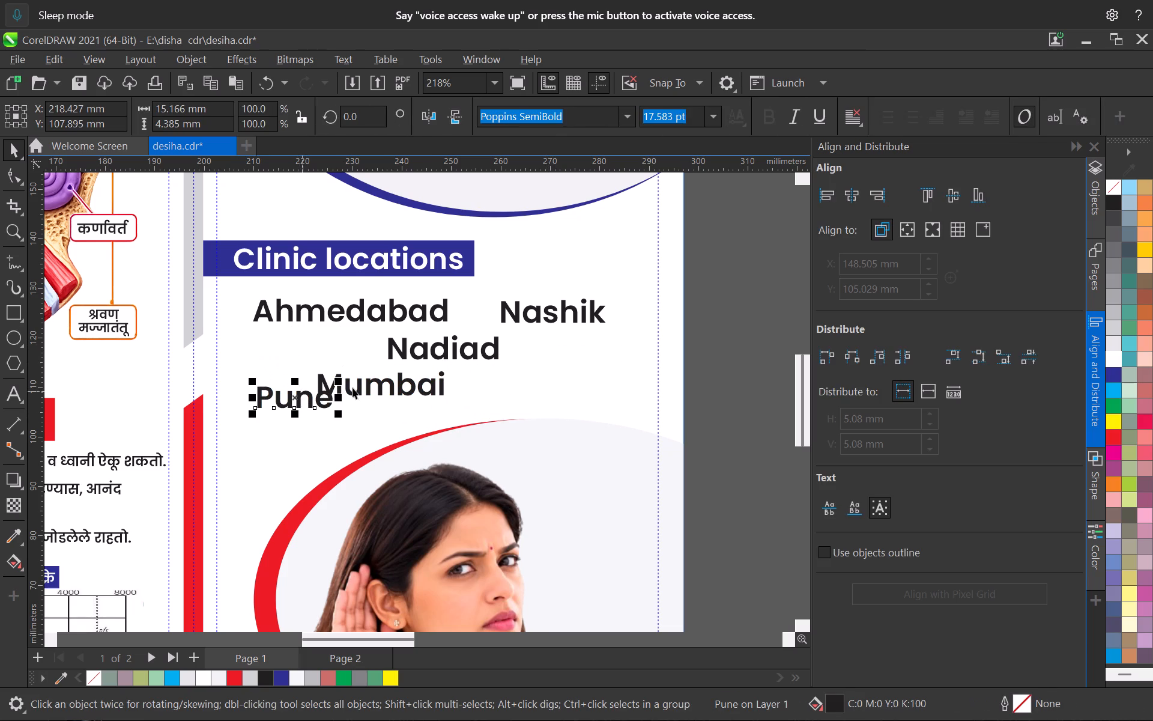
Move "Mumbai" into the second row beneath "Ahmedabad" and align their left edges.
click(353, 388)
click(347, 388)
drag(347, 386, 298, 356)
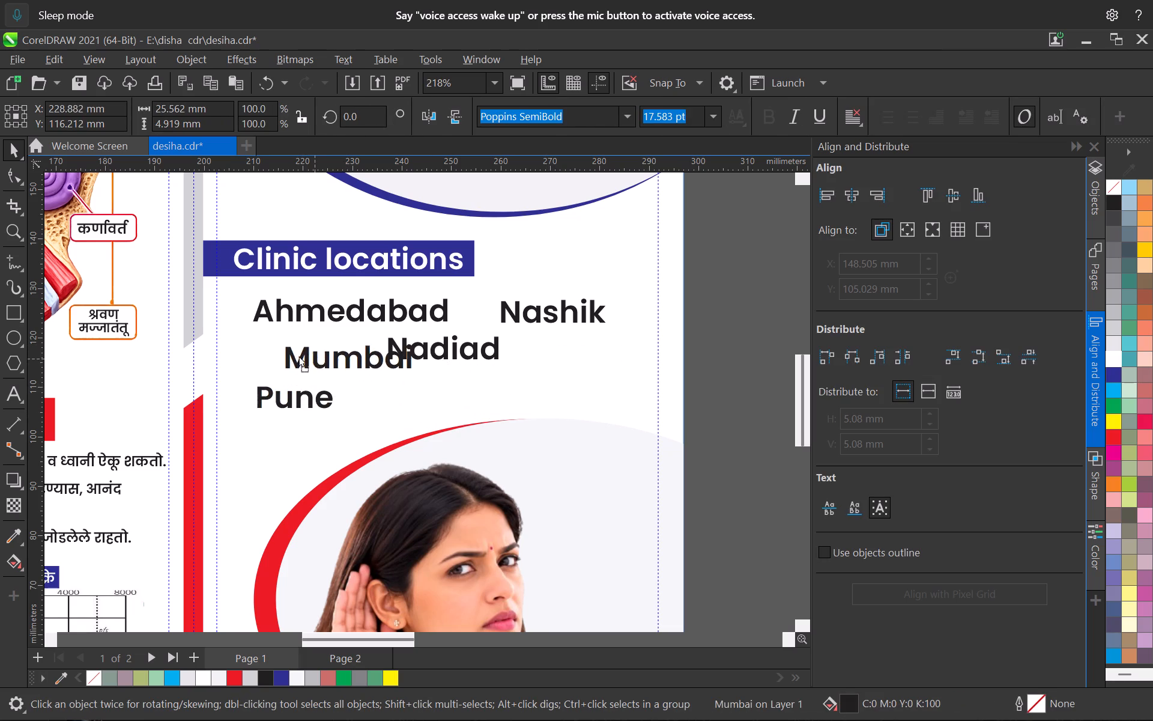
drag(298, 356, 293, 354)
shift+click(405, 315)
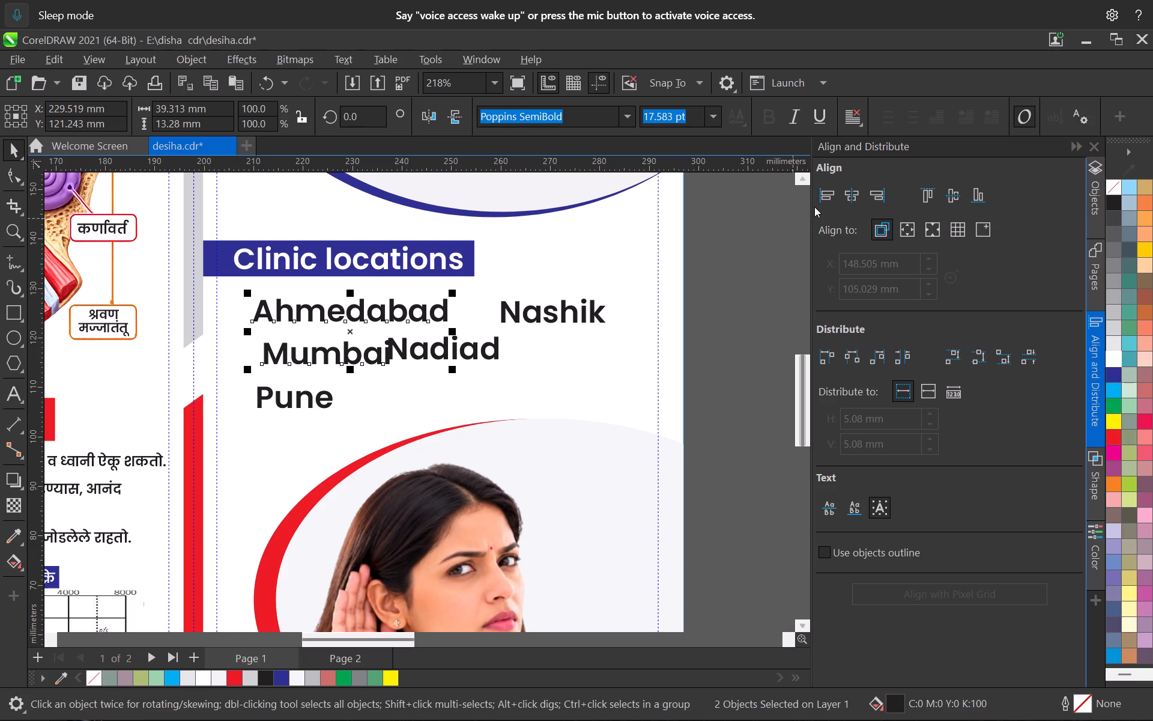
click(819, 202)
click(665, 364)
Move "Nadiad" into the second row beneath "Nashik" and align its top with "Mumbai".
click(443, 344)
drag(444, 349, 513, 353)
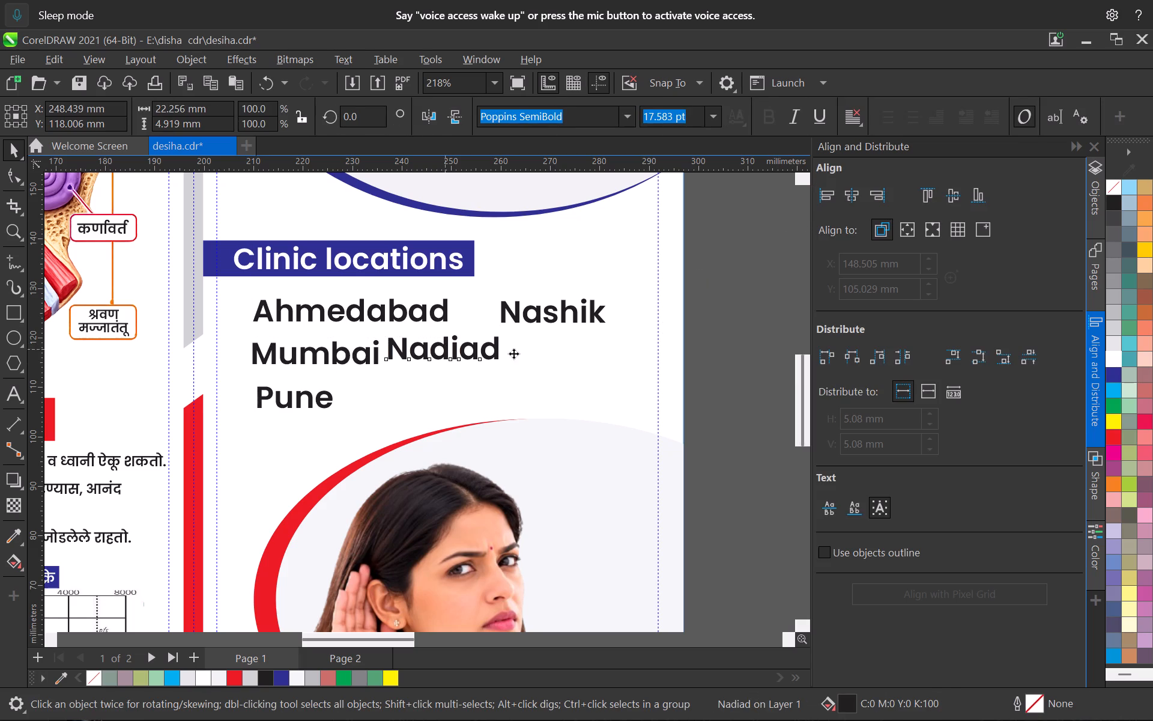
drag(513, 353, 545, 353)
shift+click(337, 358)
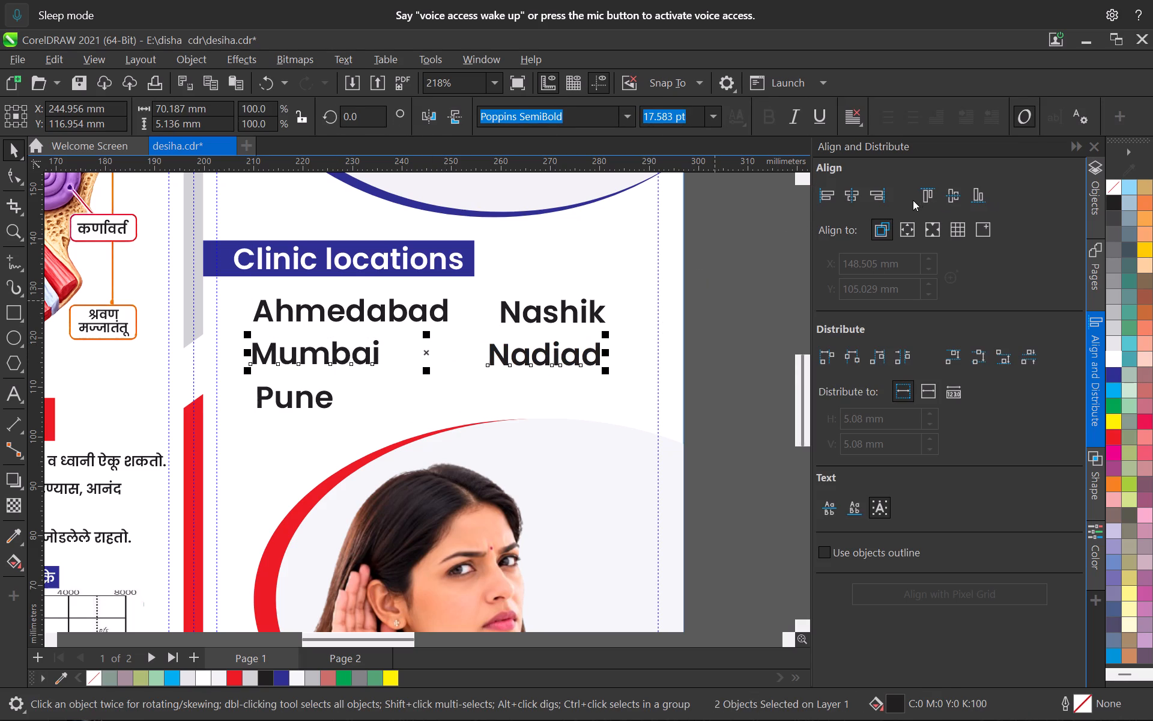
click(919, 202)
click(746, 324)
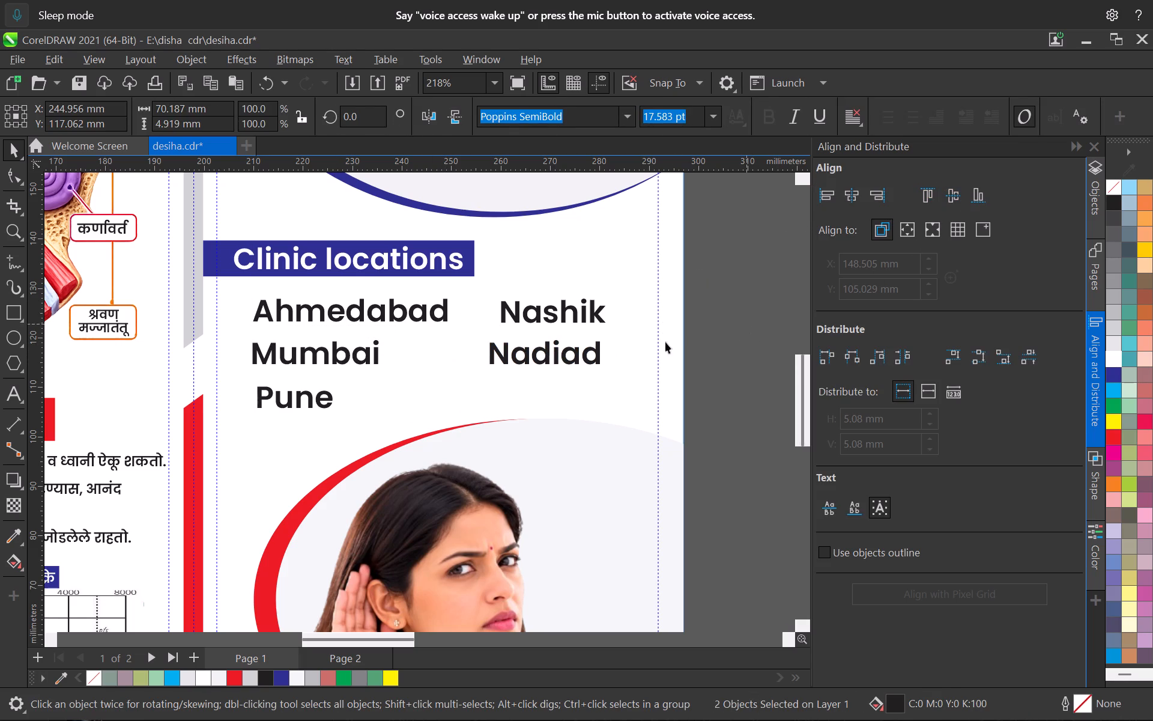
Align the left edge of "Nashik" with the left edge of "Nadiad".
click(546, 315)
shift+click(538, 351)
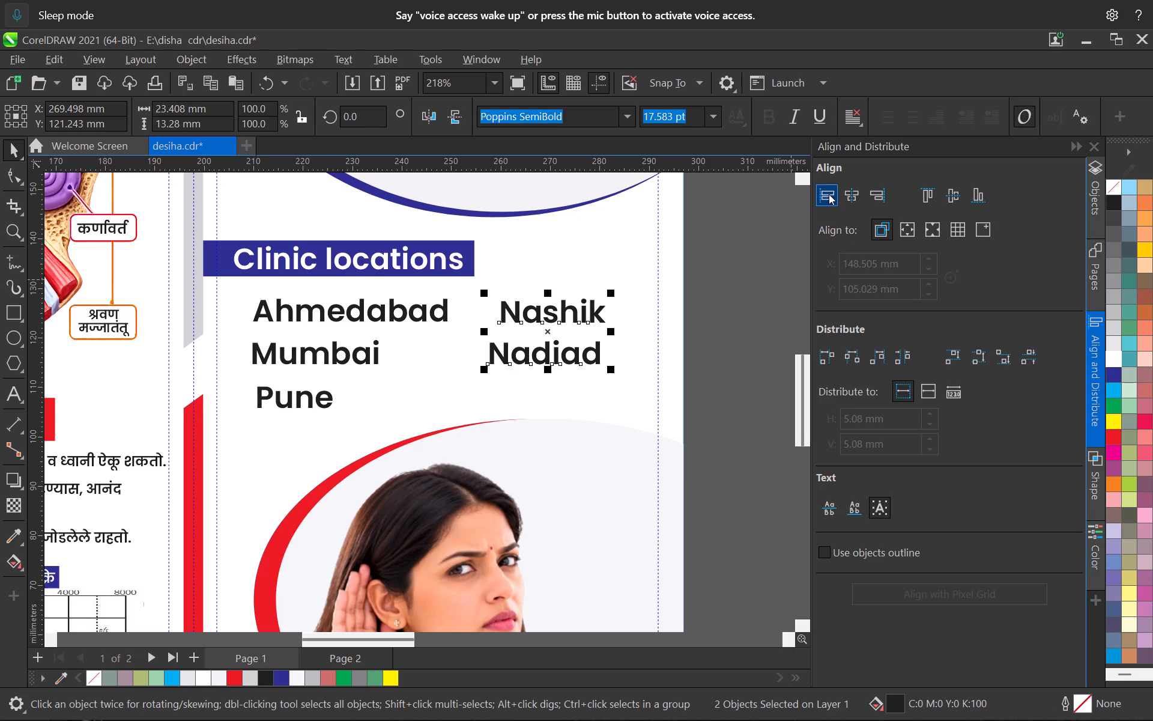
click(828, 194)
click(687, 364)
Nudge "Nashik" and "Nadiad" together about 2 mm to the right to widen the gap between the two columns.
click(546, 310)
shift+click(552, 356)
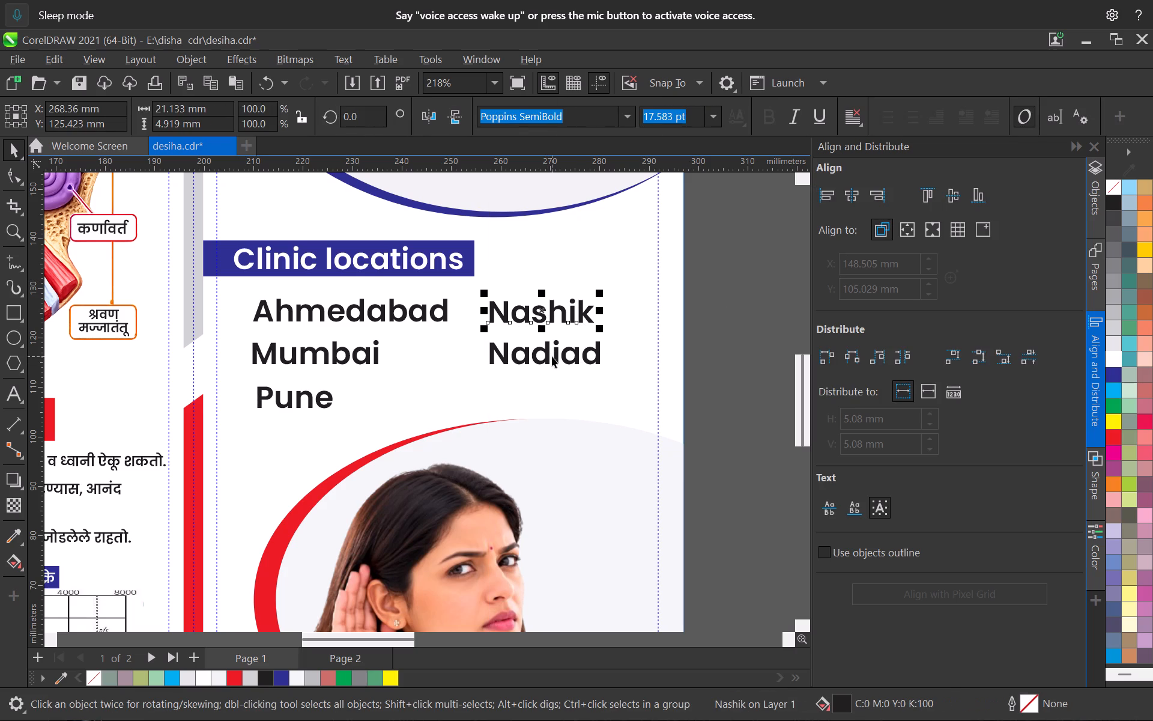
shift+click(555, 354)
key(Right)
key(Right)
key(Right)
key(Right)
key(Right)
key(Right)
key(Right)
key(Right)
key(Right)
key(Right)
key(Right)
key(Right)
key(Right)
key(Right)
key(Right)
key(Right)
key(Right)
key(Right)
key(Right)
key(Right)
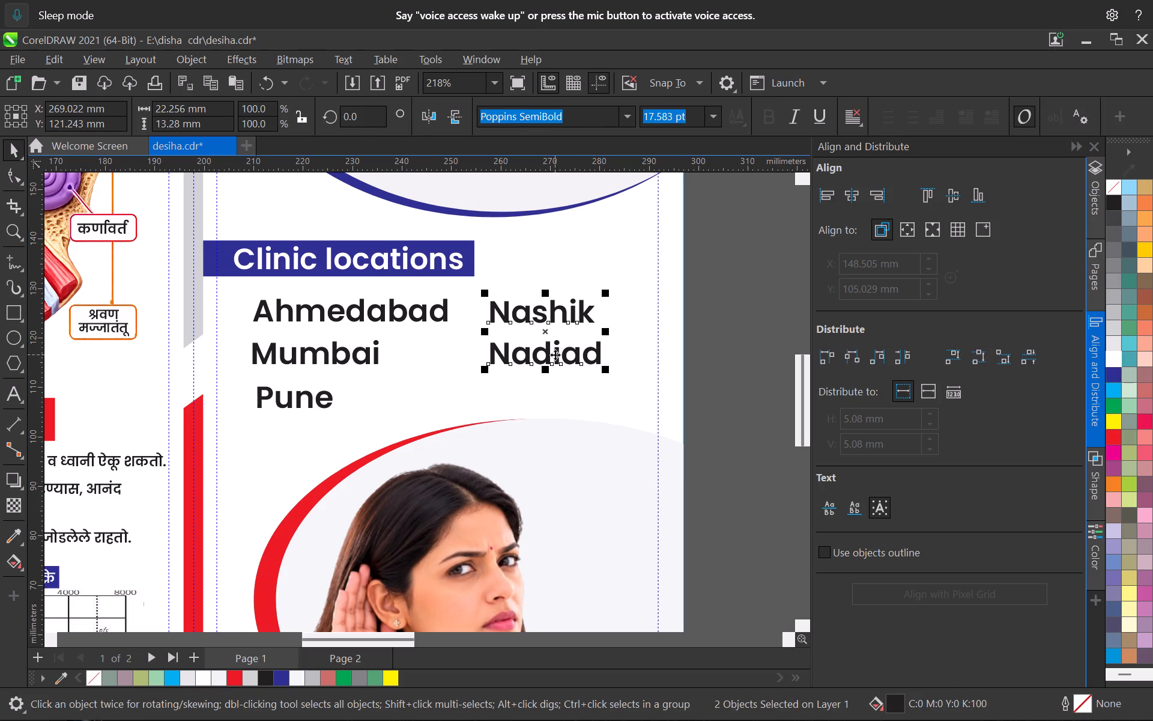
click(718, 398)
Align the left edge of "Pune" with the left edge of "Mumbai".
scroll(336, 389, up, 3)
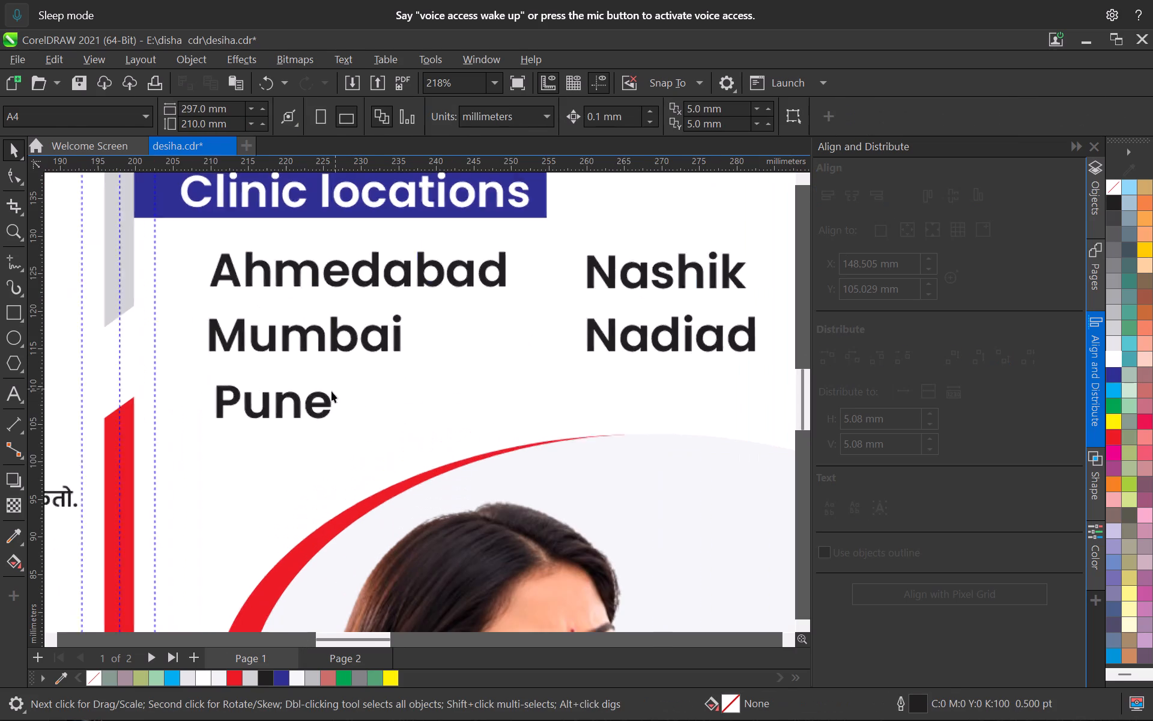
click(327, 395)
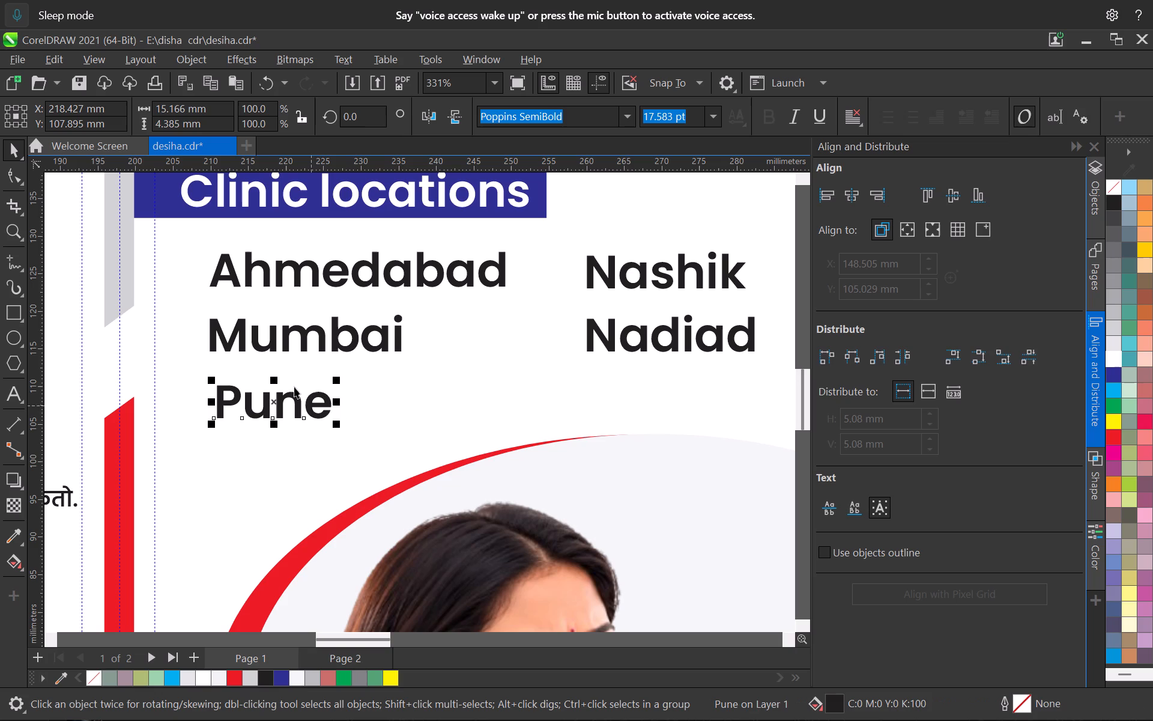
shift+click(252, 327)
click(827, 202)
click(474, 399)
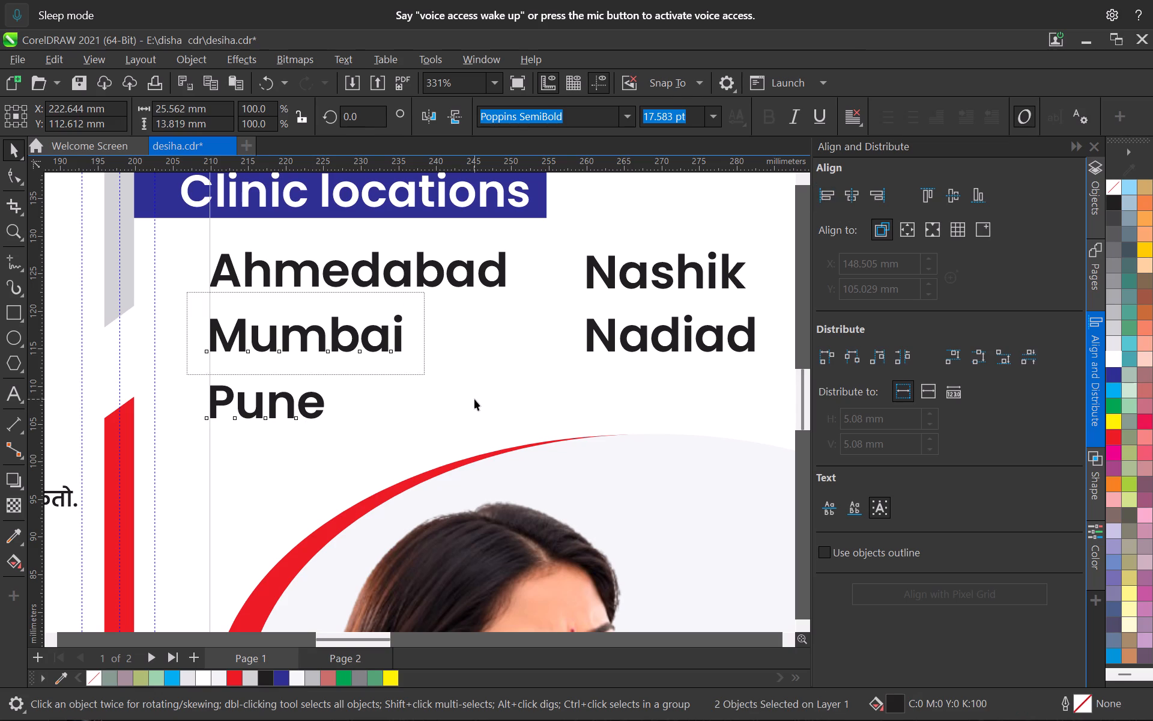
Nudge "Pune" up about 0.7 mm towards "Mumbai" to even out the row spacing.
click(288, 412)
key(Up)
key(Up)
key(Up)
key(Up)
key(Up)
key(Up)
key(Up)
key(Up)
key(Up)
key(Up)
key(Up)
key(Up)
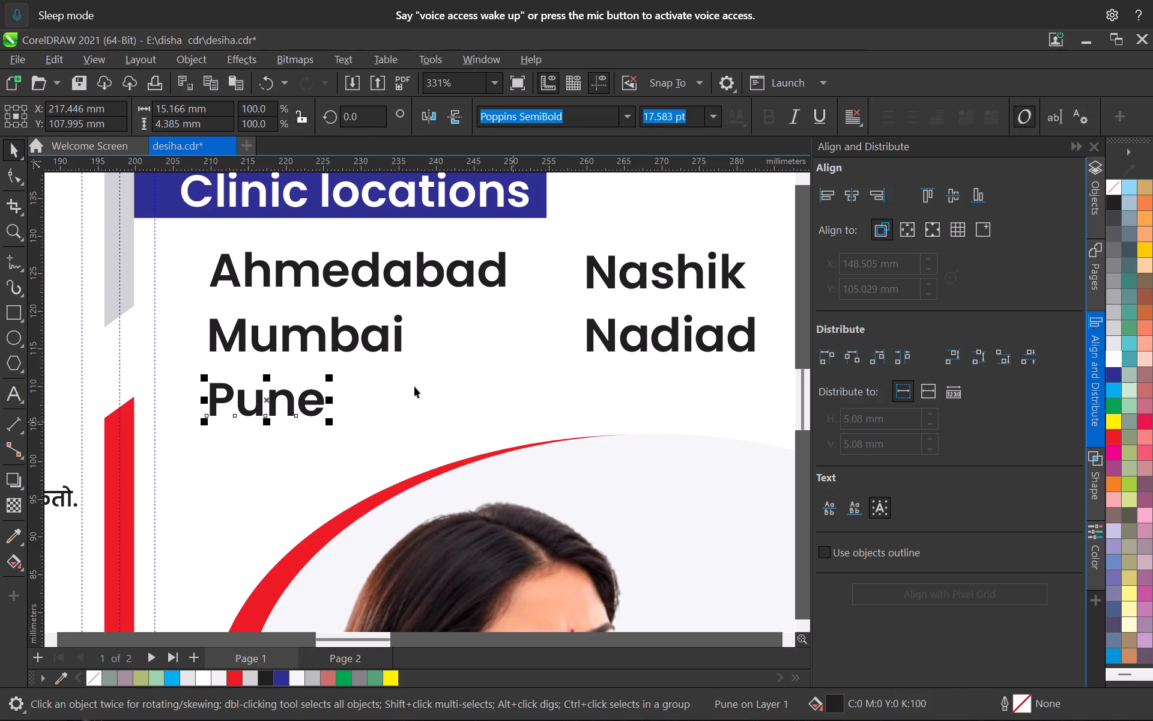
scroll(414, 386, down, 10)
click(586, 333)
Scale all five city names down together to about 15.5 pt, keeping their top-left corner in place.
scroll(471, 368, up, 4)
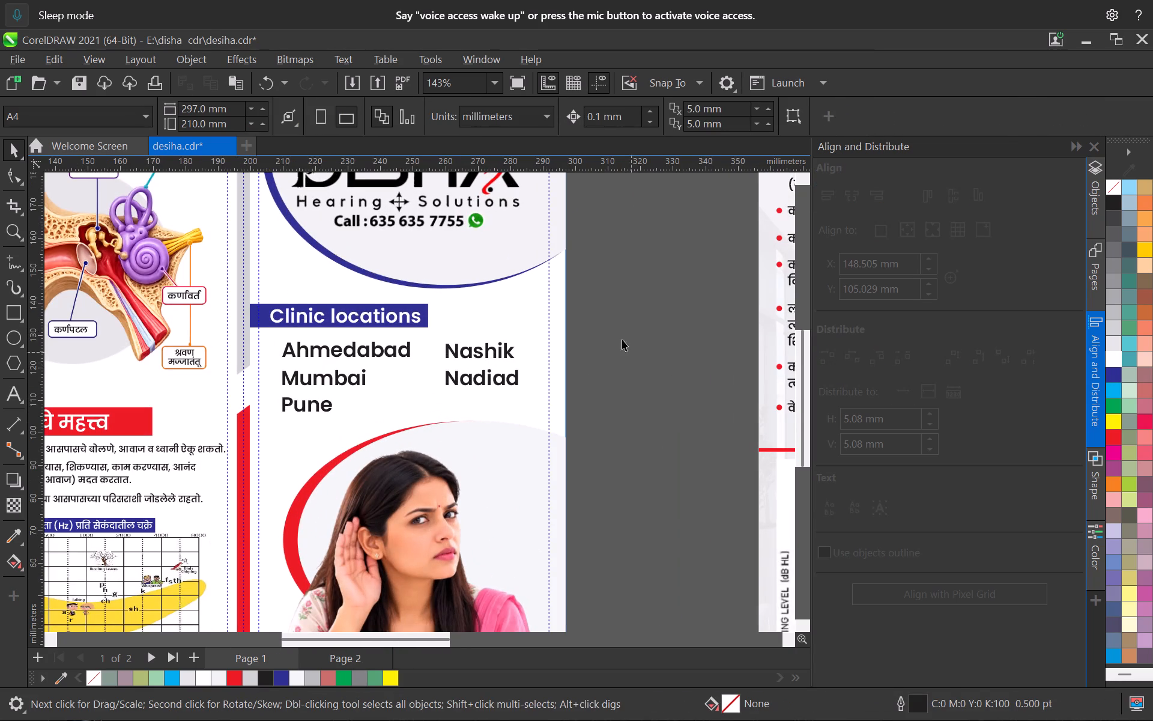
drag(618, 332, 259, 427)
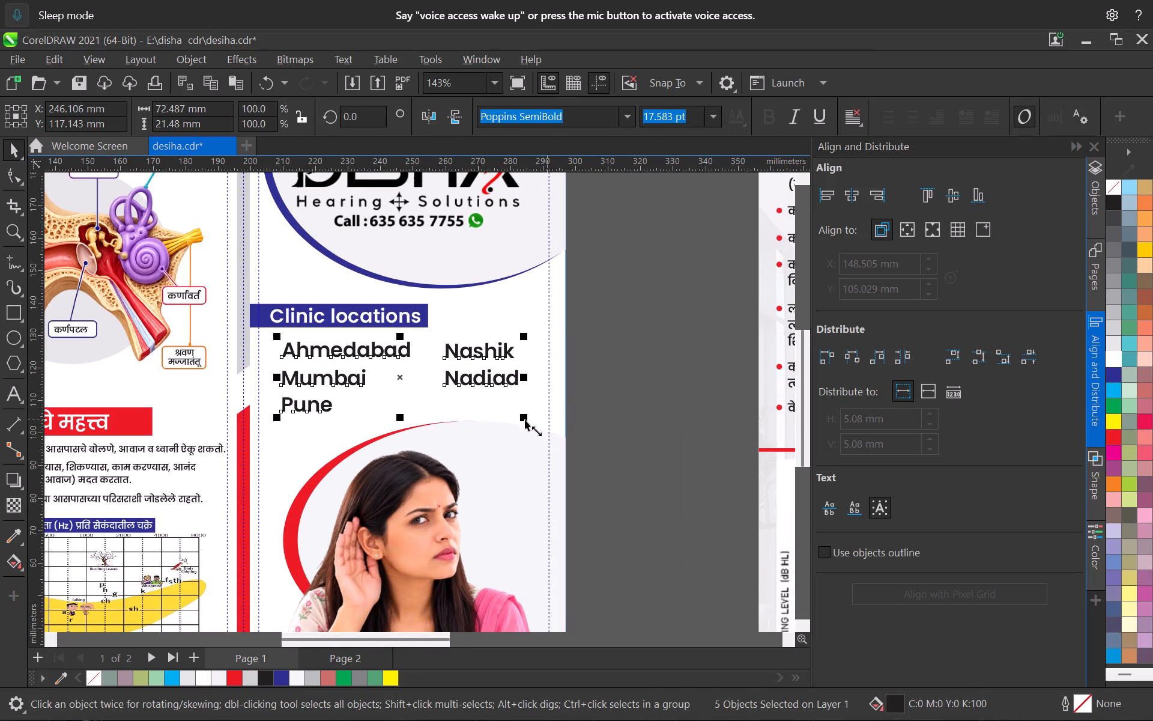
drag(525, 419, 508, 411)
Nudge the block of five city names to about X 241.2 mm, Y 119.1 mm beneath the "Clinic locations" heading.
key(Right)
key(Right)
key(Right)
key(Right)
key(Right)
key(Right)
key(Right)
key(Right)
key(Right)
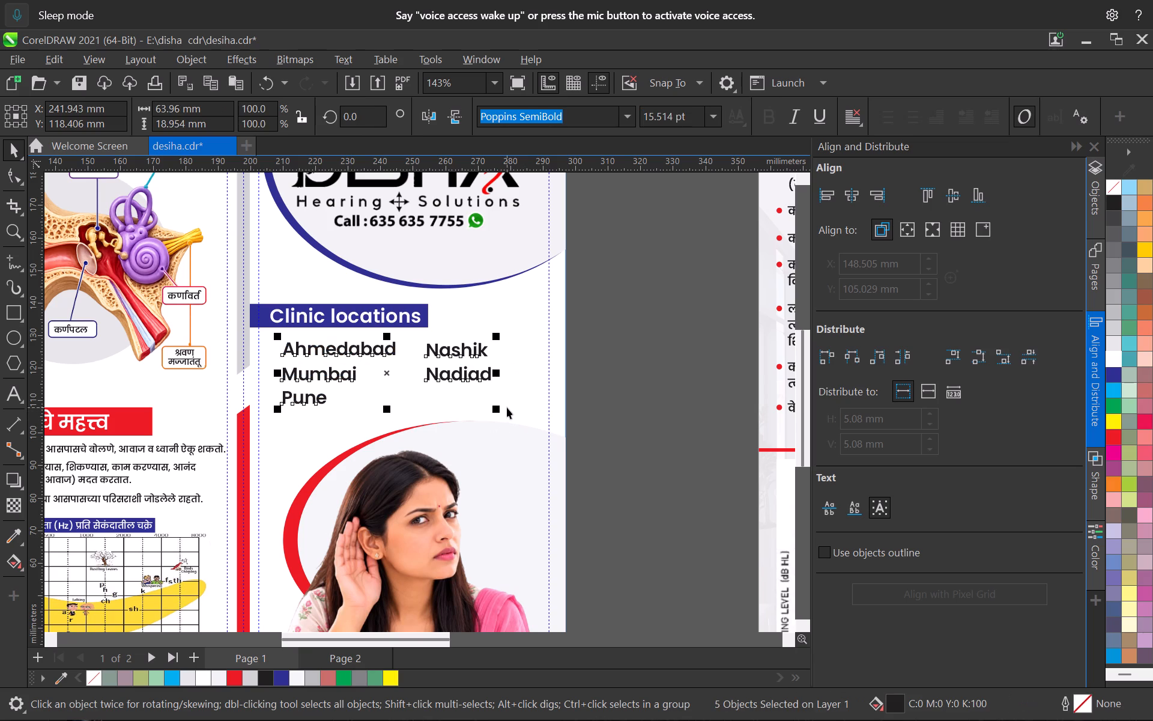
key(Up)
key(Up)
key(Up)
key(Up)
key(Up)
key(Up)
key(Up)
key(Up)
key(Up)
key(Up)
key(Up)
key(Left)
key(Left)
key(Left)
key(Left)
key(Left)
key(Left)
key(Left)
key(Left)
key(Left)
key(Left)
key(Left)
key(Left)
key(Left)
key(Left)
key(Left)
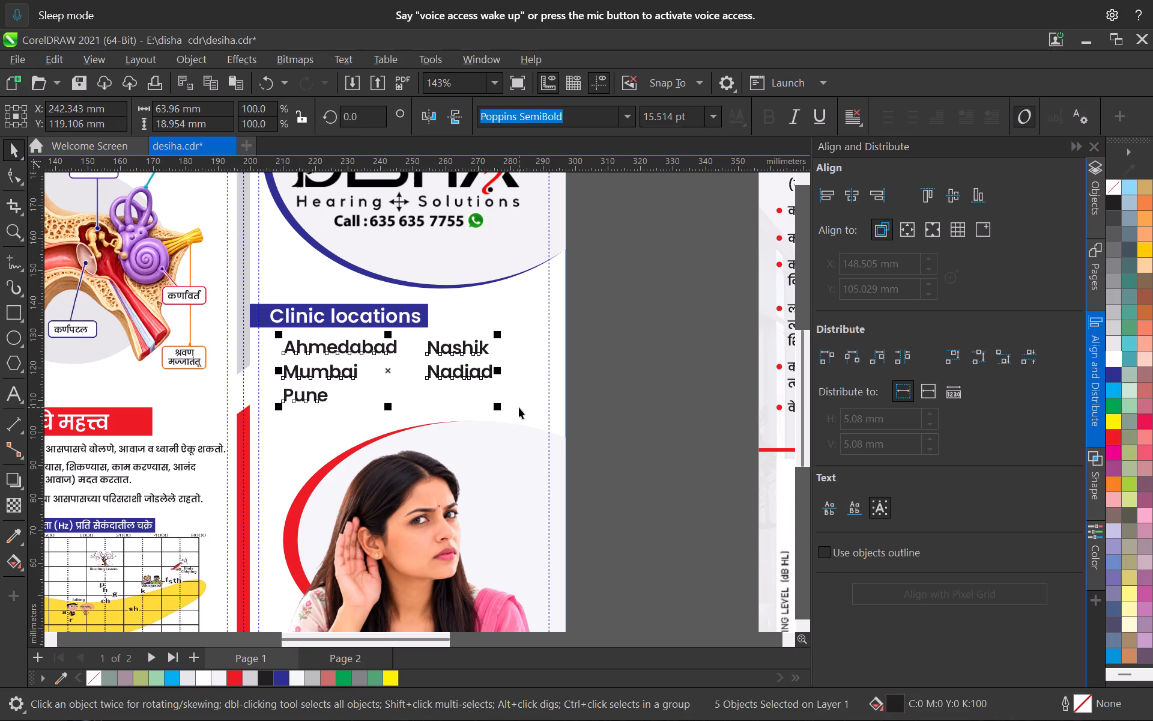
key(Left)
click(604, 366)
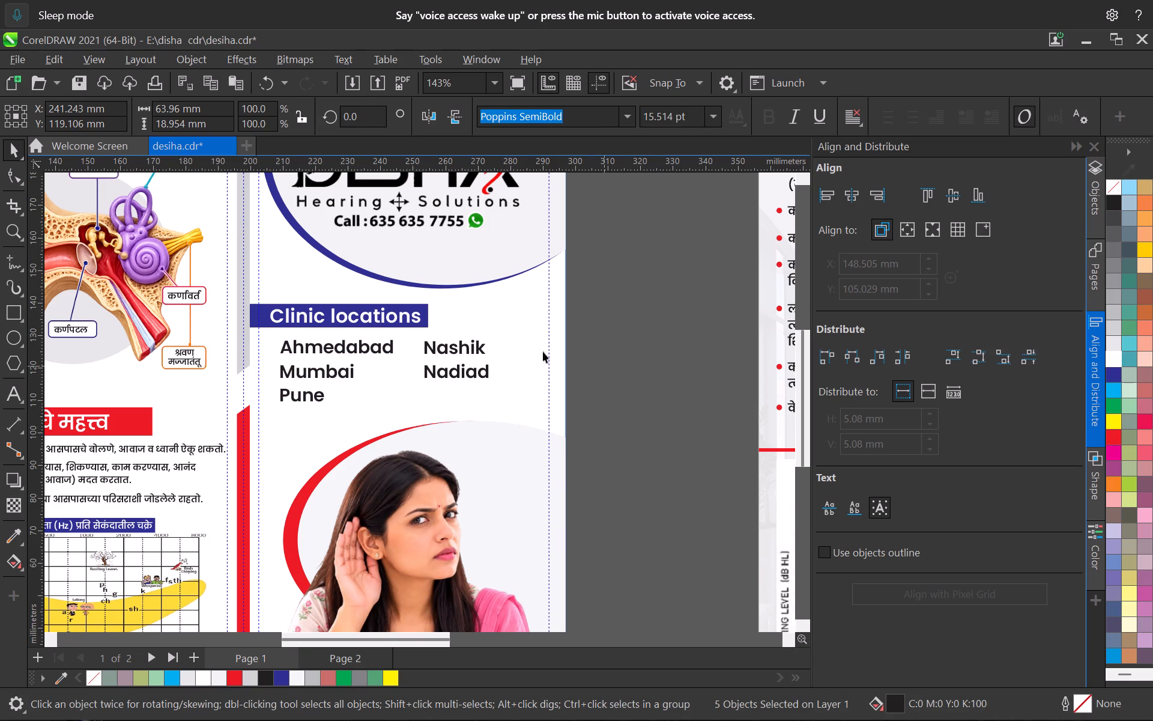
Draw a rectangle about 77.4 × 25.7 mm around the five city names, starting from the guideline at the heading bar's lower edge.
scroll(480, 339, down, 9)
scroll(478, 330, up, 10)
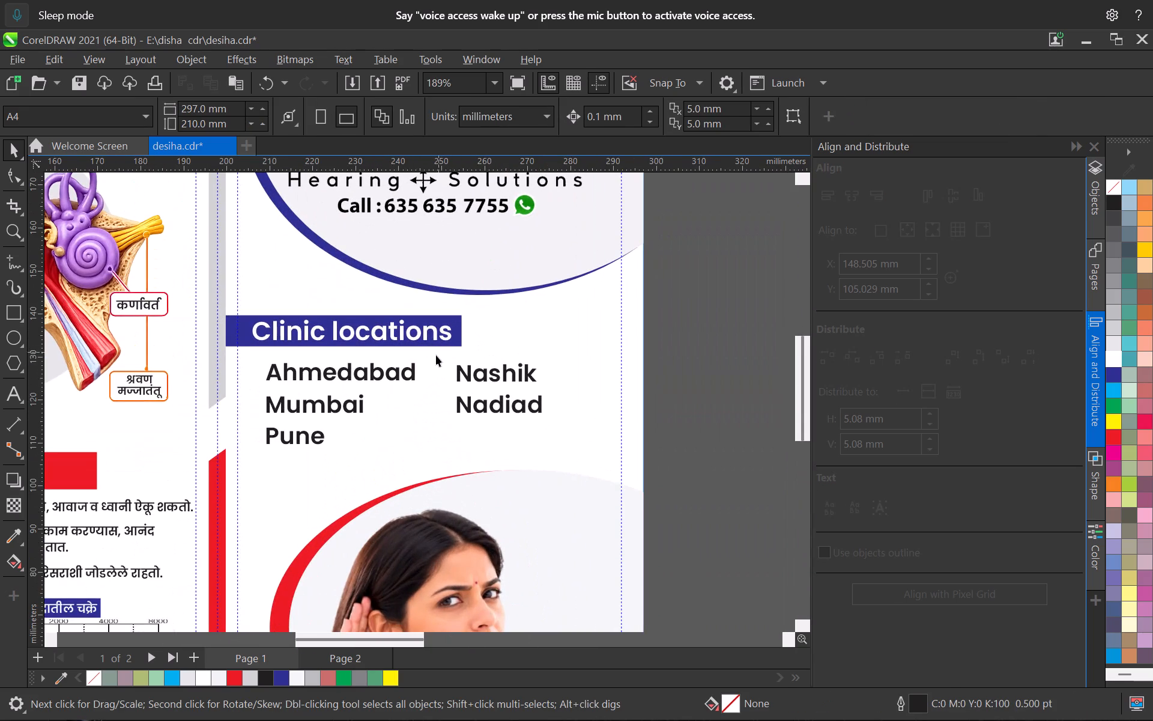
click(22, 312)
scroll(237, 362, up, 3)
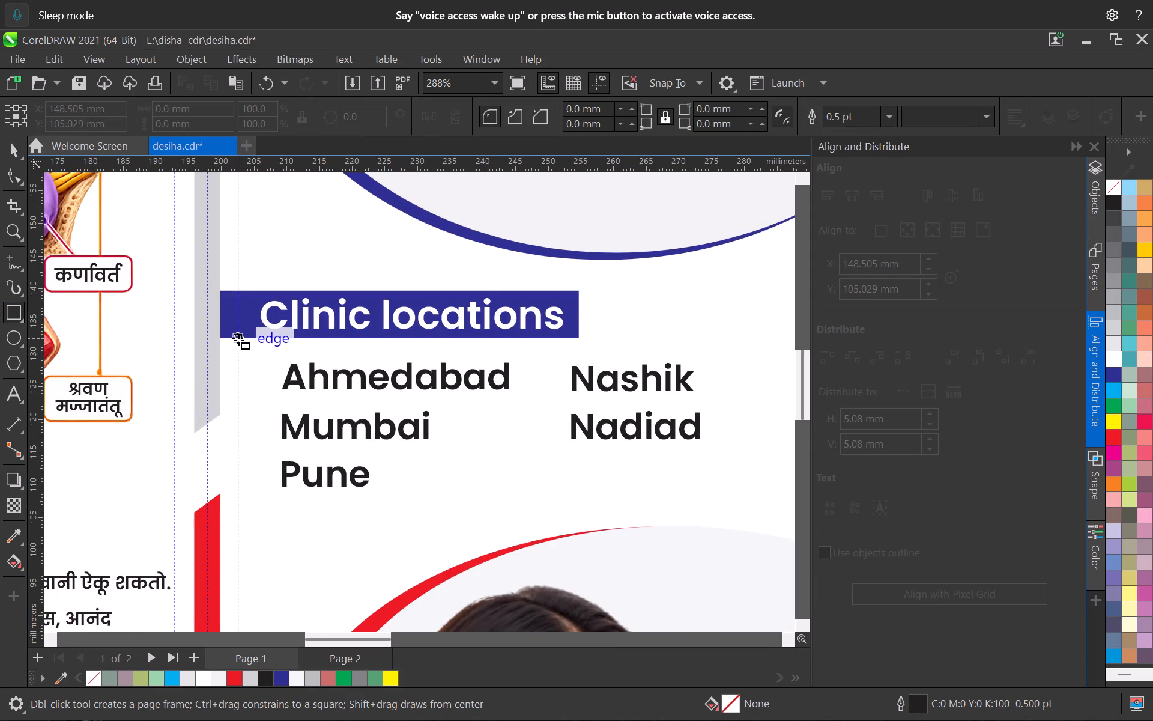
drag(238, 340, 745, 507)
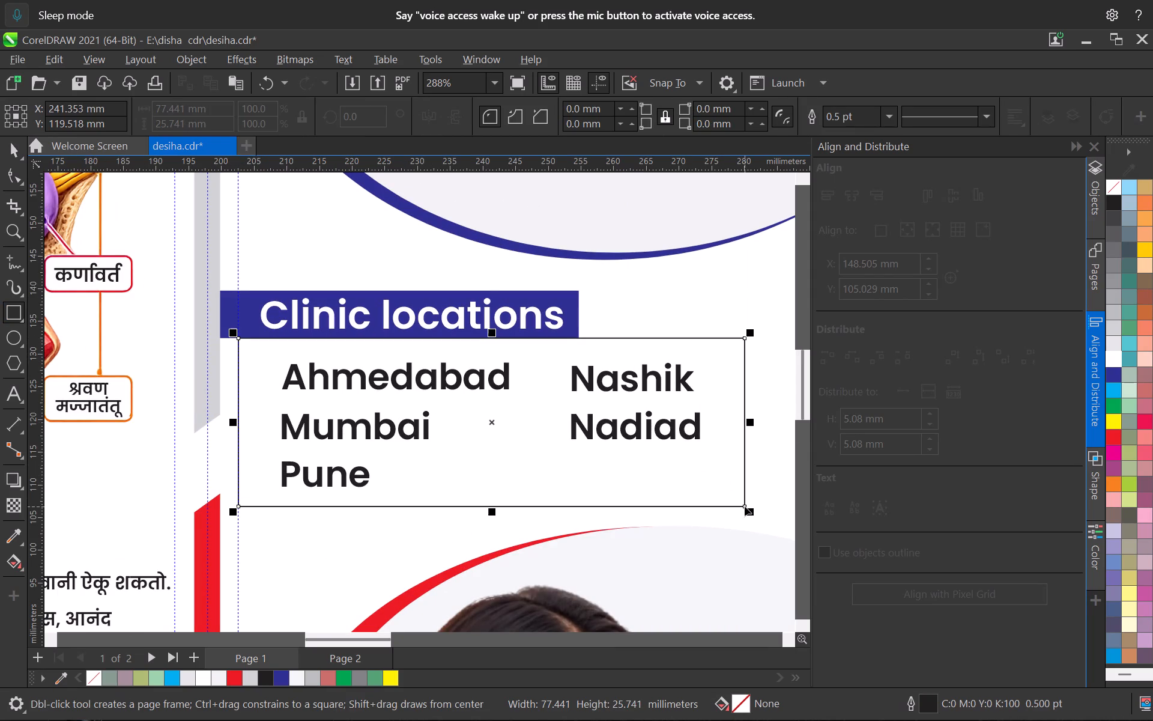
Fill the new rectangle with 10% black and remove its outline.
scroll(702, 464, down, 4)
click(1112, 340)
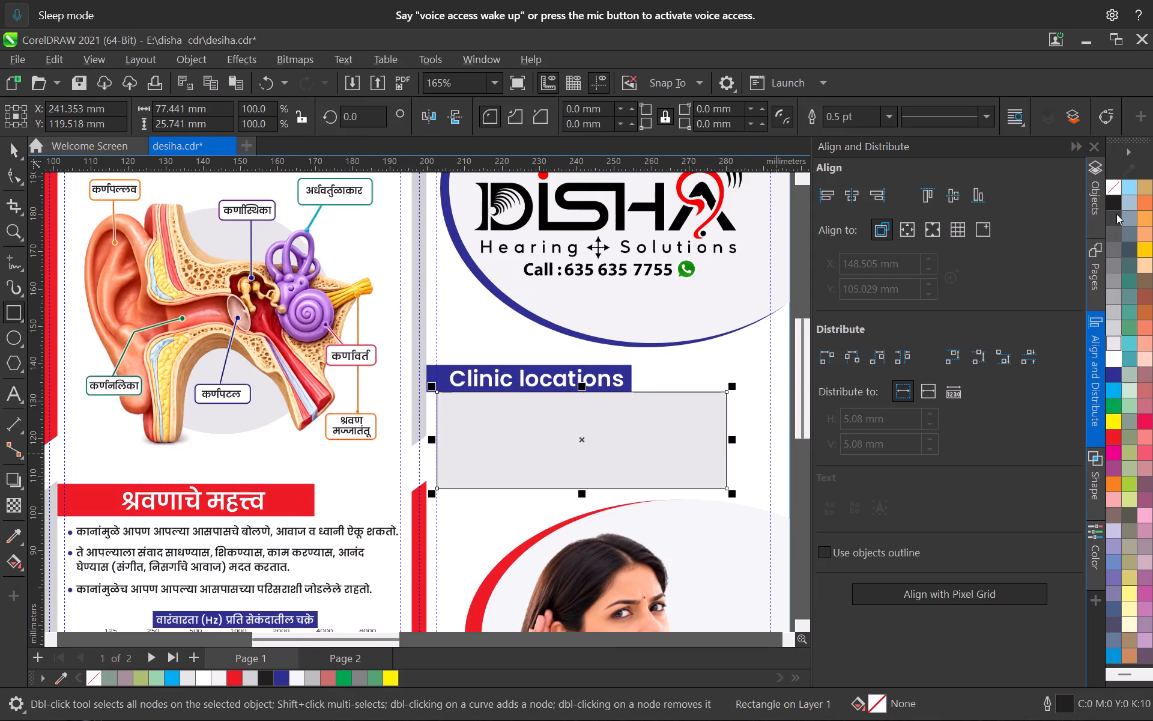
right_click(1115, 192)
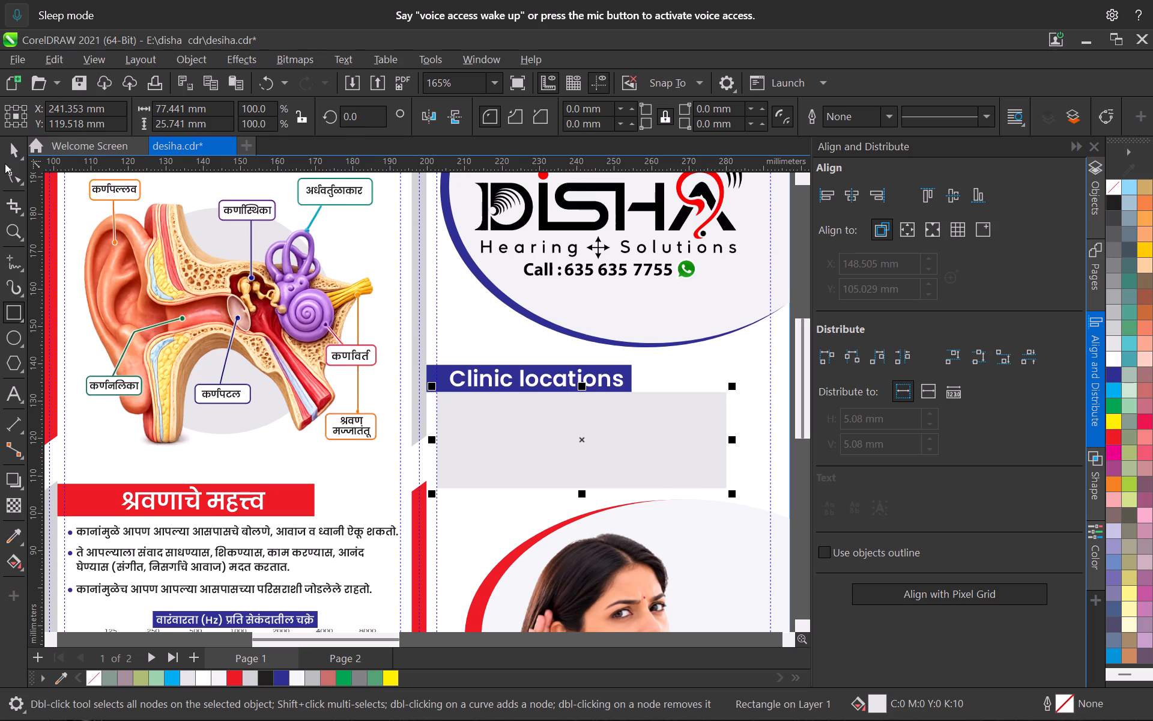
Move the grey rectangle down the object order onto the rectangle below "Ahmedabad", so it sits behind all five city names.
click(9, 156)
click(1097, 202)
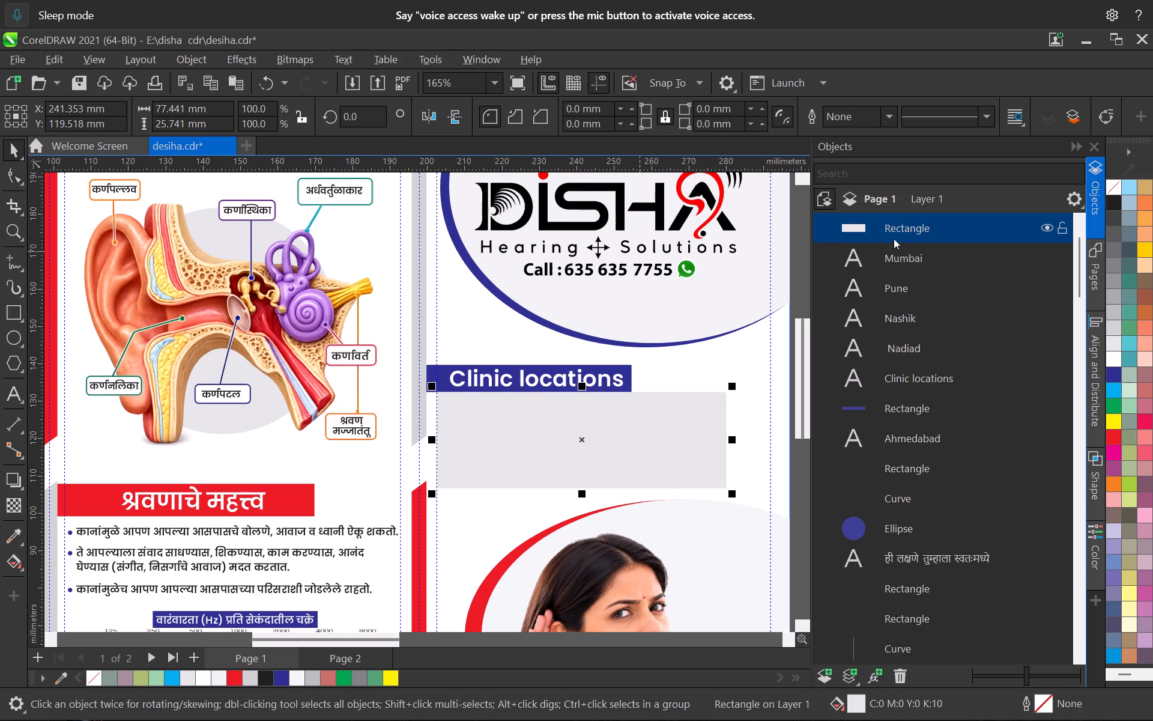
drag(893, 234, 912, 395)
scroll(635, 428, down, 5)
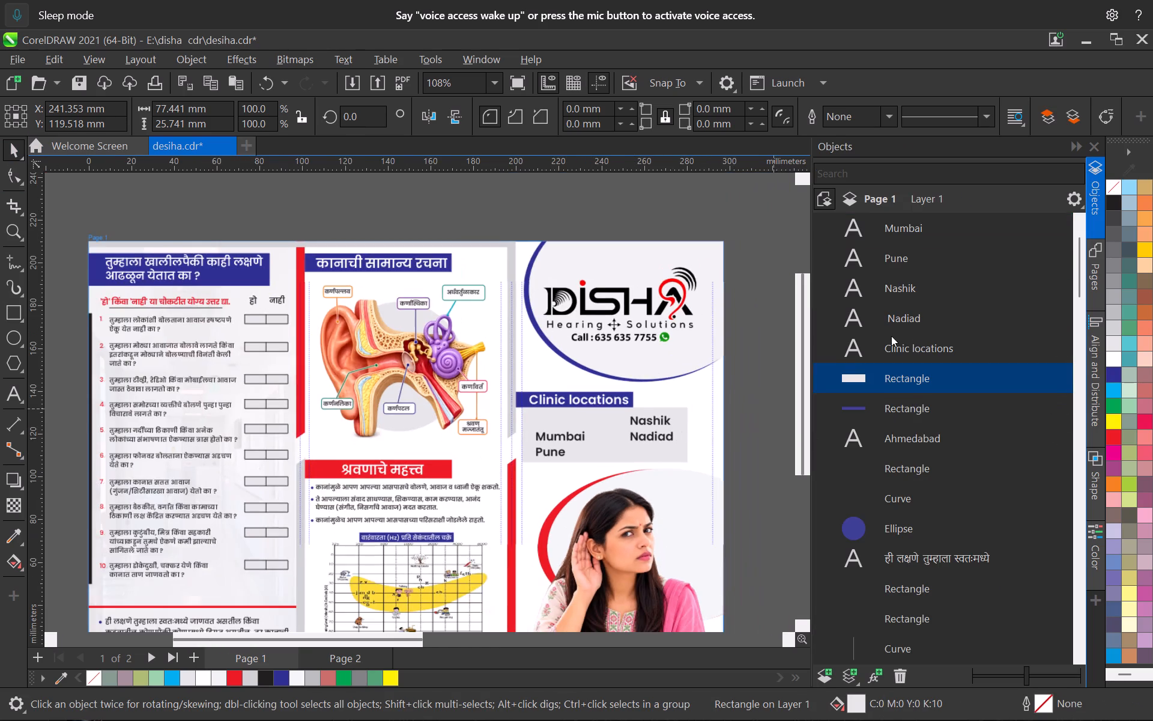
drag(867, 377, 877, 465)
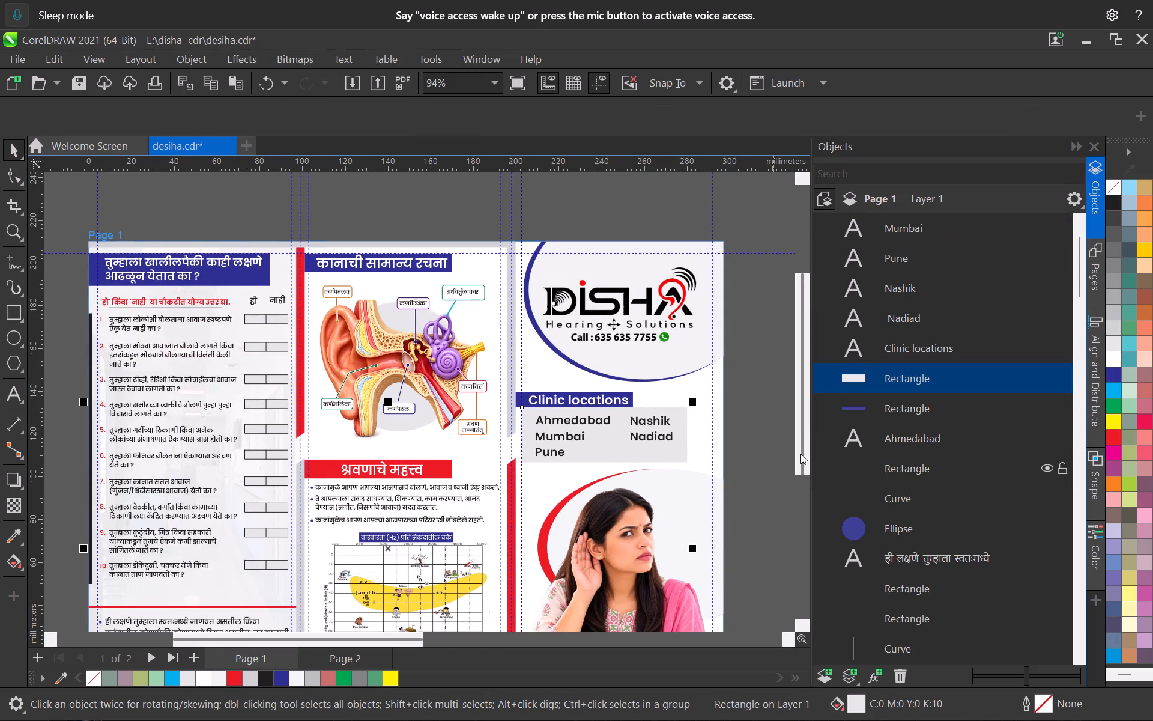
middle_drag(771, 439, 638, 410)
click(632, 414)
scroll(491, 413, up, 6)
scroll(471, 415, down, 4)
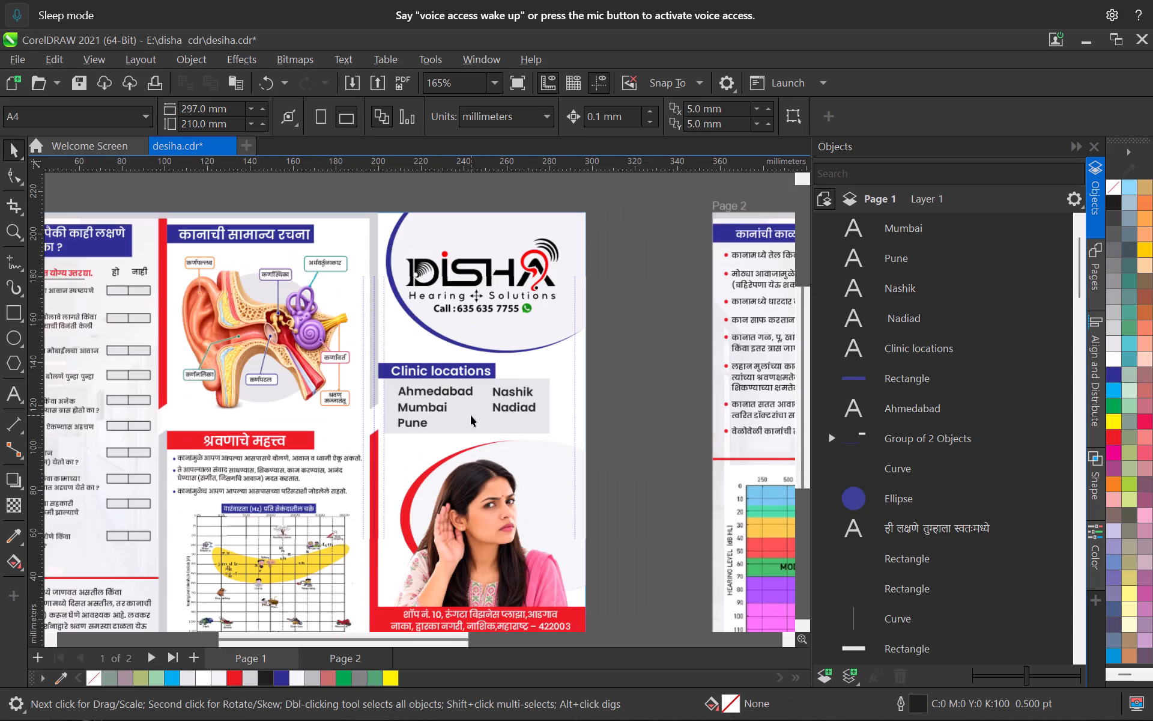
Stretch the blue heading bar behind "Clinic locations" to the cover's right page edge, making it about 97.2 mm wide.
scroll(524, 403, up, 1)
scroll(423, 358, up, 3)
click(519, 375)
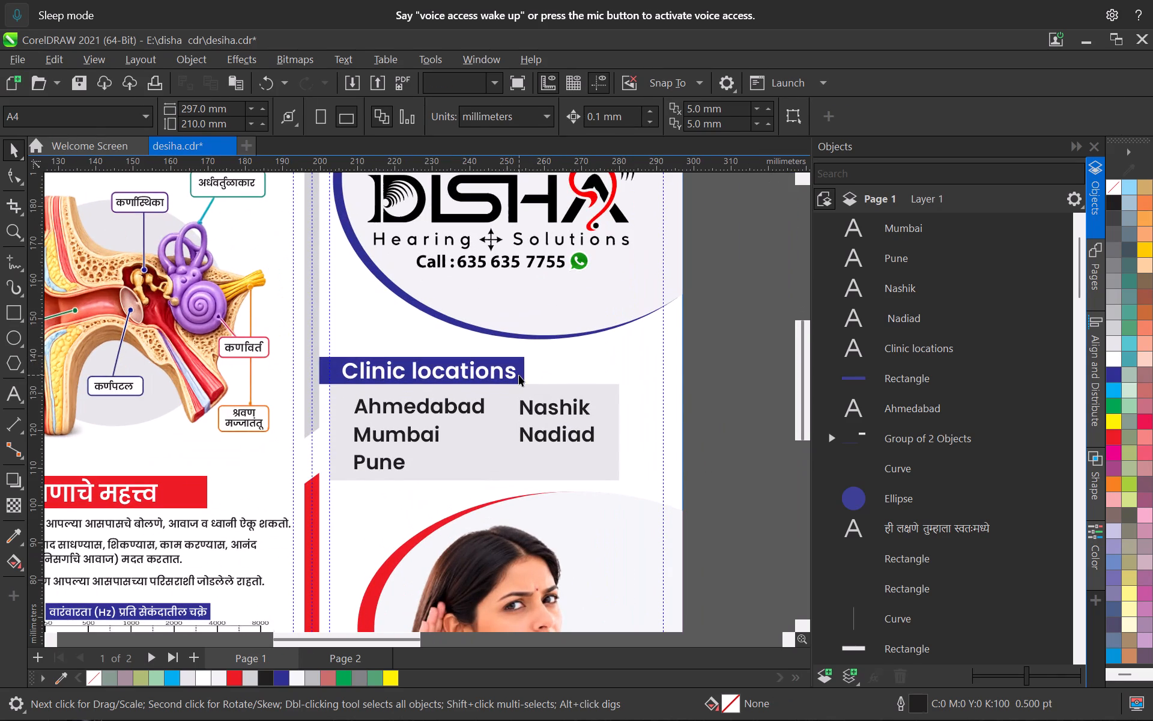
drag(528, 371, 687, 389)
click(724, 411)
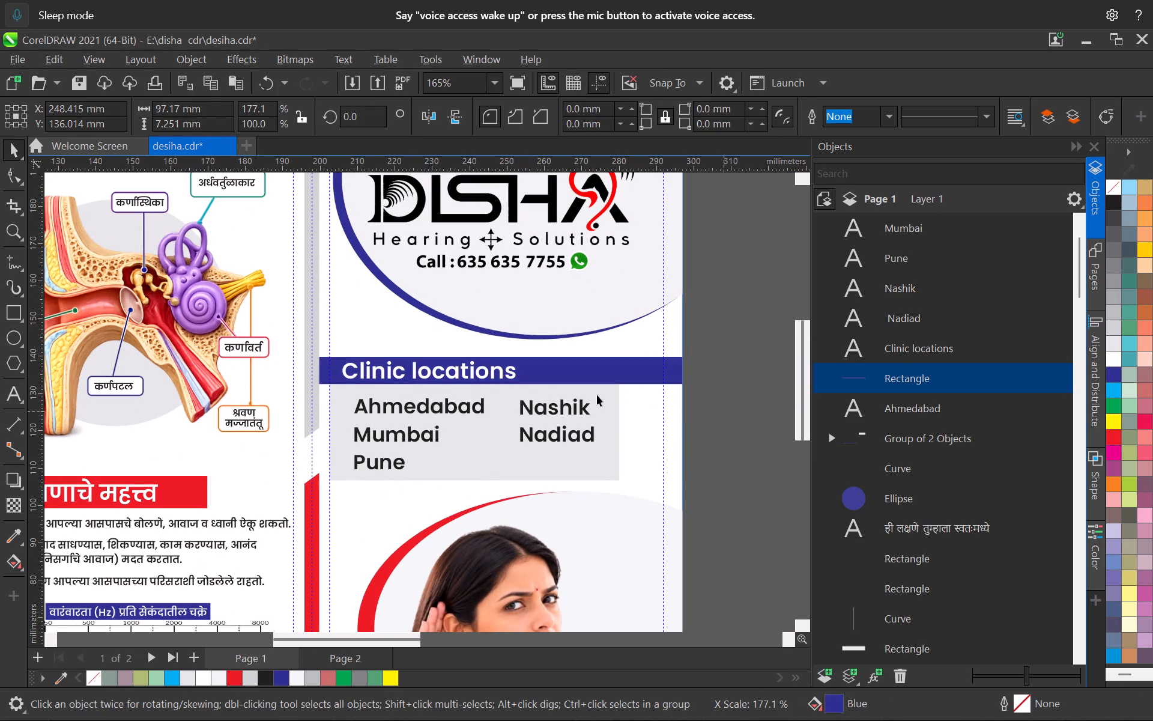
Move the "Clinic locations" text horizontally to the middle of the widened blue bar.
click(473, 376)
drag(446, 374, 525, 370)
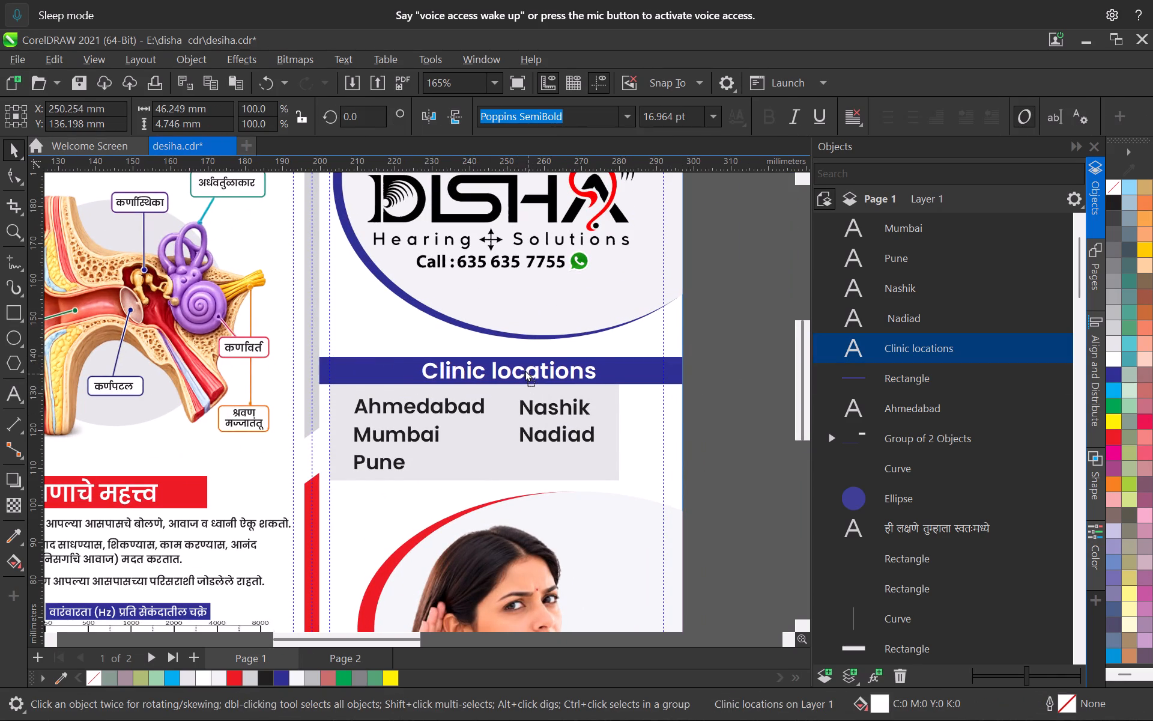
drag(525, 370, 516, 368)
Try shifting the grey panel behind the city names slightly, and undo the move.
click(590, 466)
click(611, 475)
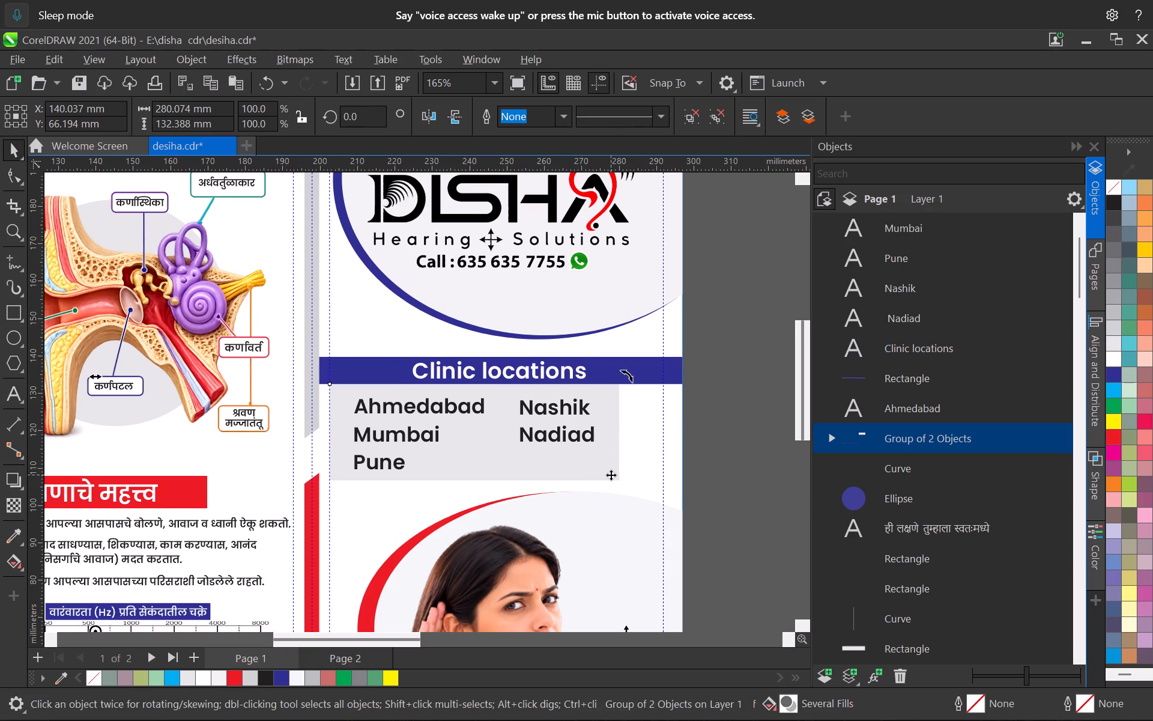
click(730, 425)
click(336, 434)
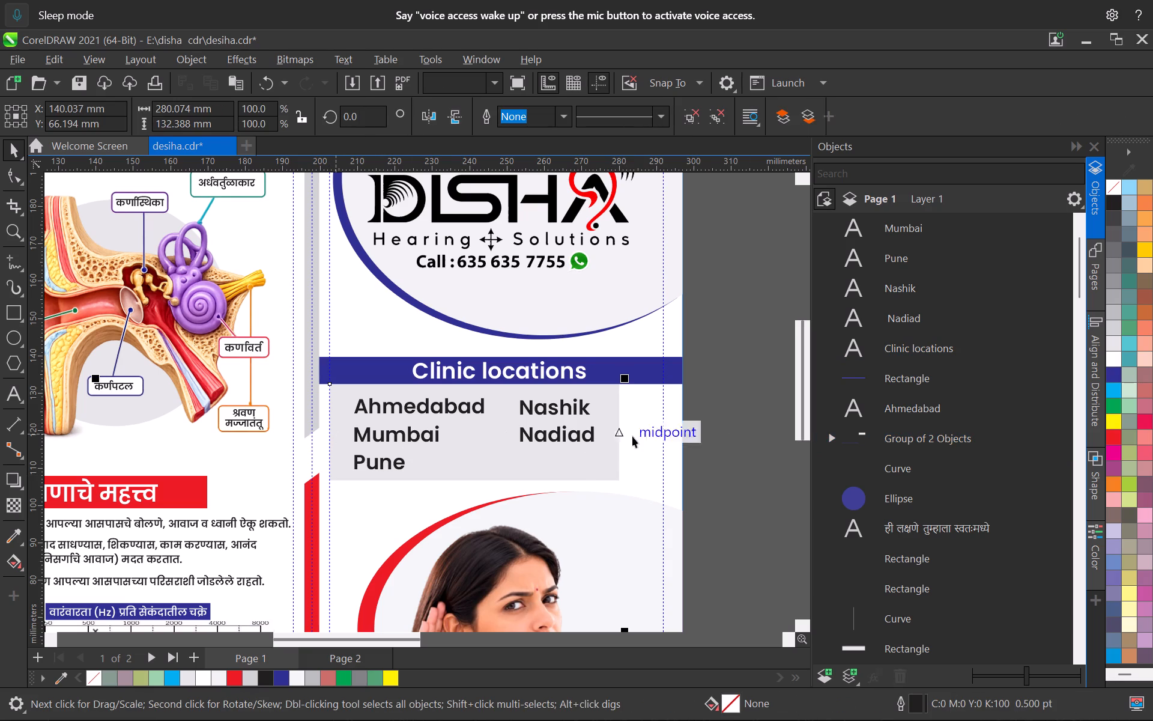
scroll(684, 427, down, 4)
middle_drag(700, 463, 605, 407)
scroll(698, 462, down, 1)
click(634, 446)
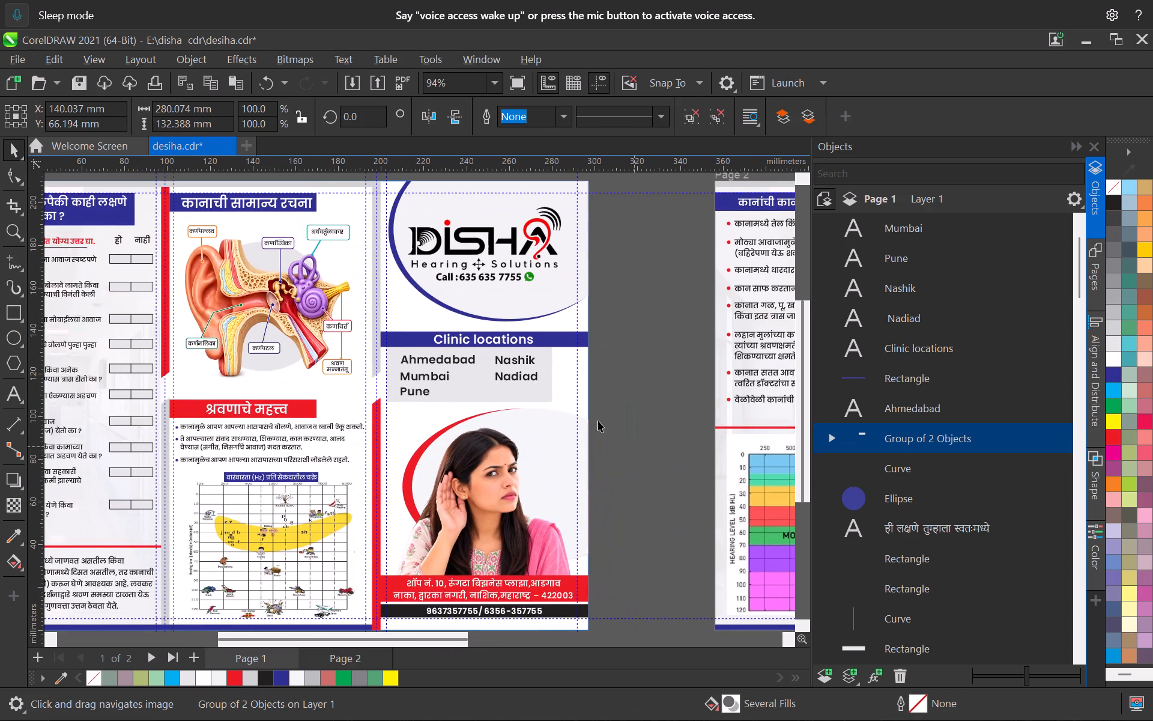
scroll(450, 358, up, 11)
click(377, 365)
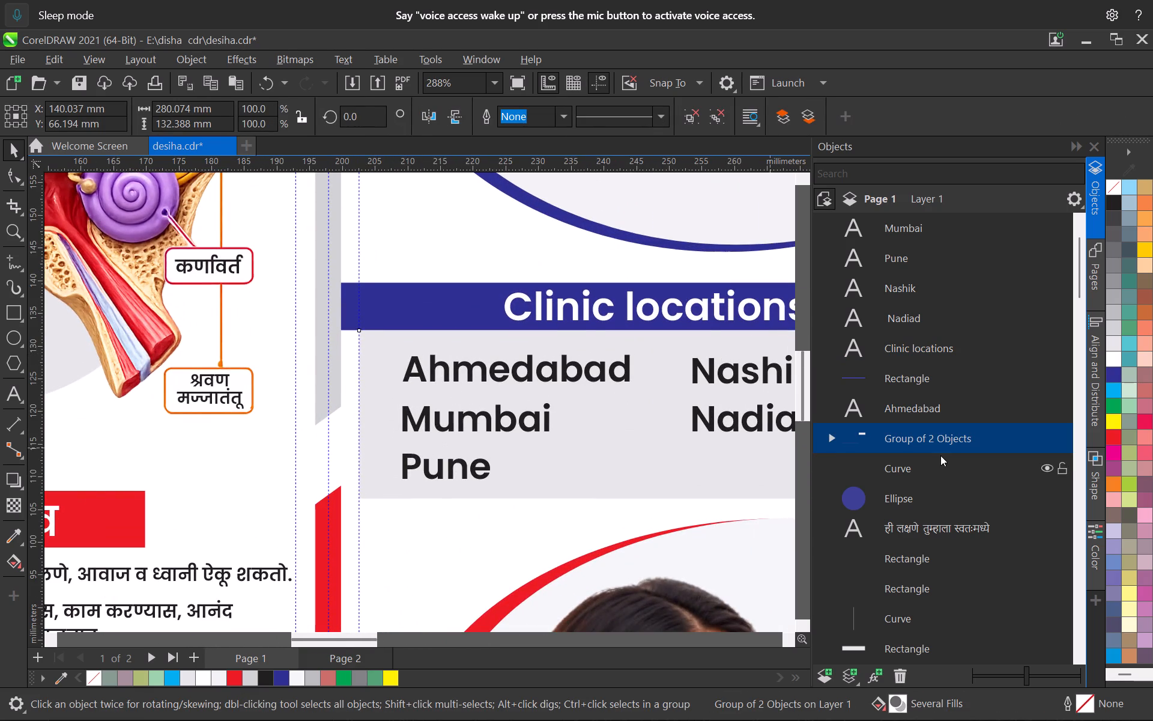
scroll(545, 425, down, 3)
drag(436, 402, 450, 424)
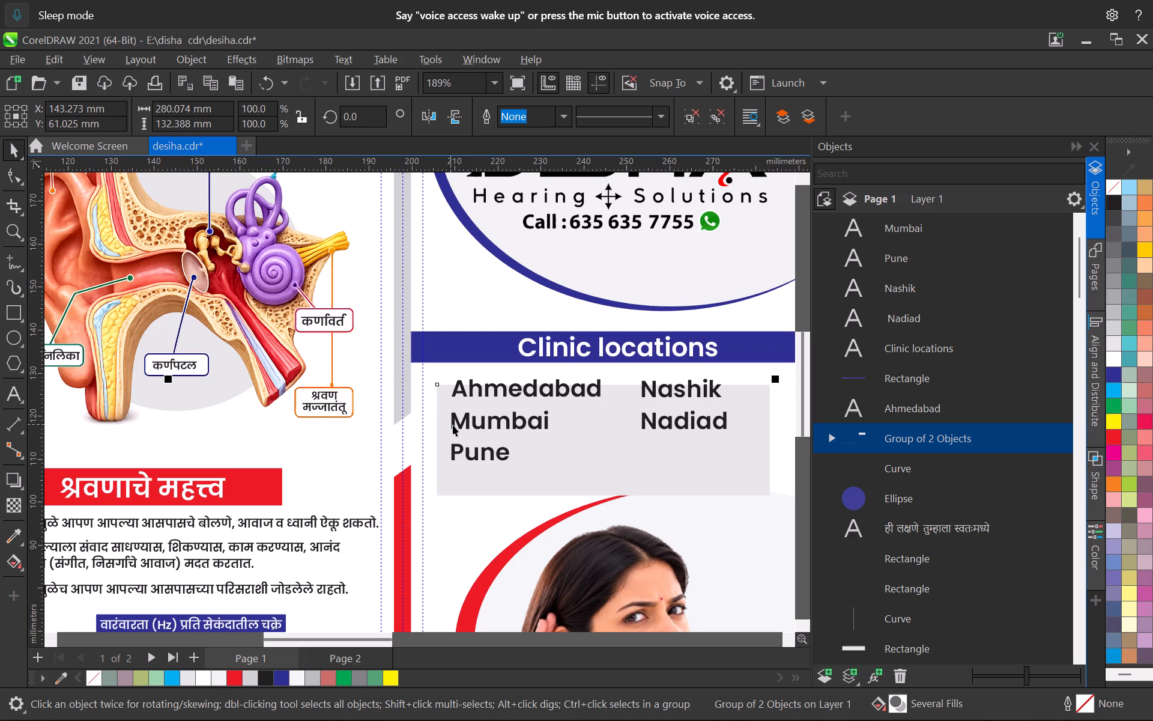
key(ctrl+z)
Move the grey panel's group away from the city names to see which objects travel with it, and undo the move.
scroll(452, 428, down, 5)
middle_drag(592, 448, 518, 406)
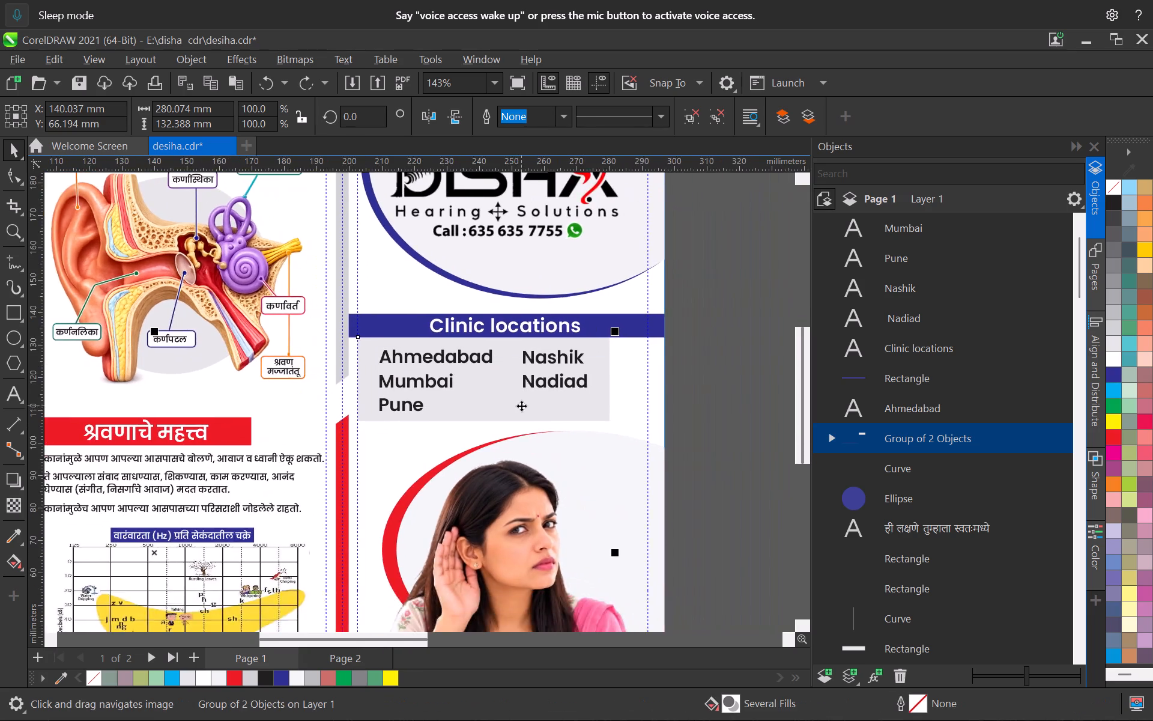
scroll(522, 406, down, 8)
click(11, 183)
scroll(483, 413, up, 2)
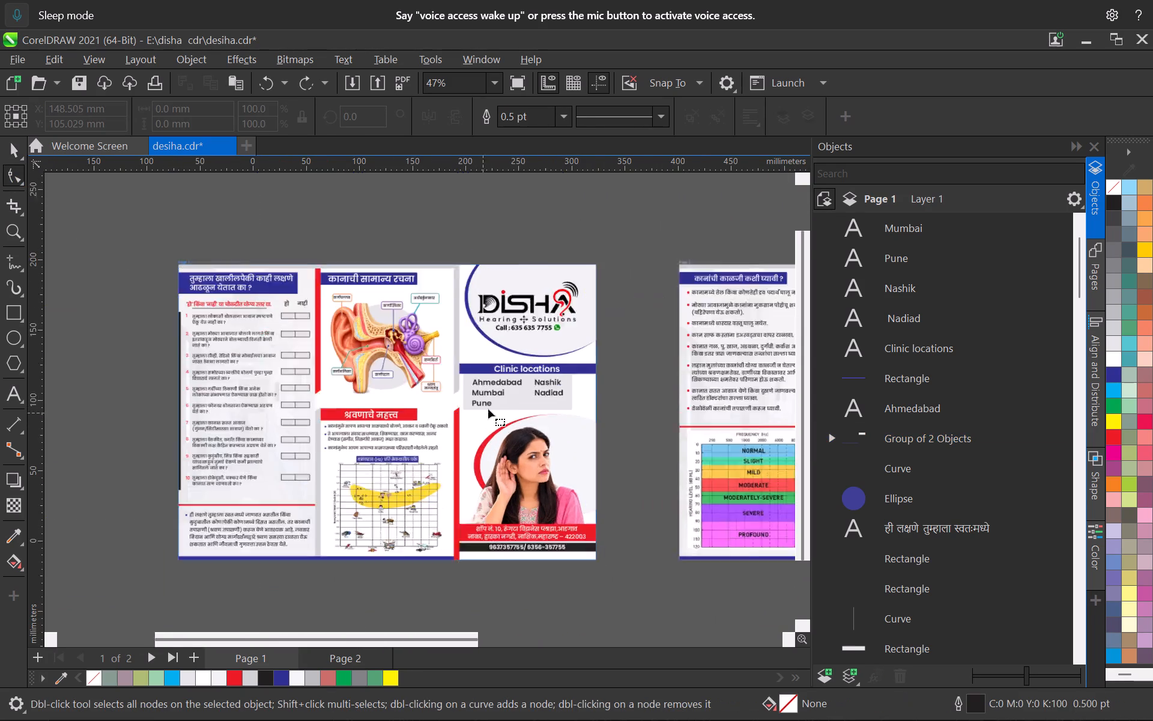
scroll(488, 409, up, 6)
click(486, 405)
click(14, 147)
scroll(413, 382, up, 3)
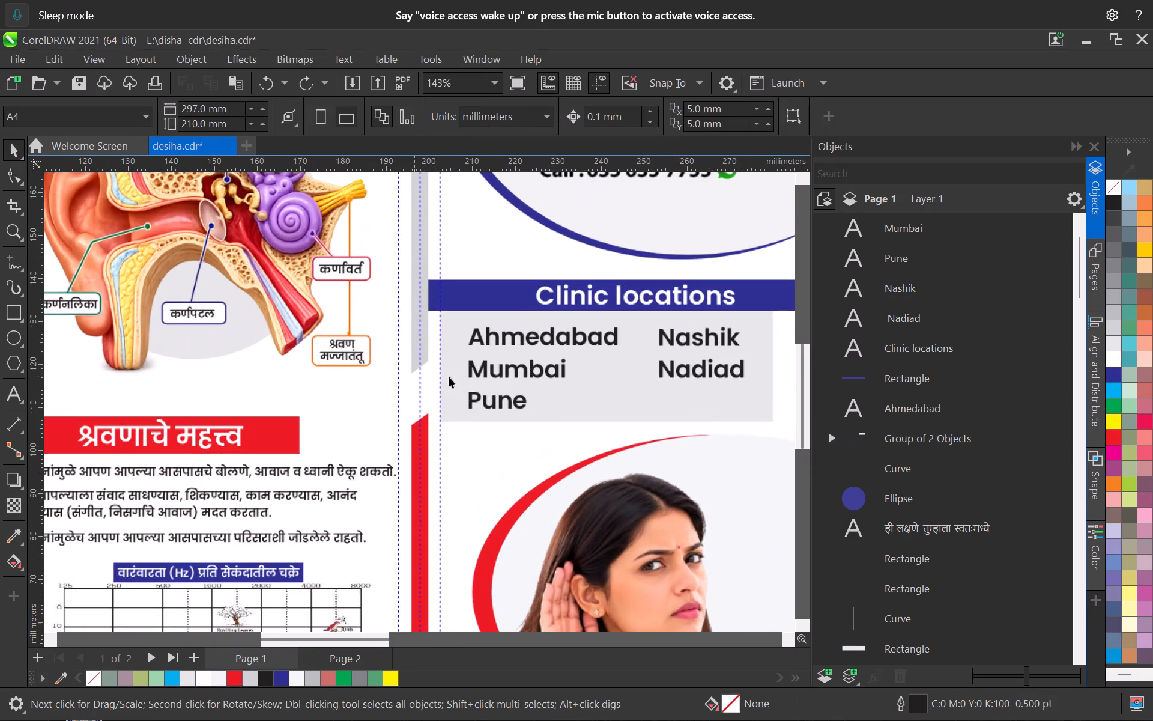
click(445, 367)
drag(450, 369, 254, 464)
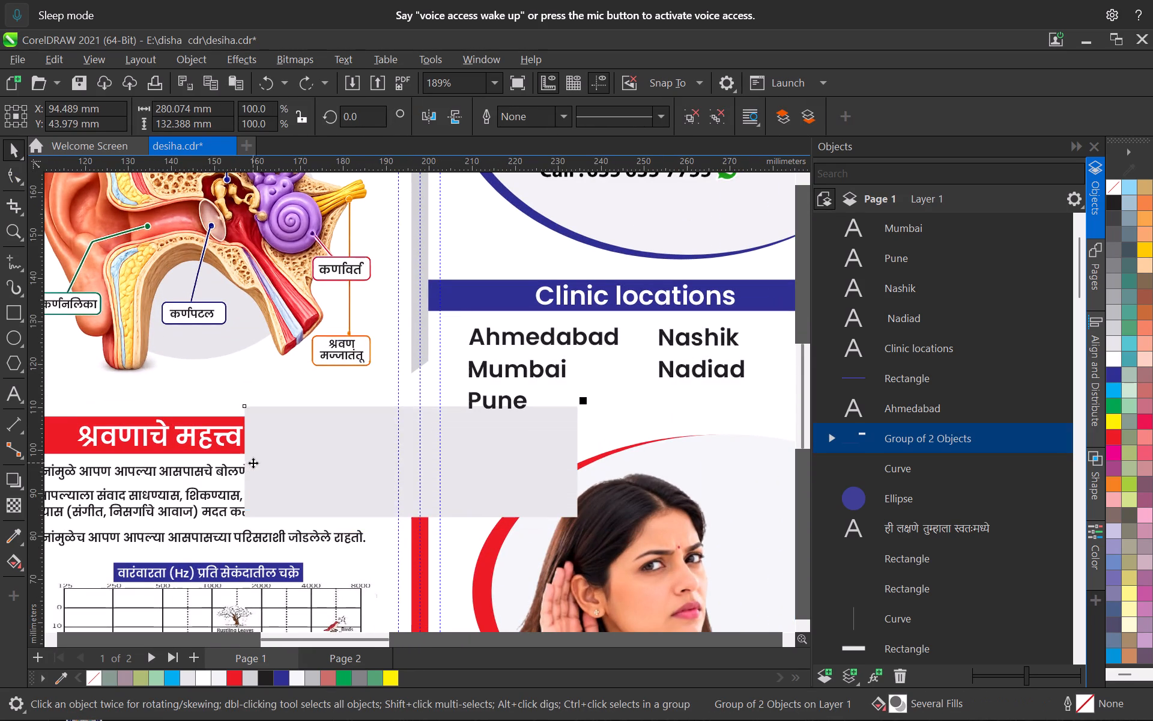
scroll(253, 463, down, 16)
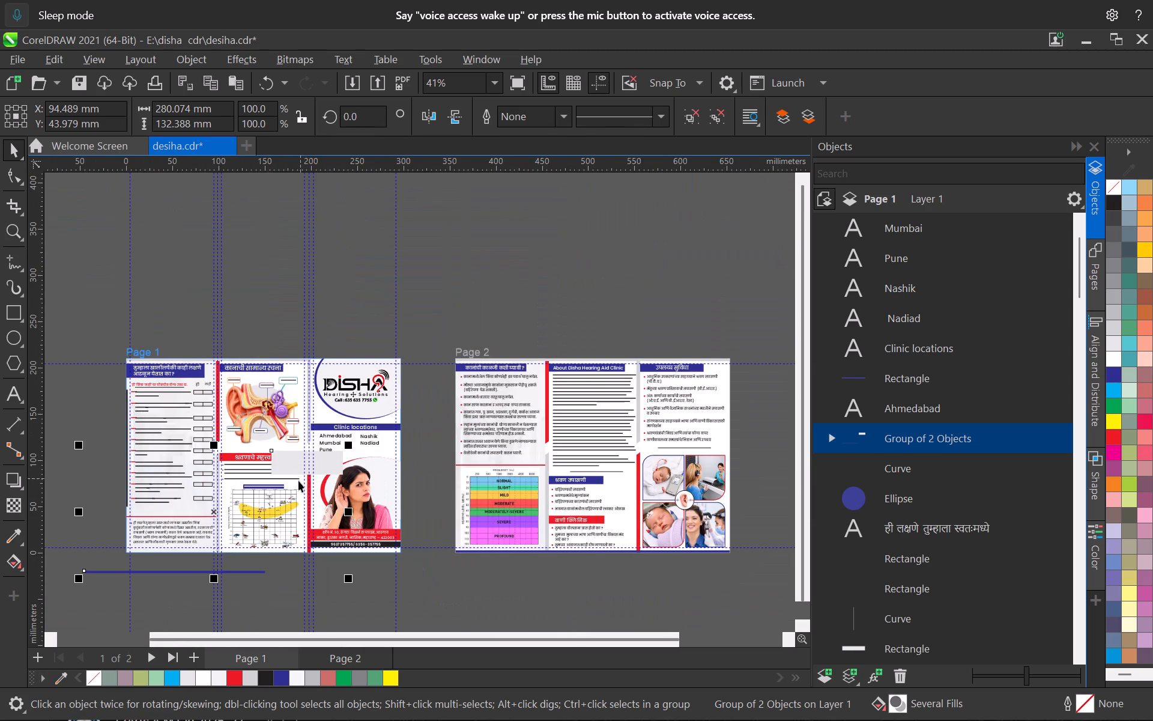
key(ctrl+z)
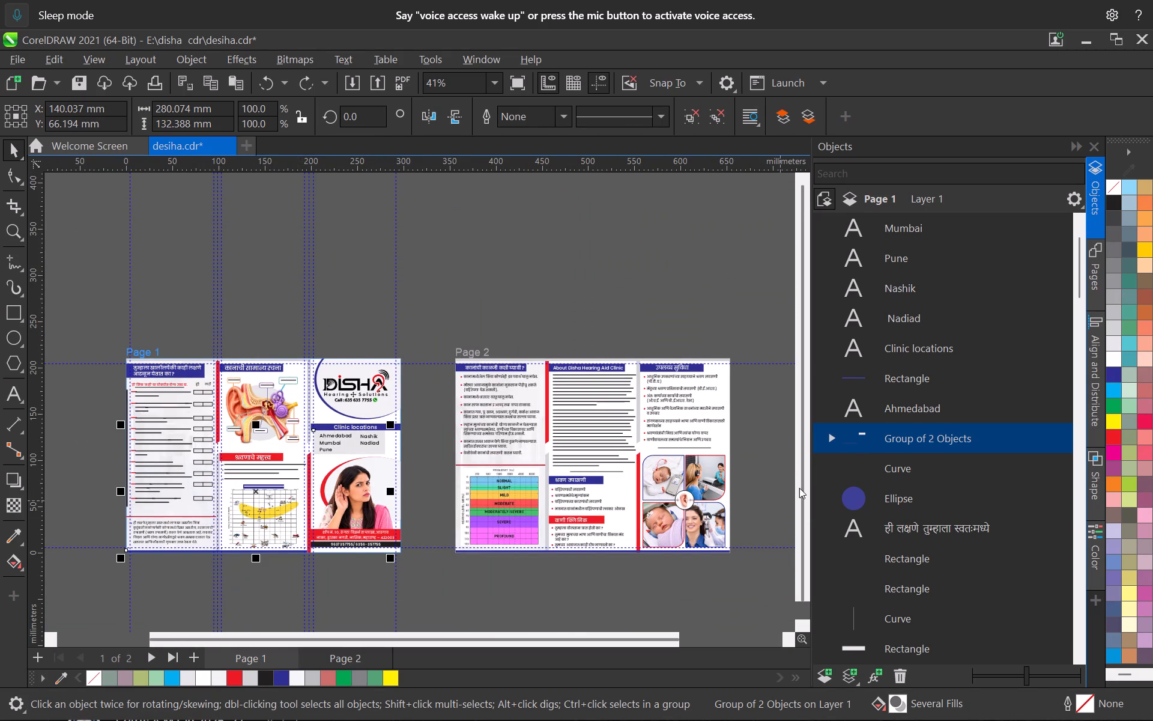
Take the blue bottom-strip rectangle out of the grey panel's two-object group by cutting it and pasting it back as a separate object.
click(826, 433)
click(903, 472)
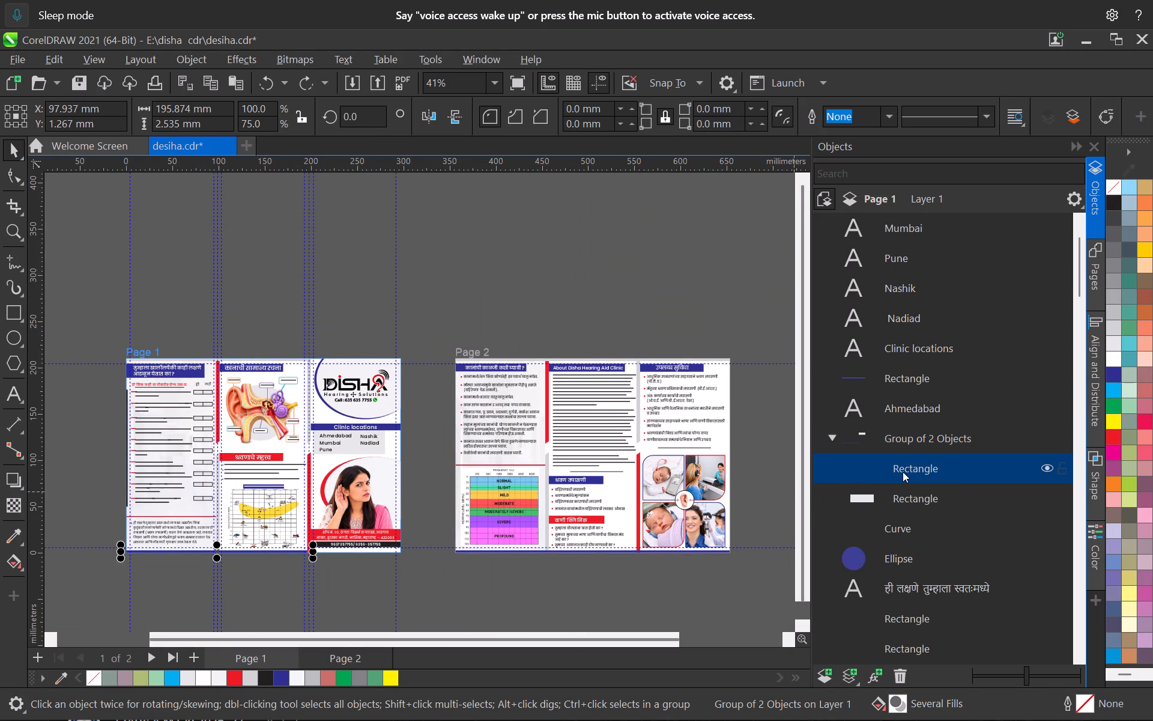
key(ctrl+x)
click(328, 269)
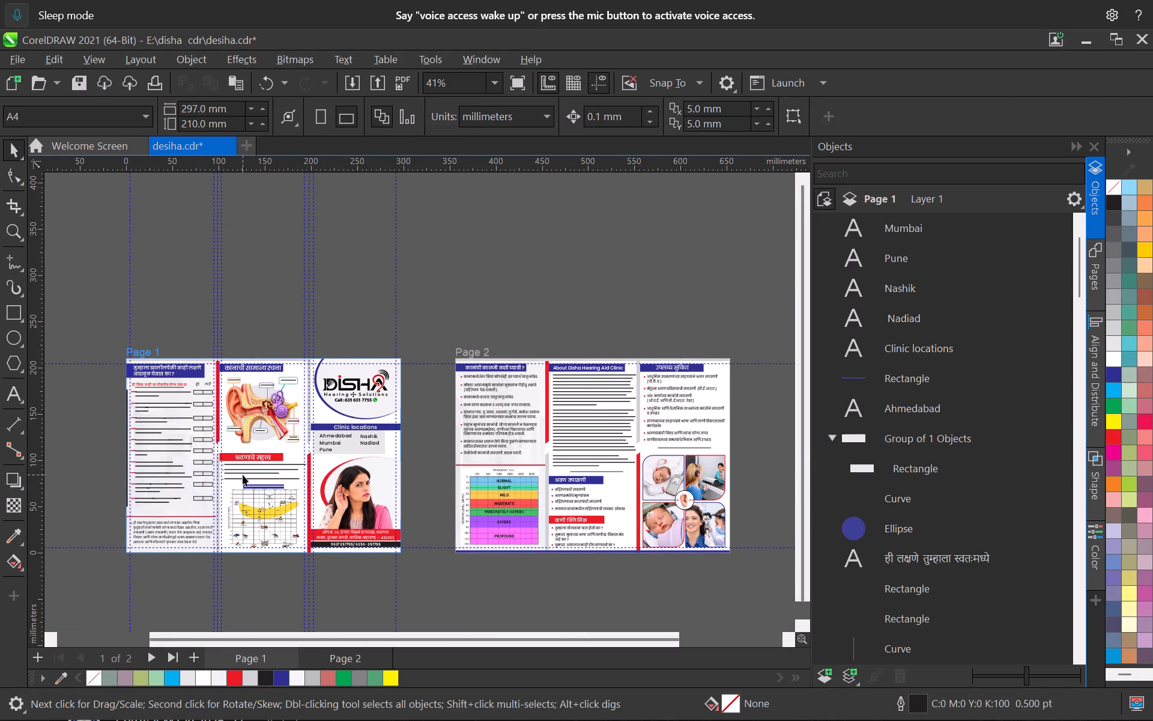
scroll(243, 475, up, 2)
key(ctrl+v)
click(456, 228)
Widen the grey panel to the cover's right page edge and raise its lower edge slightly, making it about 94.4 × 24.8 mm.
scroll(420, 383, up, 2)
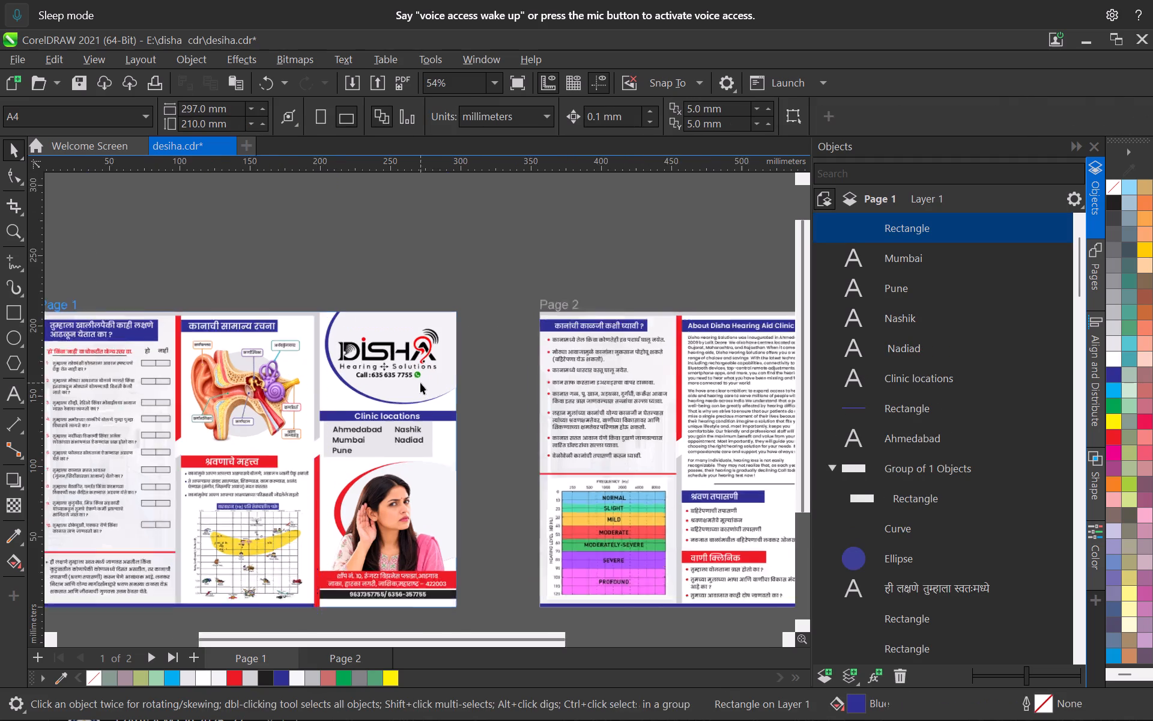
scroll(420, 383, up, 2)
click(426, 474)
scroll(432, 475, up, 8)
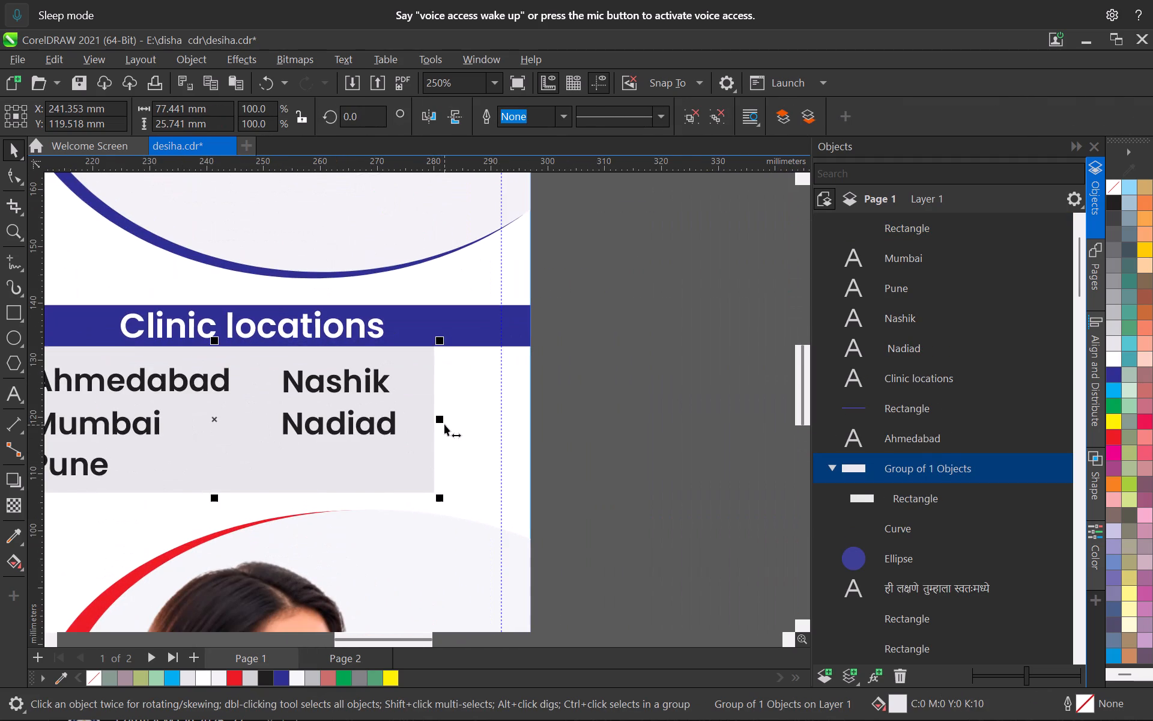
drag(444, 420, 537, 427)
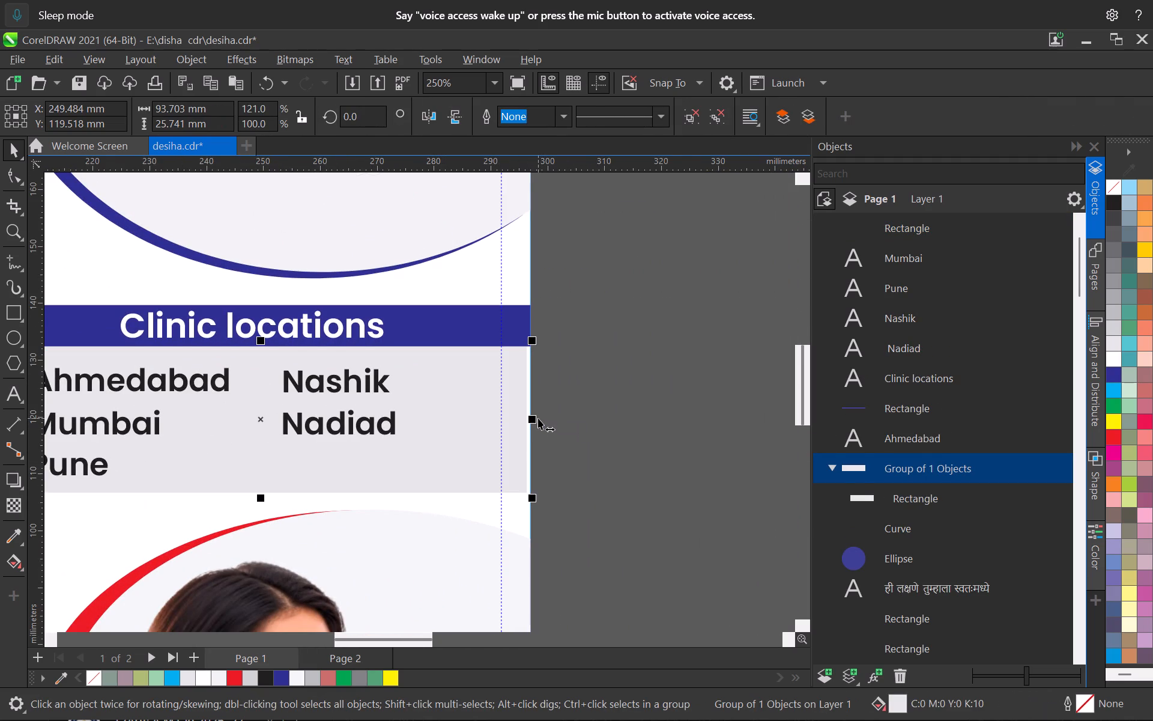
drag(538, 418, 542, 428)
middle_drag(537, 432, 796, 416)
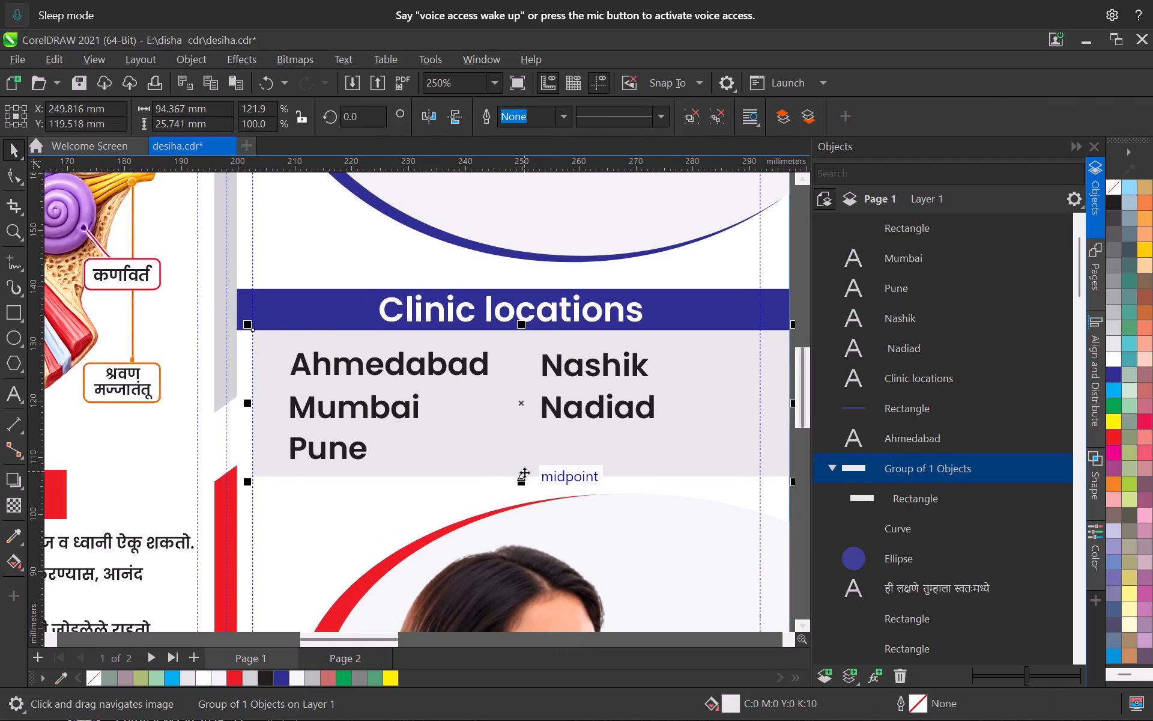
drag(522, 486, 518, 481)
scroll(517, 478, down, 4)
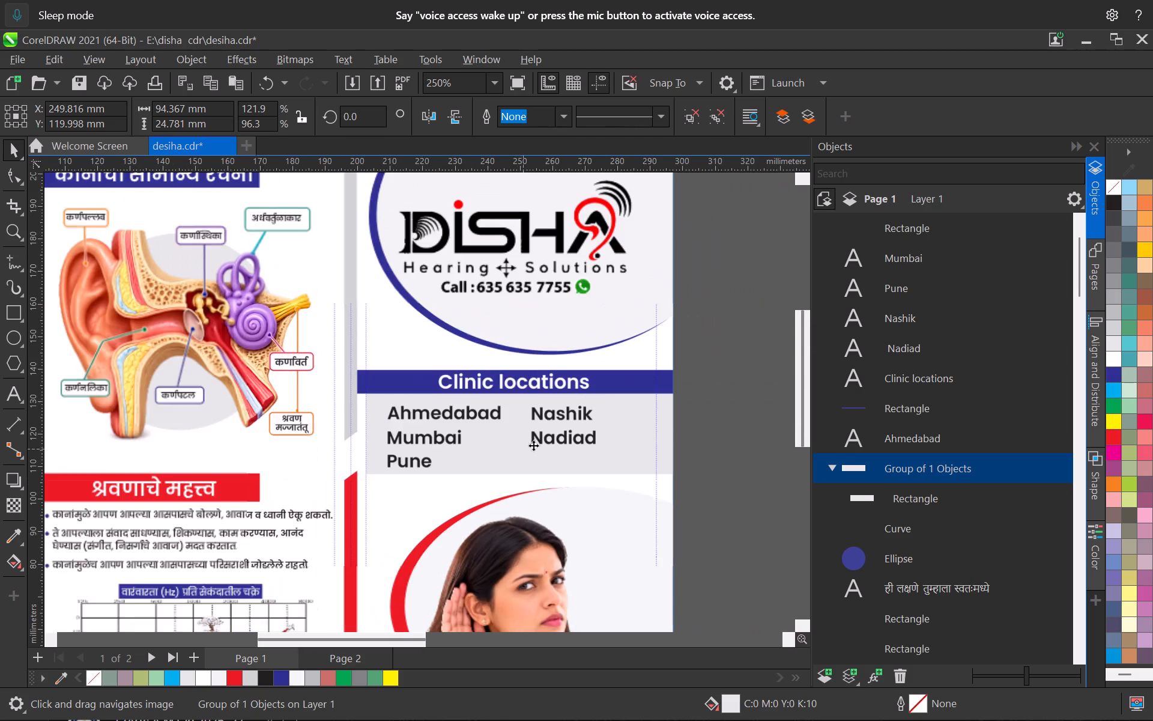
Extend the grey panel's left edge to the start of the blue heading bar, making it about 97.2 mm wide.
scroll(411, 443, up, 3)
drag(335, 430, 327, 443)
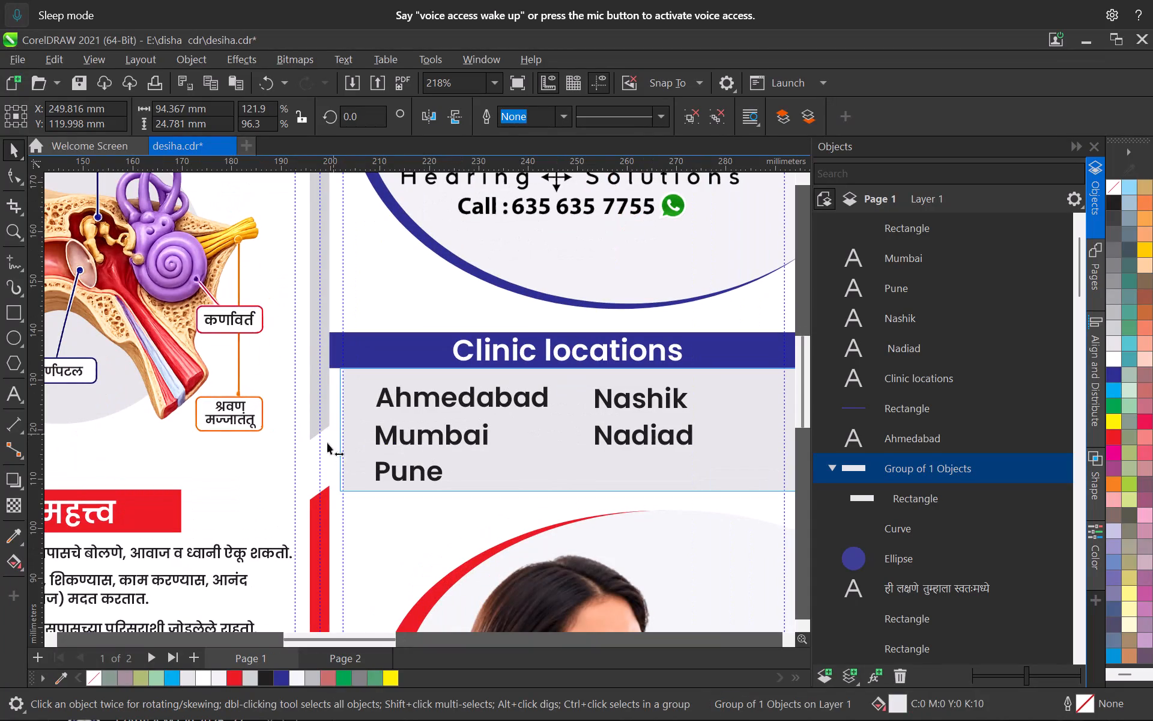
drag(327, 443, 326, 359)
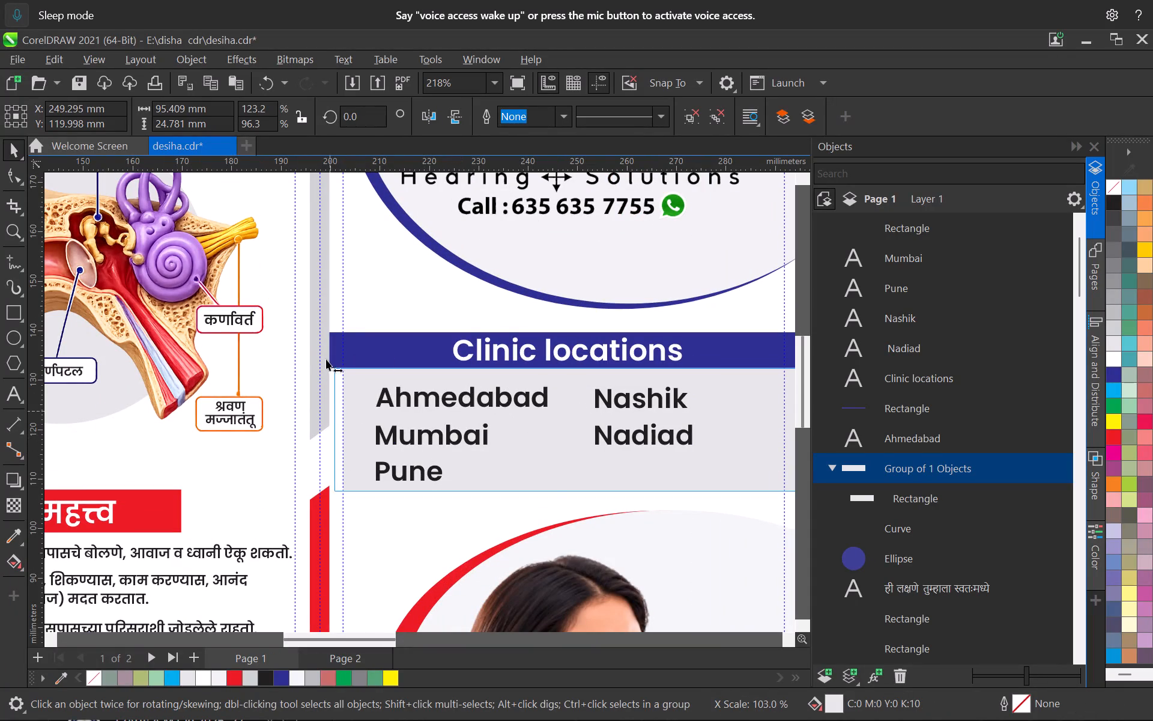
drag(326, 359, 322, 347)
click(408, 291)
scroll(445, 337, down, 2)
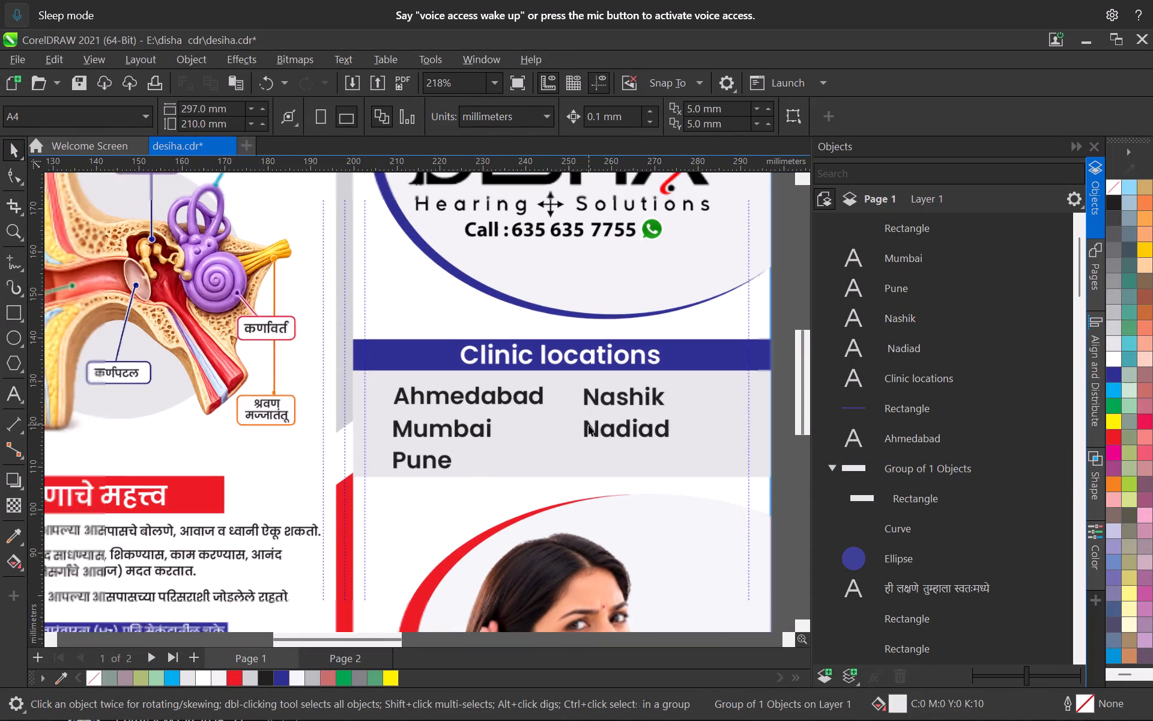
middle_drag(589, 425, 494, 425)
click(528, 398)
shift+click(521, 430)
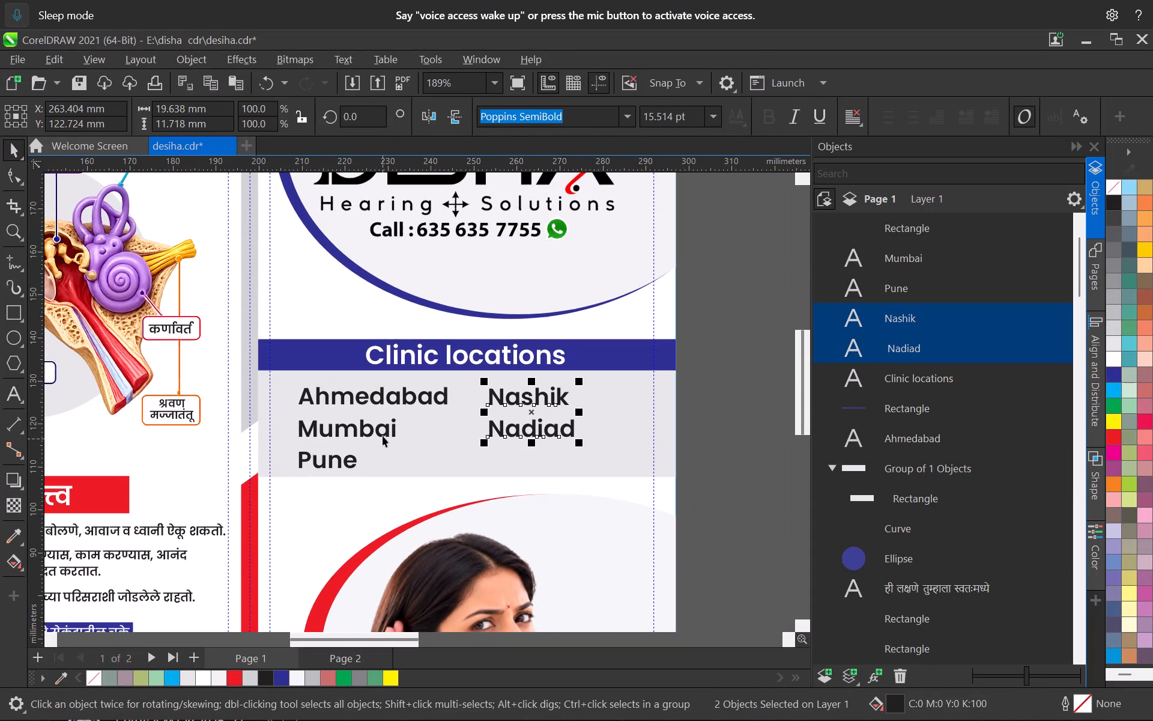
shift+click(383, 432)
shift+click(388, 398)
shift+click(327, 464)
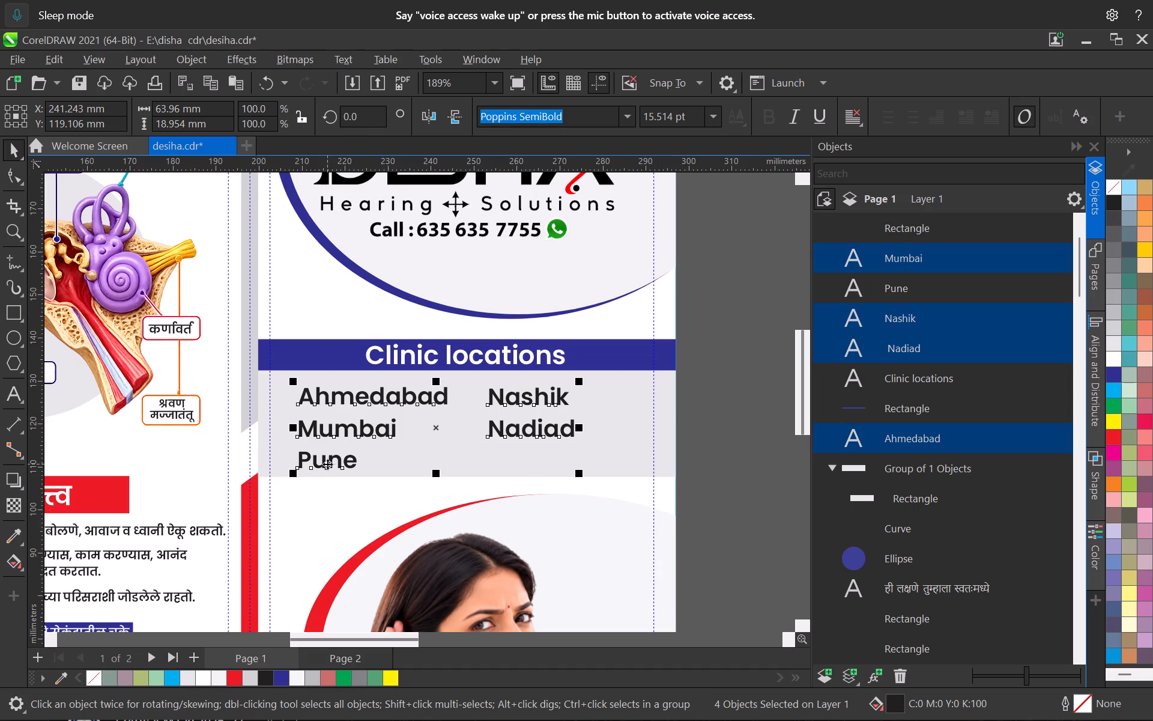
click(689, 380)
Nudge "Ahmedabad" and "Nashik" together about 5.6 mm to the right along the first row.
click(508, 395)
shift+click(433, 398)
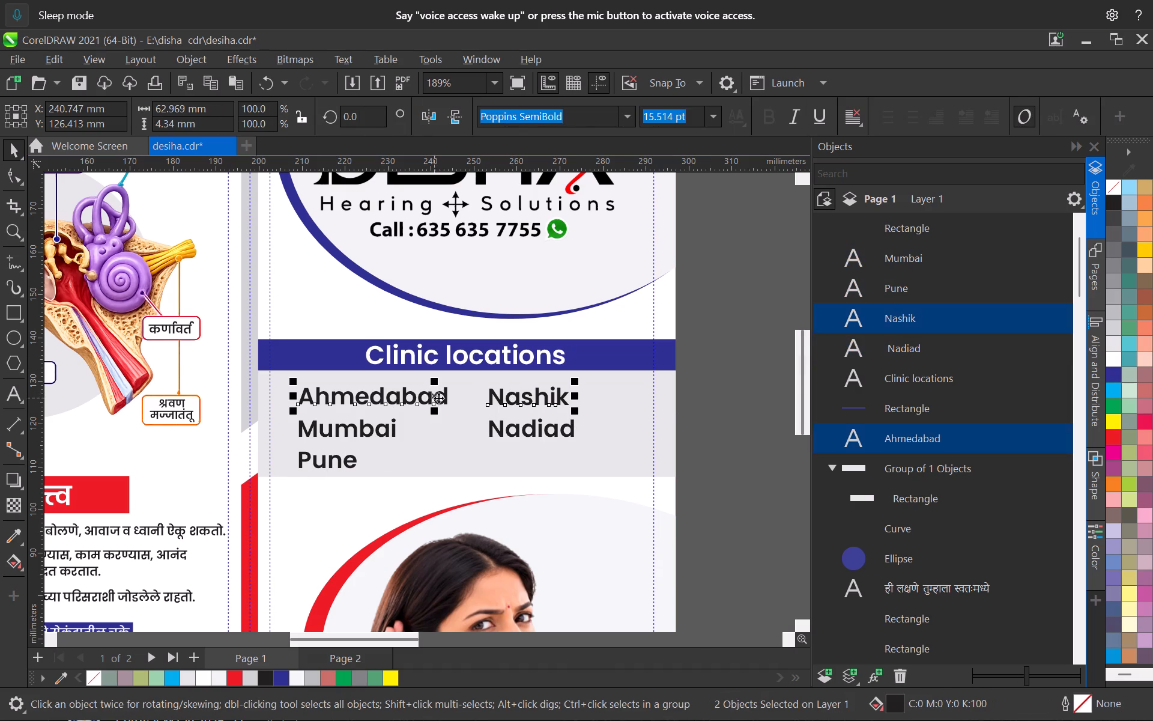
key(Right)
key(Right)
key(Right)
key(Right)
key(Right)
key(Right)
key(Right)
key(Right)
key(Right)
key(Right)
key(Right)
key(Right)
key(Right)
key(Right)
key(Right)
key(Right)
key(Right)
key(Right)
key(Right)
key(Right)
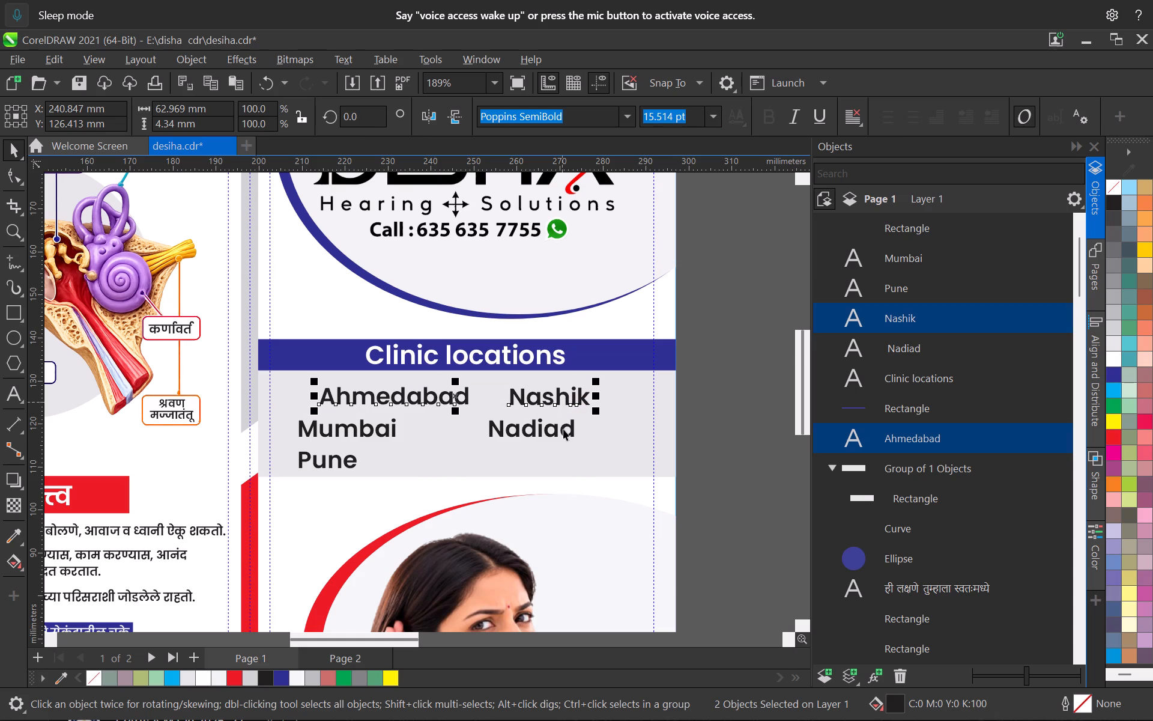
Nudge "Mumbai" and "Nadiad" together about 4.4 mm to the right along the second row.
click(563, 429)
shift+click(343, 434)
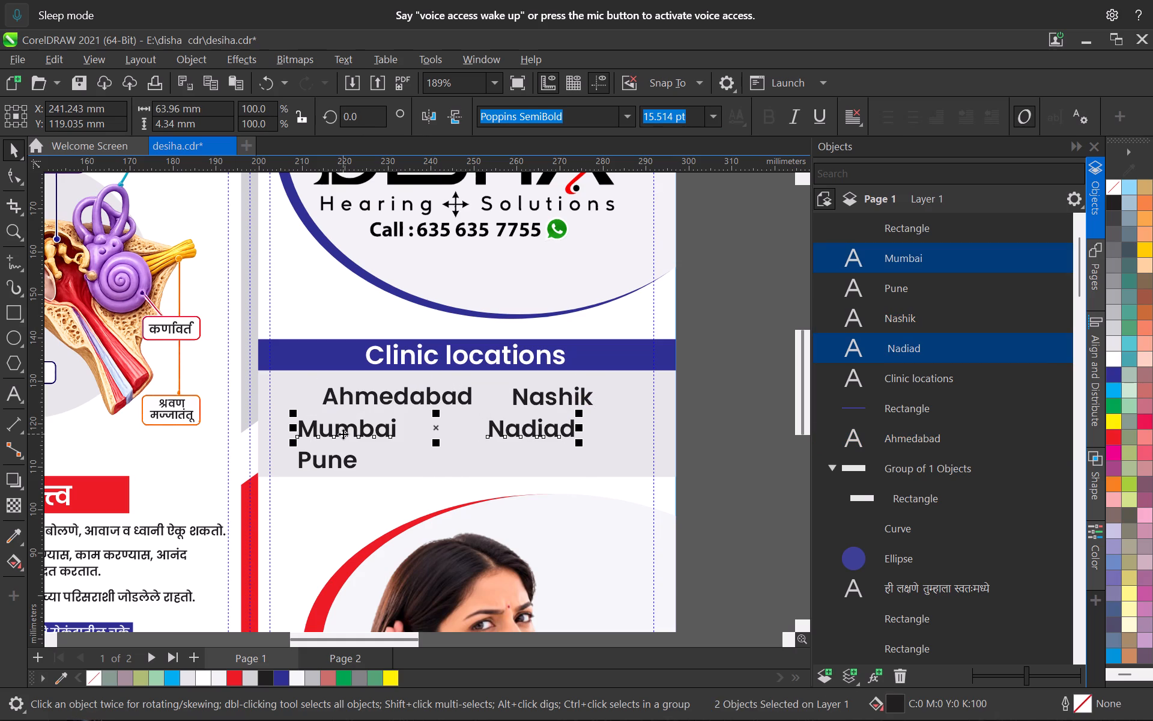
key(Right)
key(Right)
key(Right)
key(Right)
key(Right)
key(Right)
key(Right)
key(Right)
key(Right)
key(Right)
key(Right)
key(Right)
key(Right)
key(Right)
key(Right)
key(Right)
key(Right)
key(Right)
key(Right)
key(Right)
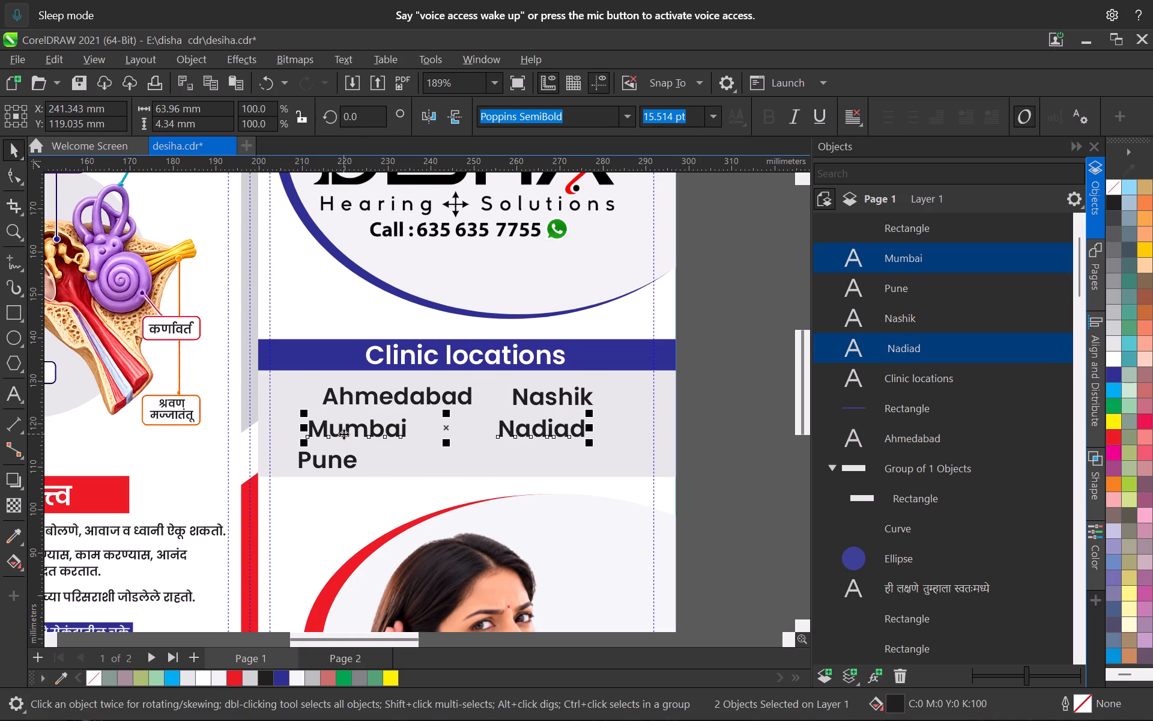
Align "Ahmedabad" and "Mumbai" on a common vertical centre line.
click(419, 401)
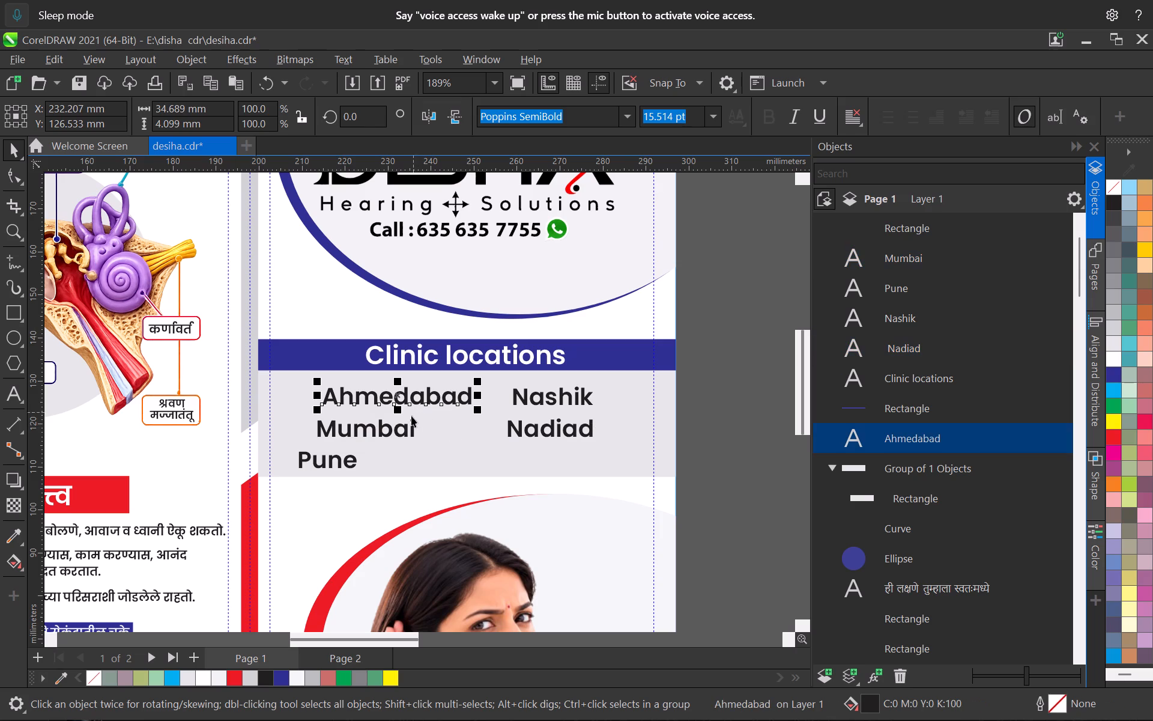
shift+click(413, 425)
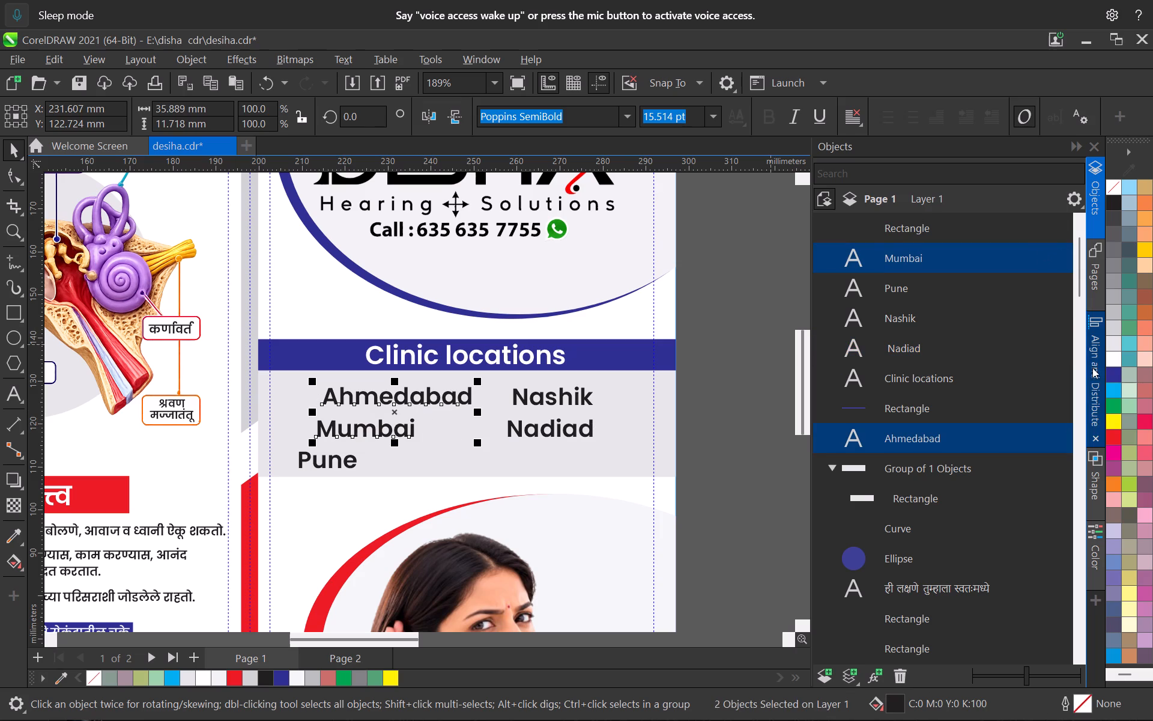
click(1092, 368)
click(847, 190)
click(676, 389)
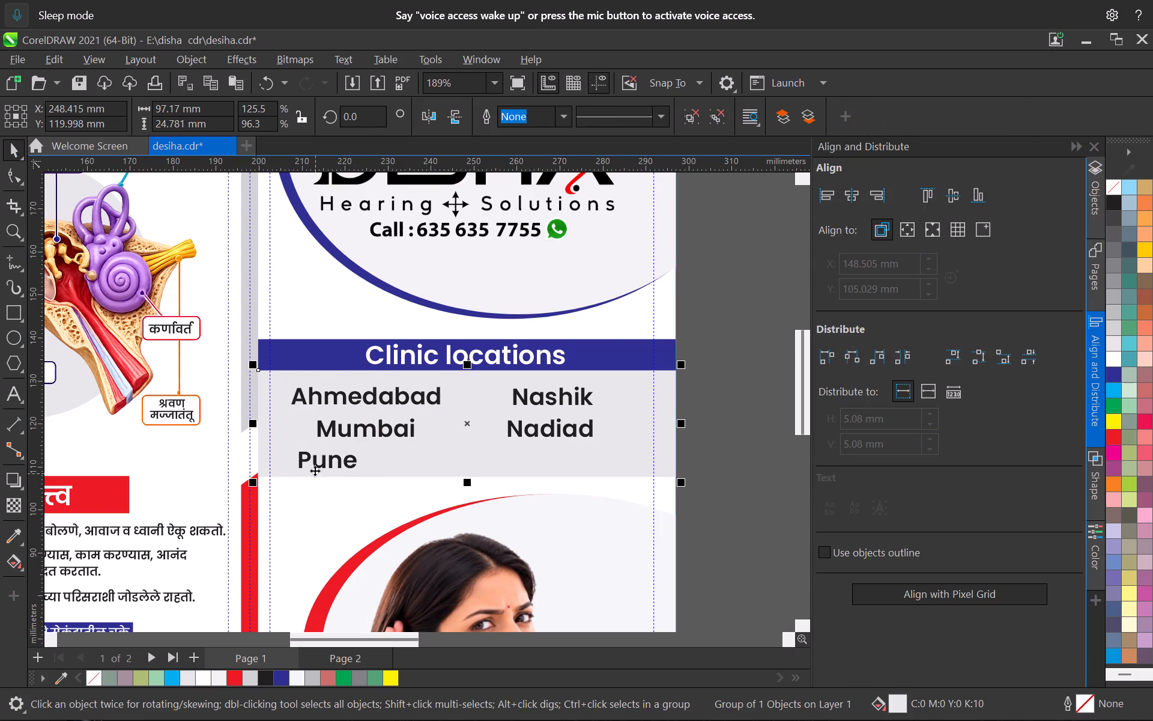
Align "Pune", "Mumbai" and "Ahmedabad" on one vertical centre line so they form a centred column.
click(312, 457)
shift+click(330, 427)
shift+click(335, 398)
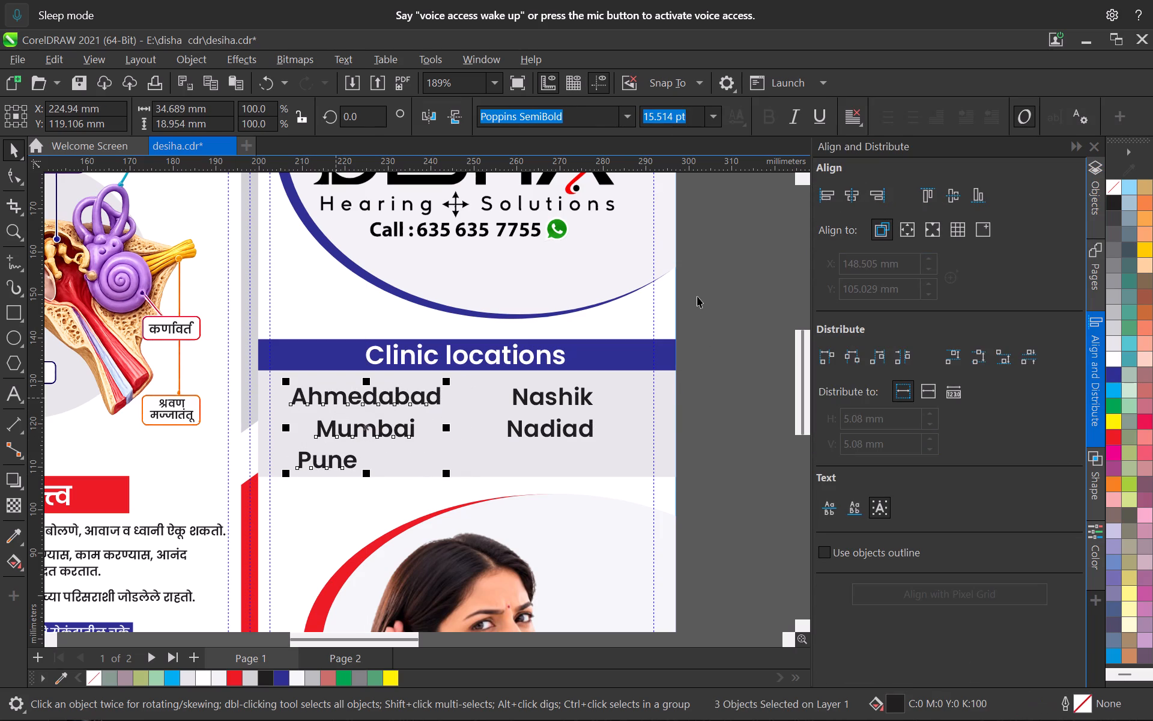
click(864, 198)
click(856, 196)
click(651, 475)
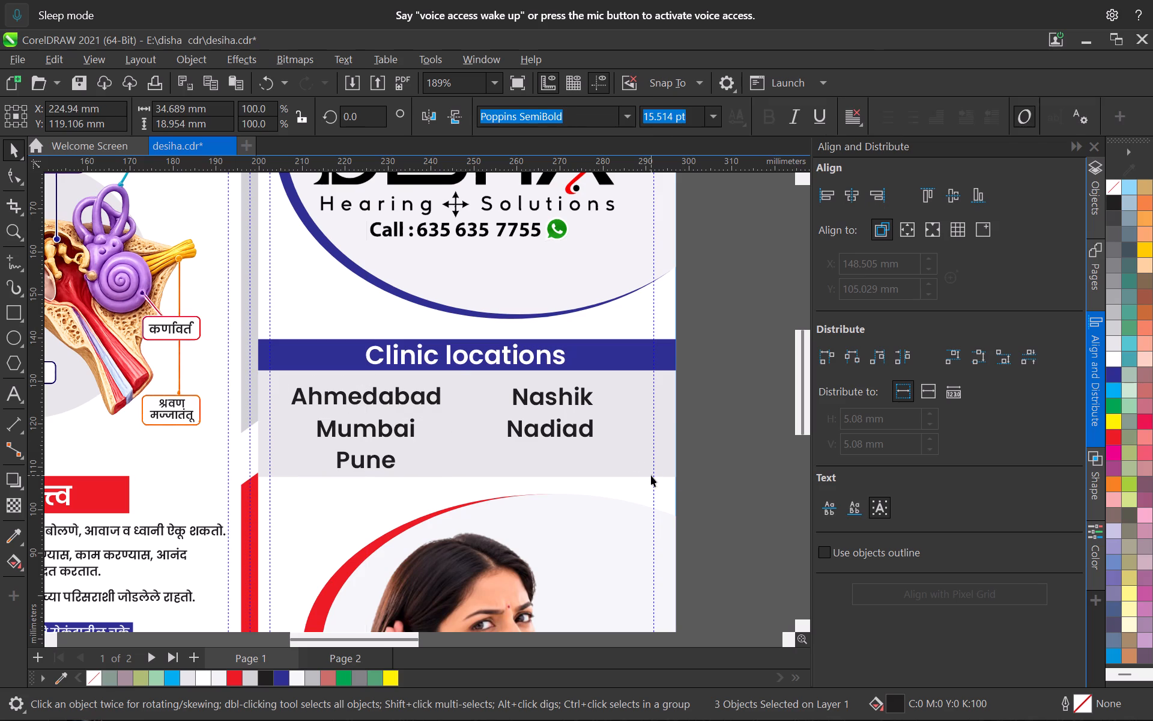
Nudge "Ahmedabad", "Mumbai" and "Pune" together about 3 mm to the right on the grey panel.
click(362, 397)
shift+click(375, 431)
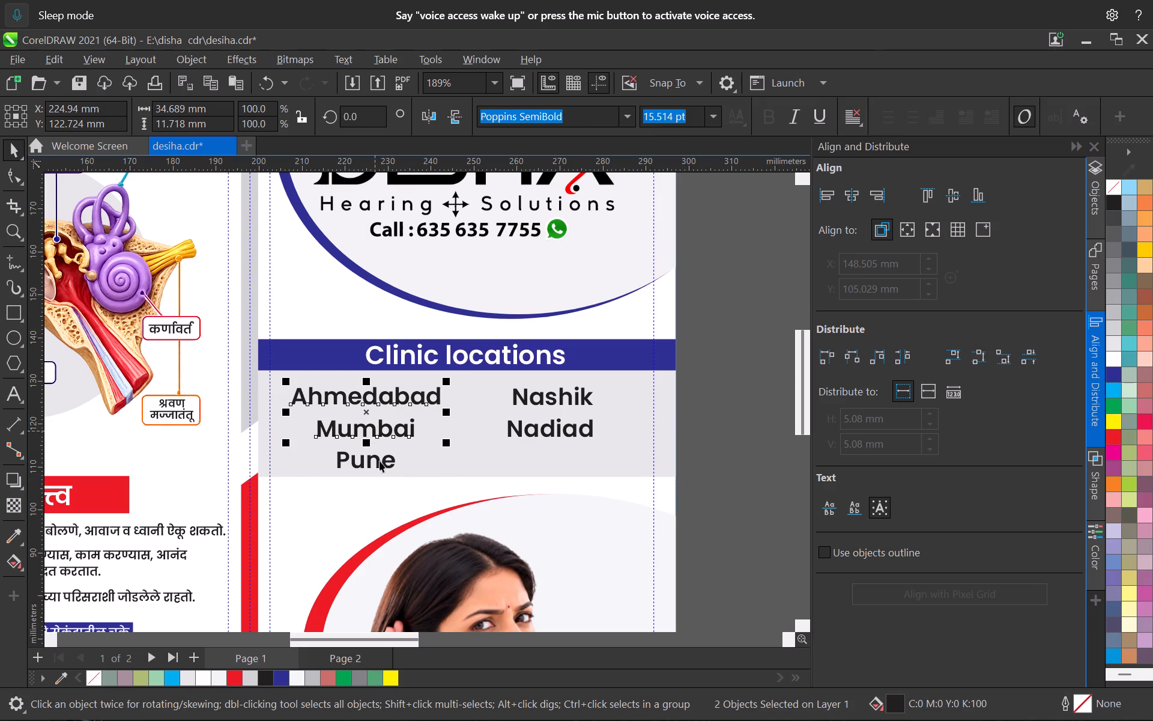
shift+click(378, 461)
key(Right)
key(Right)
key(Right)
key(Right)
key(Right)
key(Right)
key(Right)
key(Right)
key(Right)
key(Right)
key(Right)
key(Right)
key(Right)
key(Right)
key(Right)
key(Right)
key(Right)
key(Right)
key(Right)
key(Right)
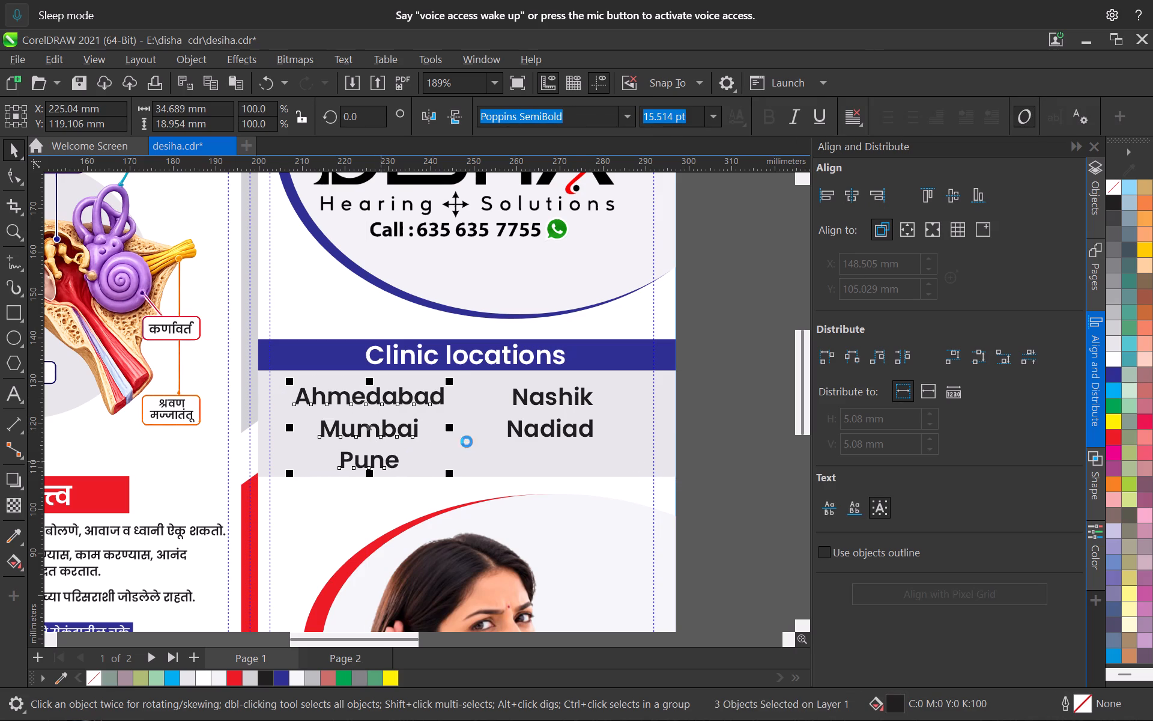
Align "Nashik" and "Nadiad" on a common vertical centre line.
click(538, 401)
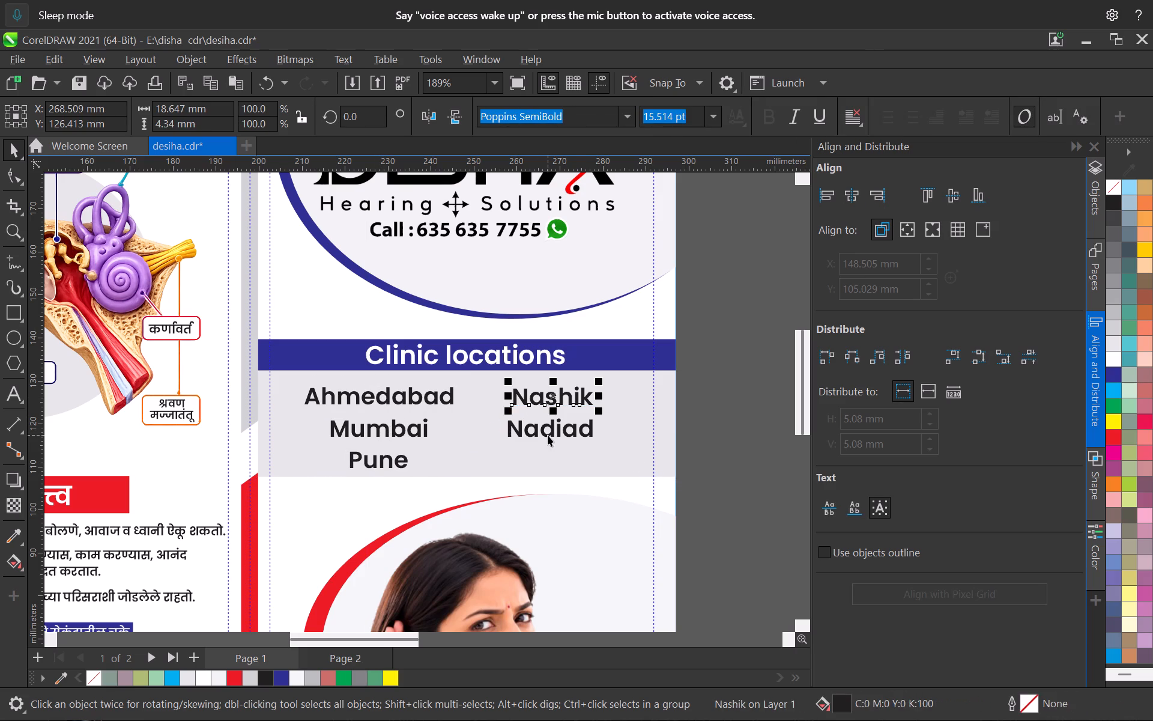
shift+click(548, 435)
click(859, 198)
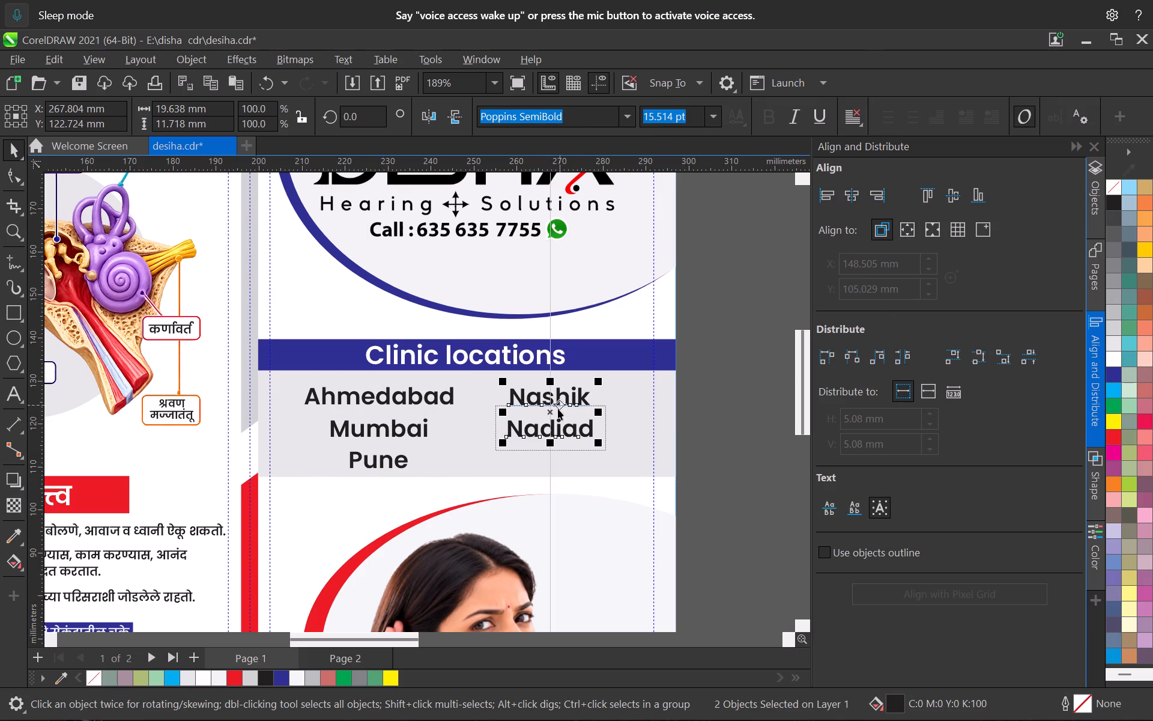
Nudge "Nashik" and "Nadiad" together about 1.2 mm to the right.
click(565, 401)
click(652, 402)
click(580, 401)
shift+click(573, 428)
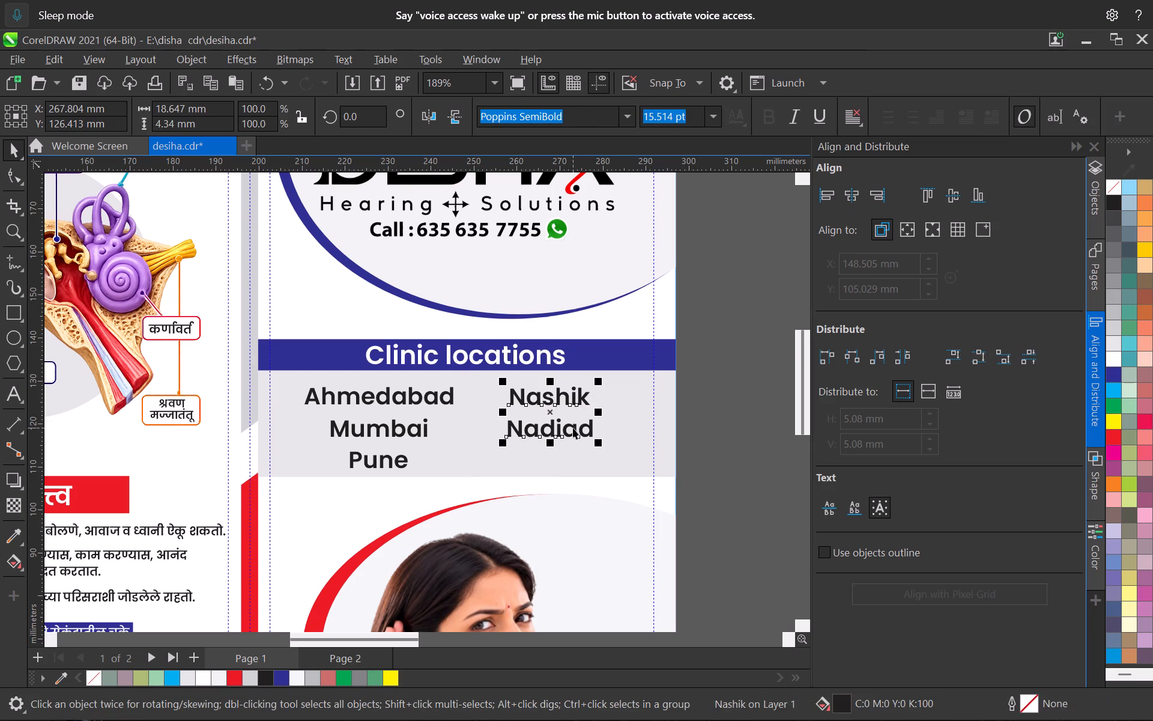
key(Right)
key(Right)
key(Right)
key(Right)
key(Right)
key(Right)
key(Right)
key(Right)
key(Right)
key(Right)
key(Right)
key(Right)
key(Right)
key(Right)
key(Right)
key(Right)
key(Right)
key(Right)
key(Right)
click(725, 409)
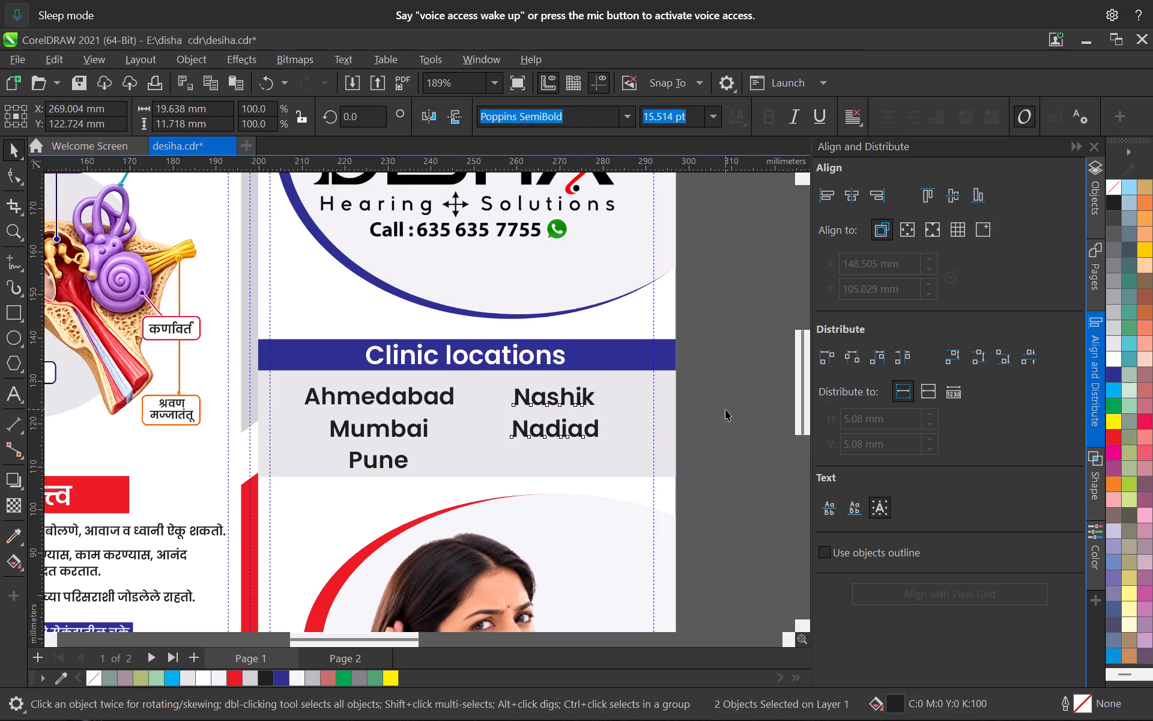
Apply a uniform transparency of 55 to the grey panel behind the city names.
scroll(650, 401, down, 6)
scroll(620, 434, up, 8)
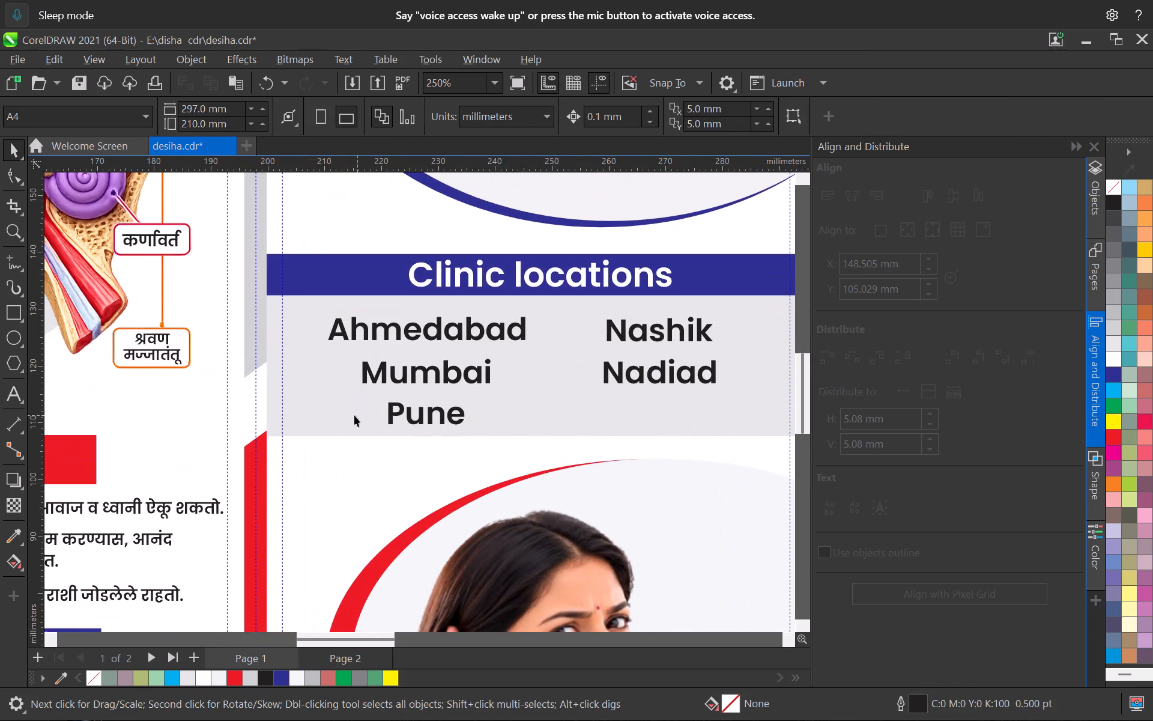
scroll(347, 417, up, 2)
middle_drag(368, 401, 174, 449)
scroll(179, 443, down, 4)
middle_drag(179, 443, 319, 427)
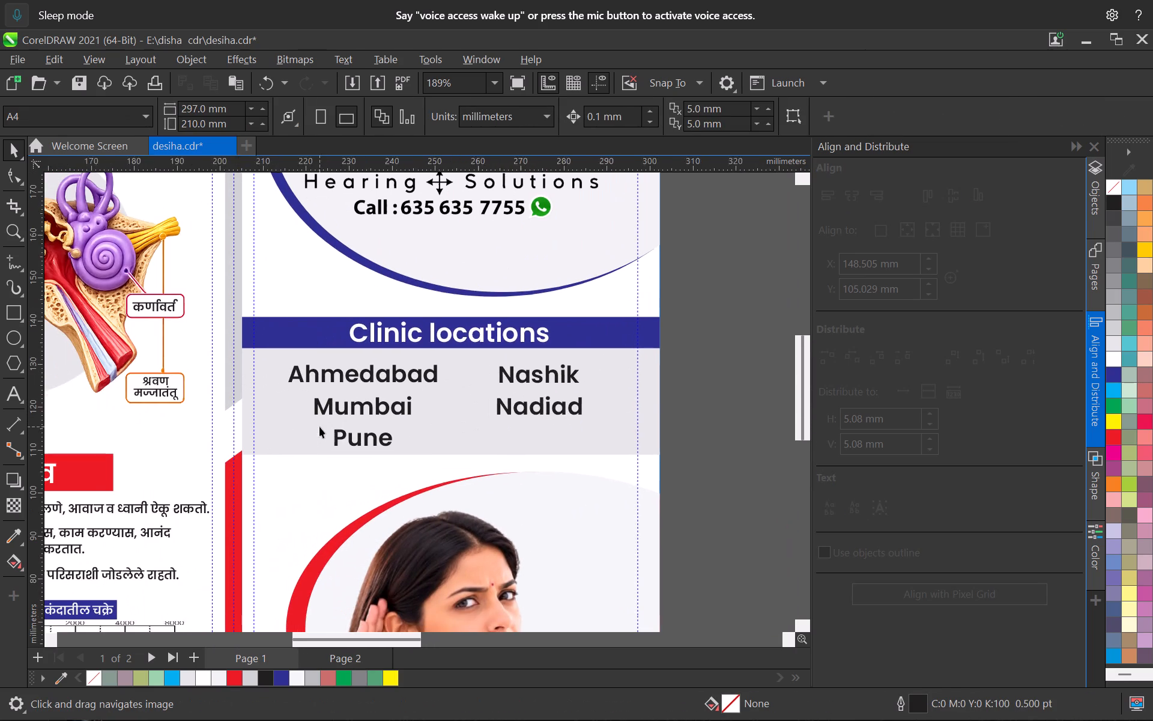
click(262, 423)
click(21, 501)
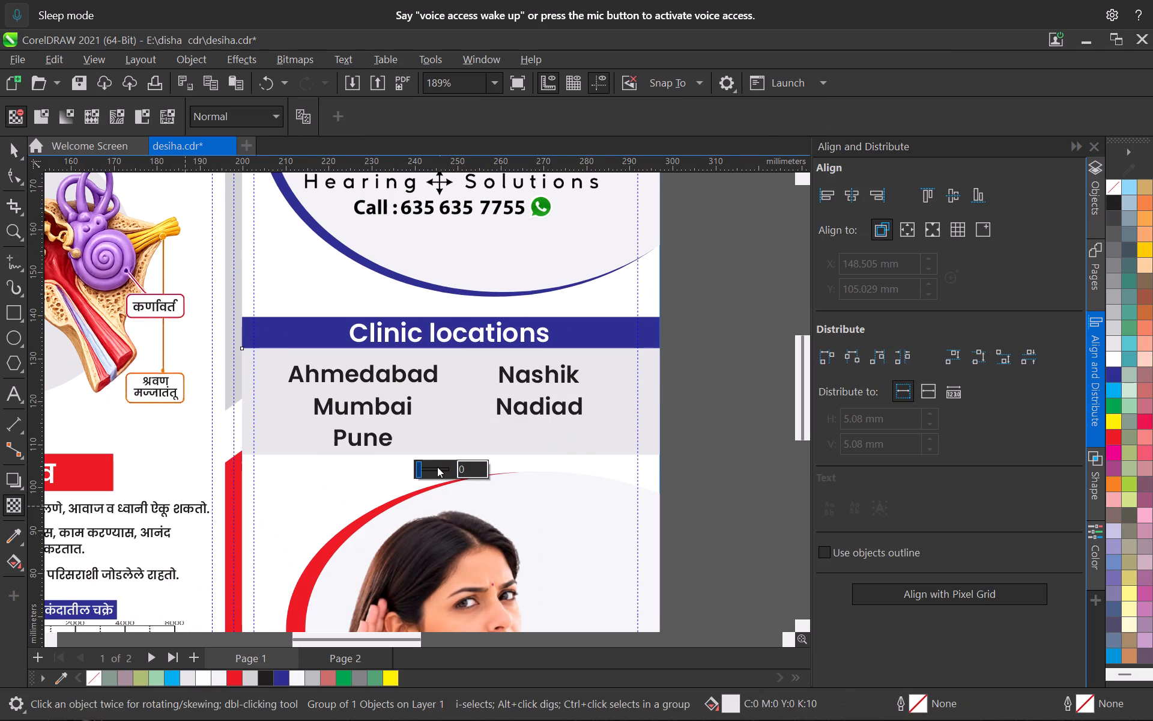
click(431, 467)
click(435, 468)
click(429, 469)
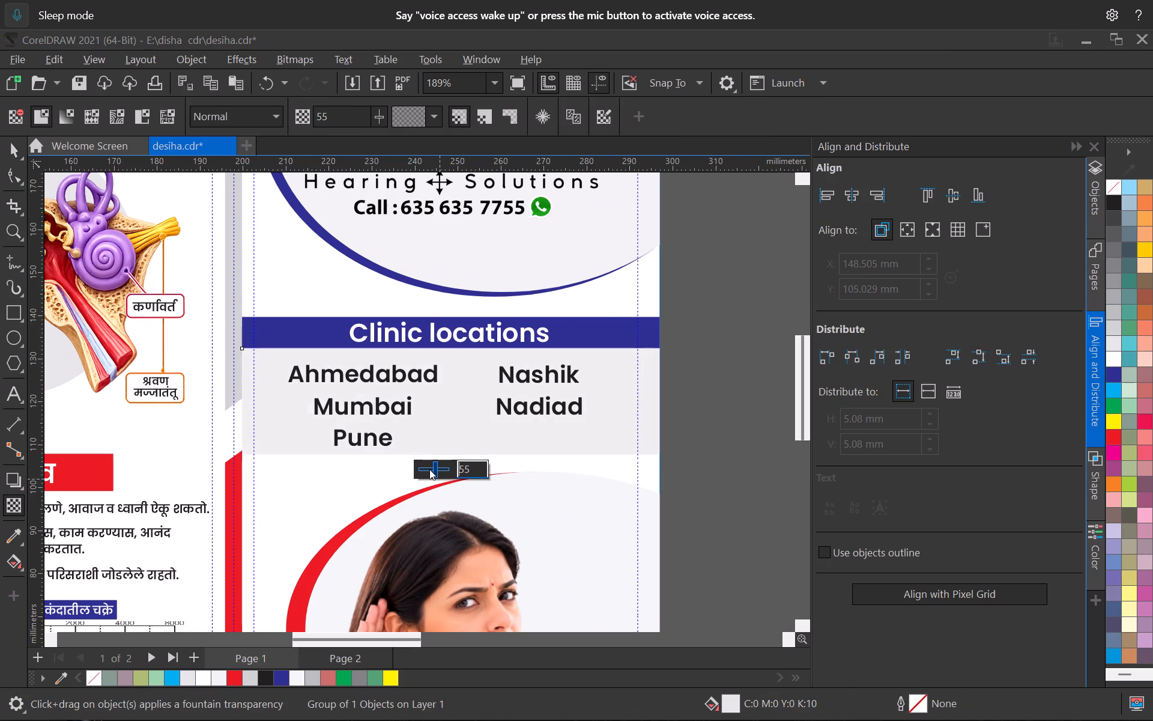
click(4, 145)
click(698, 485)
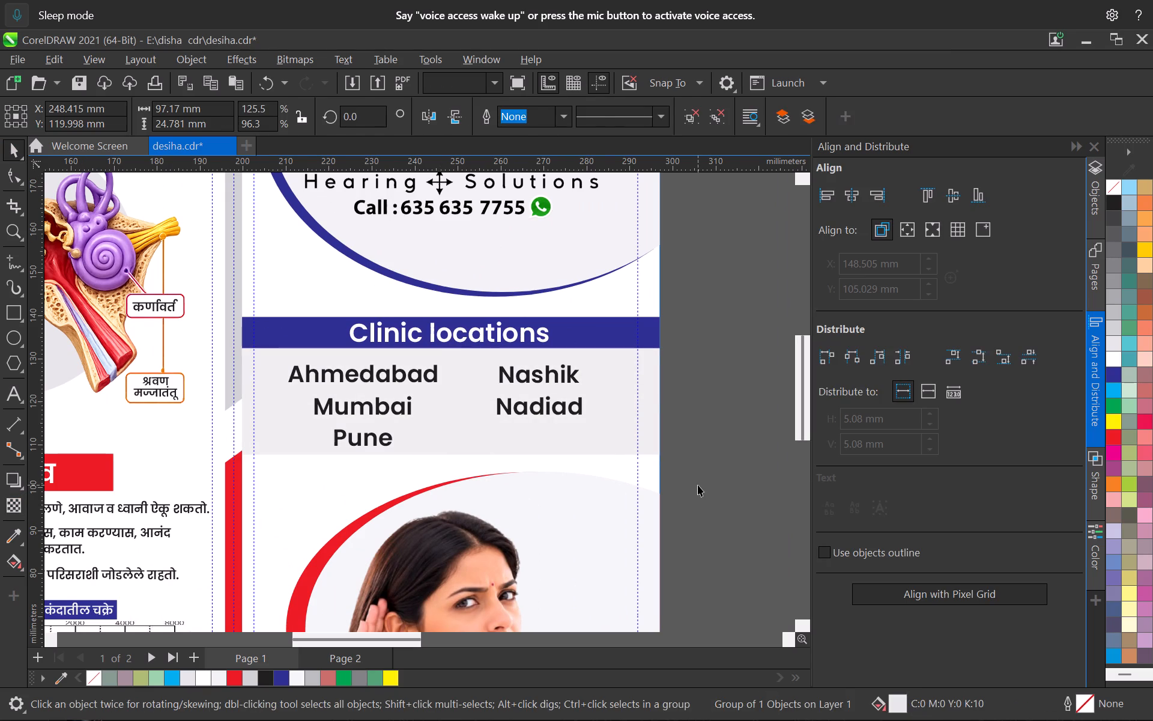
Give the grey panel behind the city names a black outline.
scroll(592, 438, down, 4)
scroll(542, 444, up, 3)
scroll(482, 446, up, 3)
scroll(482, 446, down, 7)
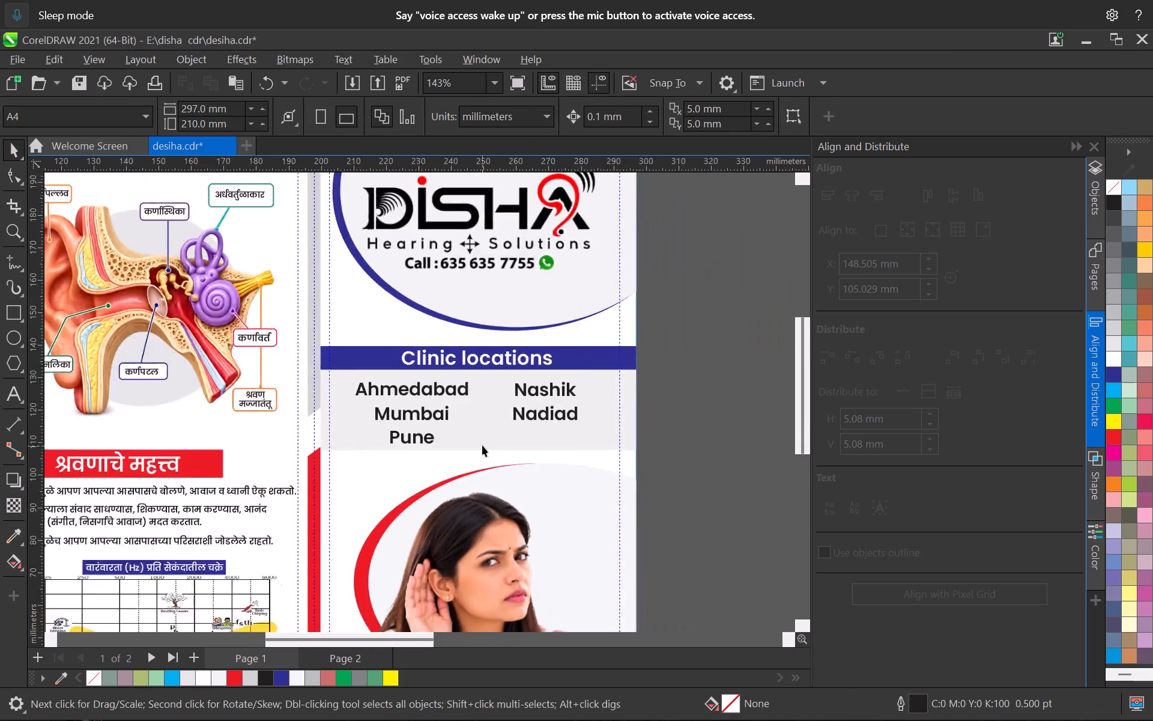
scroll(482, 445, down, 3)
scroll(483, 446, up, 8)
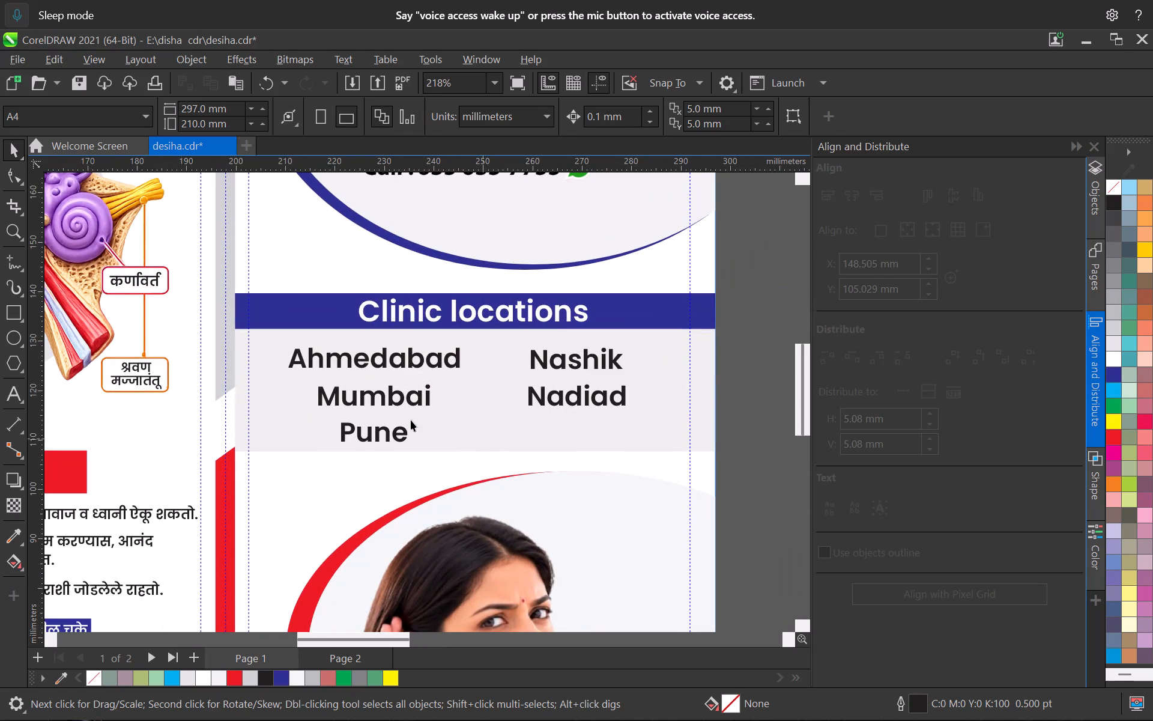
click(273, 410)
right_click(1112, 198)
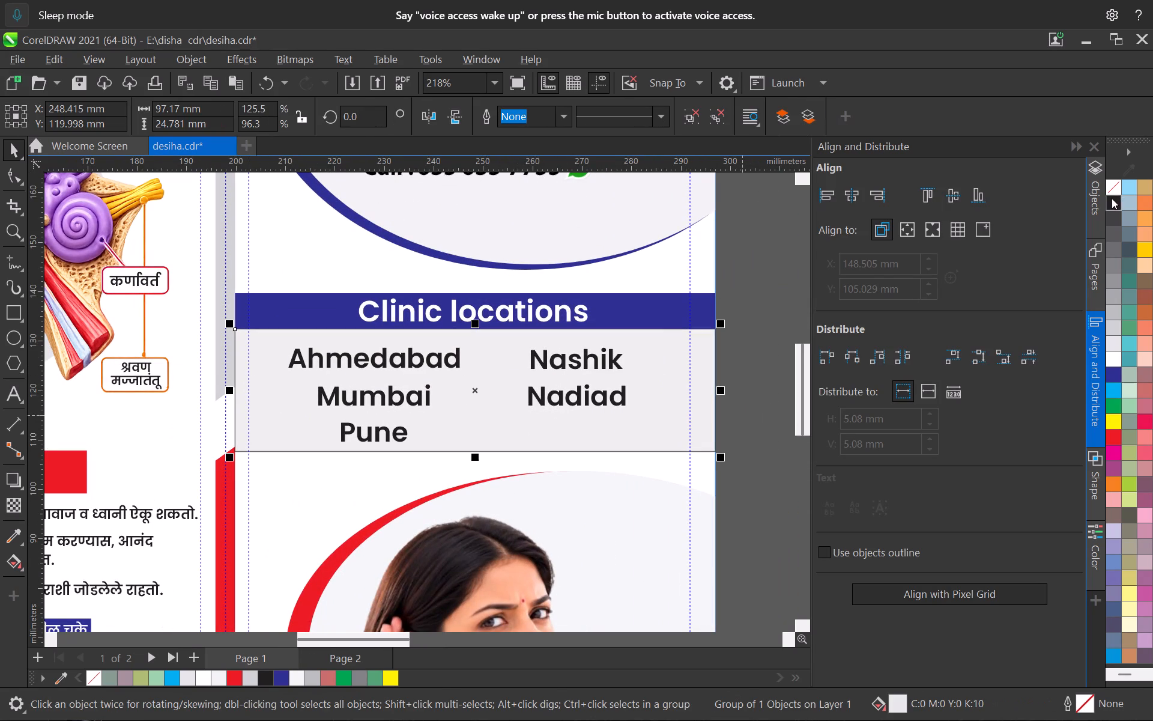
click(739, 406)
Nudge the woman's photo, its red arc and the pale ellipse together slightly downward, away from the clinic panel.
scroll(410, 370, down, 13)
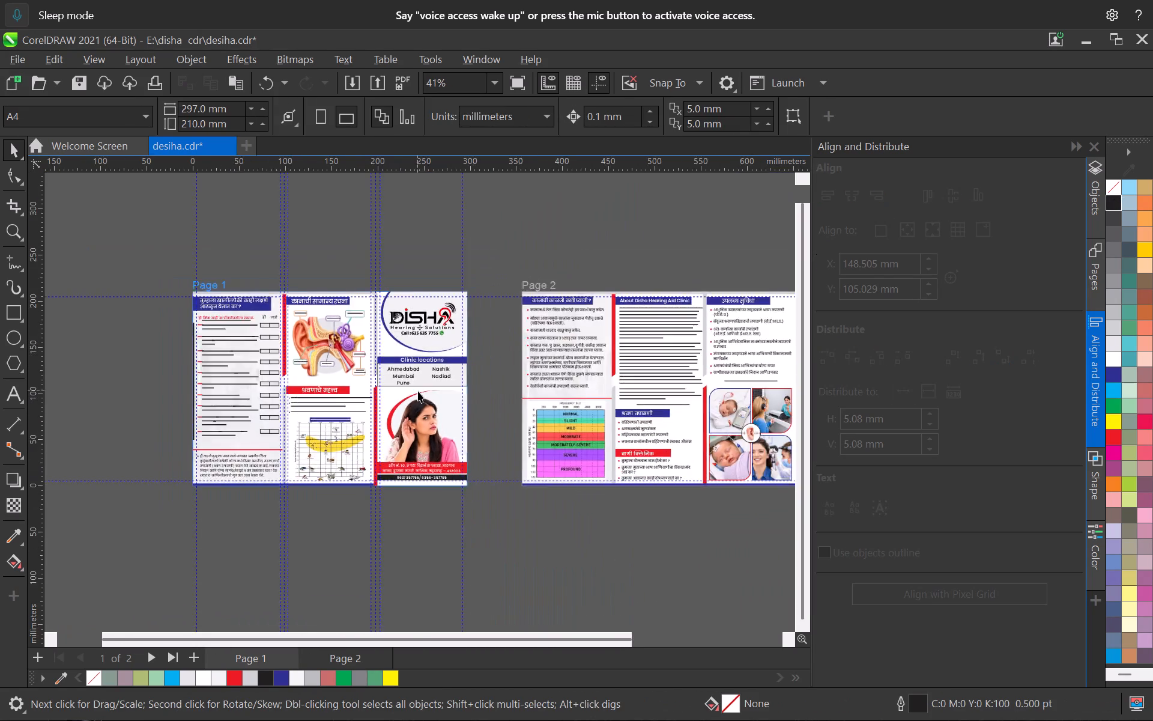
scroll(418, 391, up, 9)
middle_drag(462, 450, 525, 248)
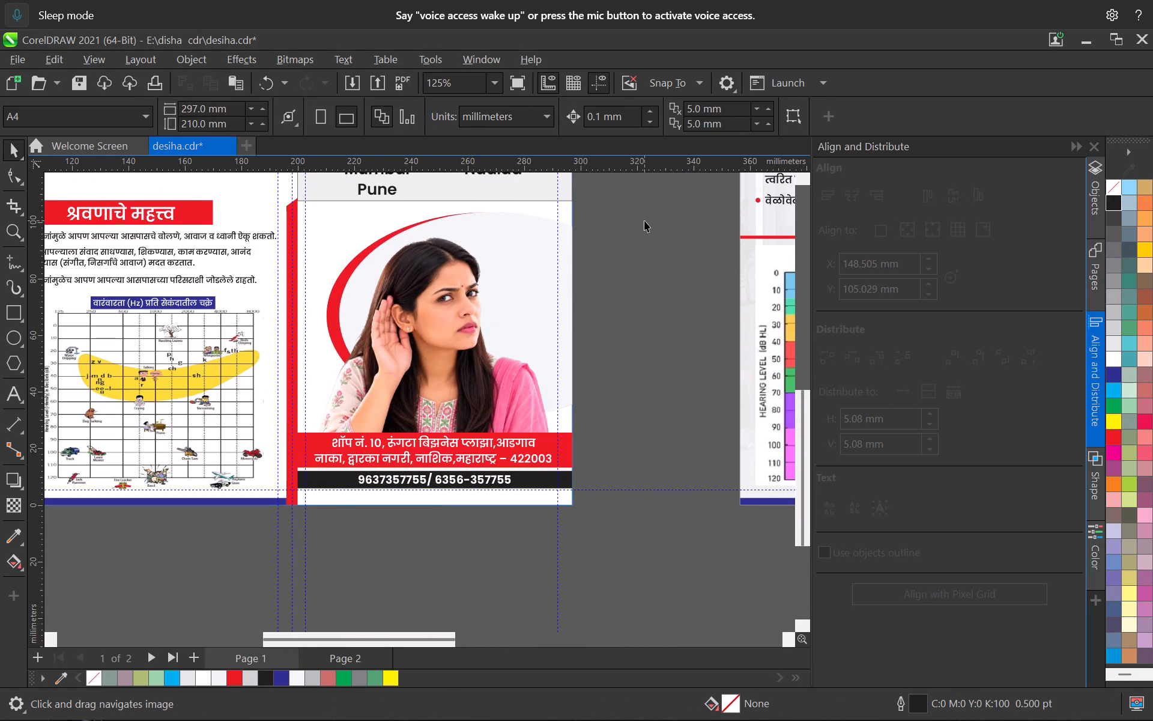
drag(643, 221, 306, 449)
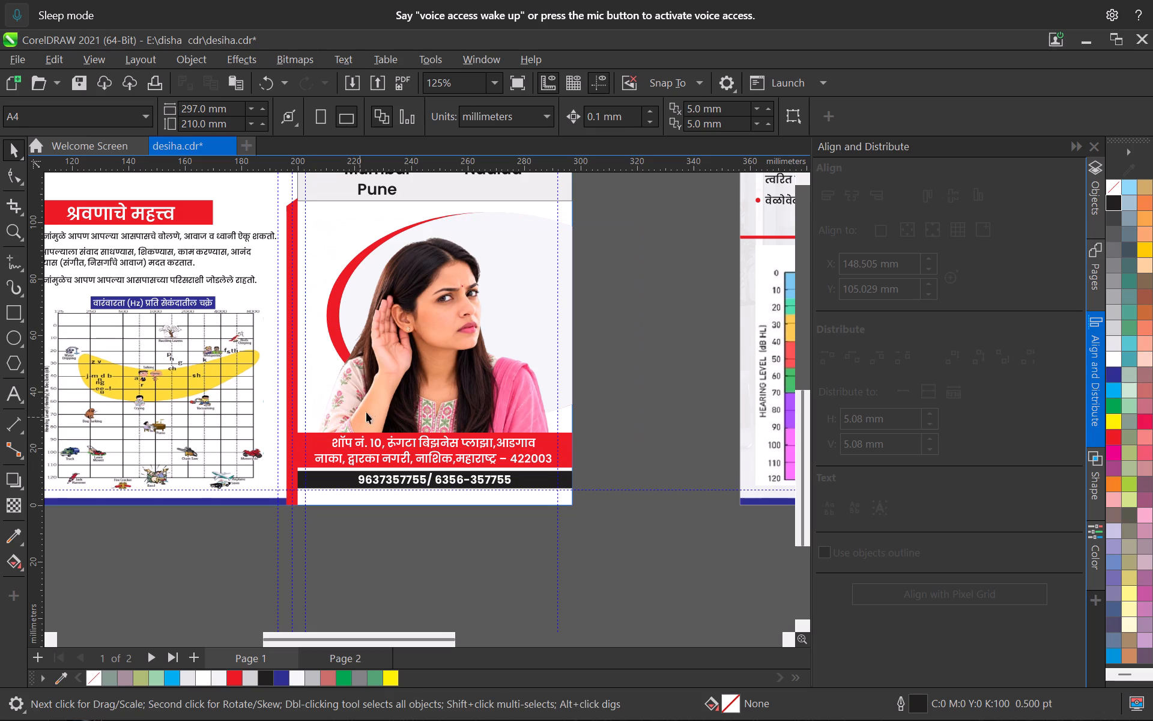
click(504, 290)
shift+click(495, 216)
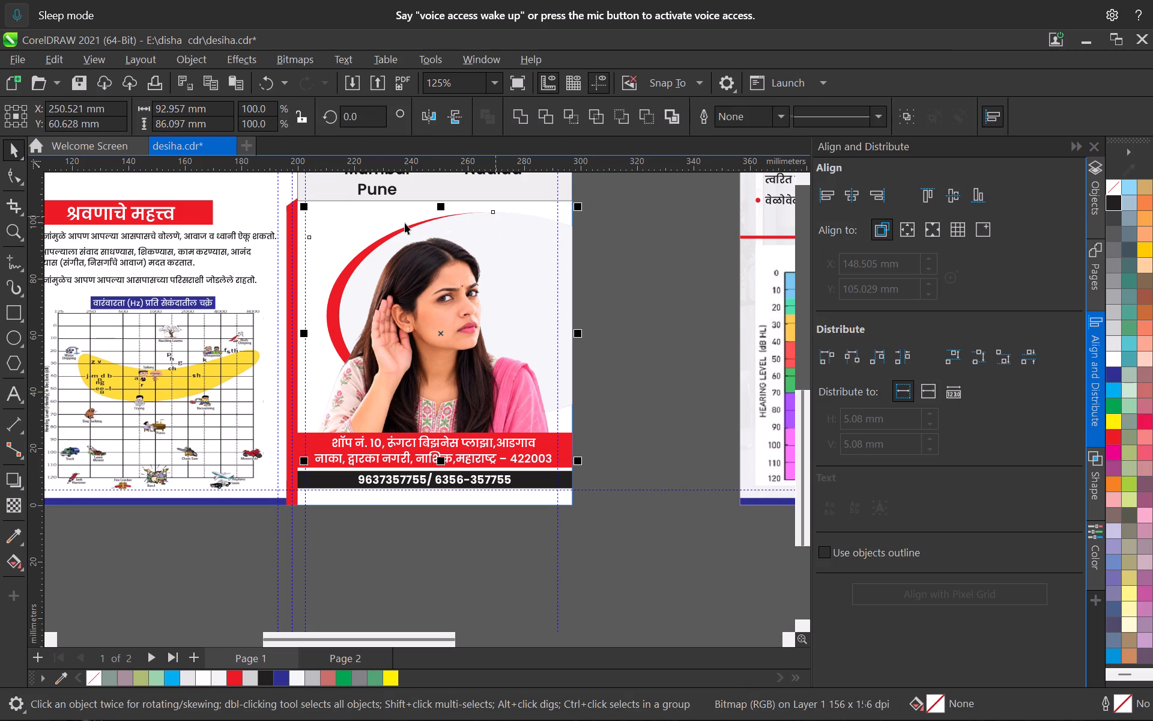
shift+scroll(405, 223, up, 14)
shift+click(521, 227)
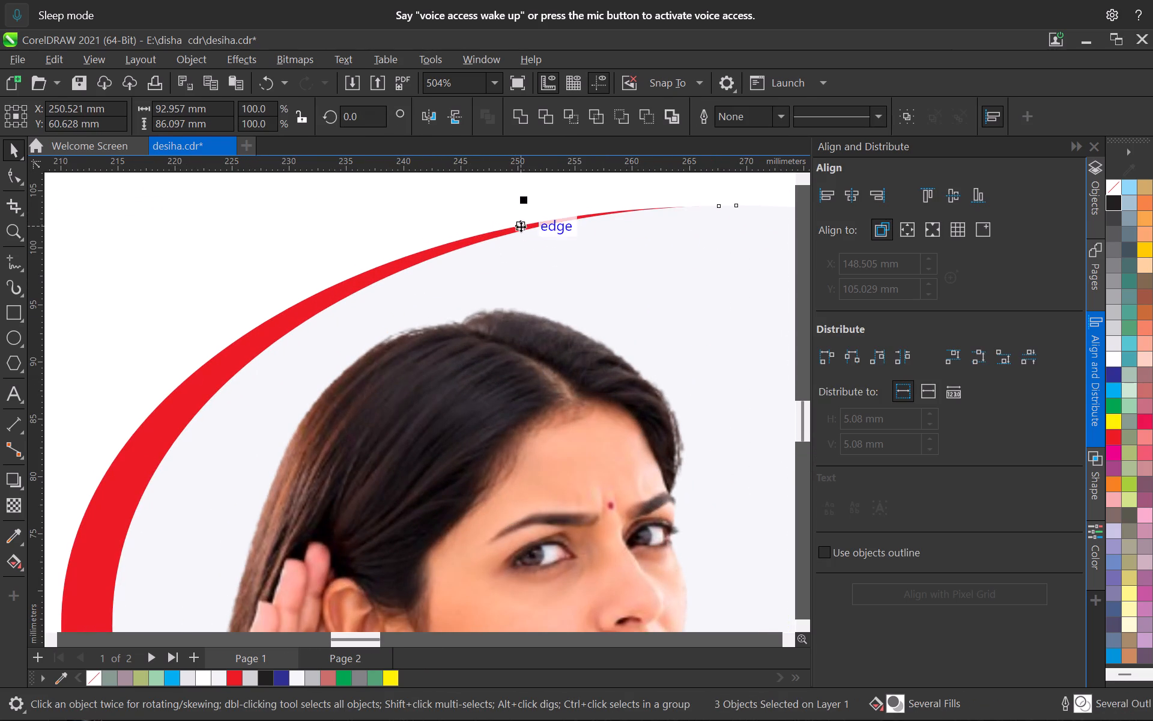
scroll(521, 227, down, 13)
key(Down)
key(Down)
key(Down)
key(Down)
key(Down)
key(Down)
key(Down)
key(Down)
key(Down)
key(Down)
key(Down)
key(Down)
key(Down)
key(Down)
key(Down)
key(Down)
key(Down)
key(Down)
key(Down)
key(Down)
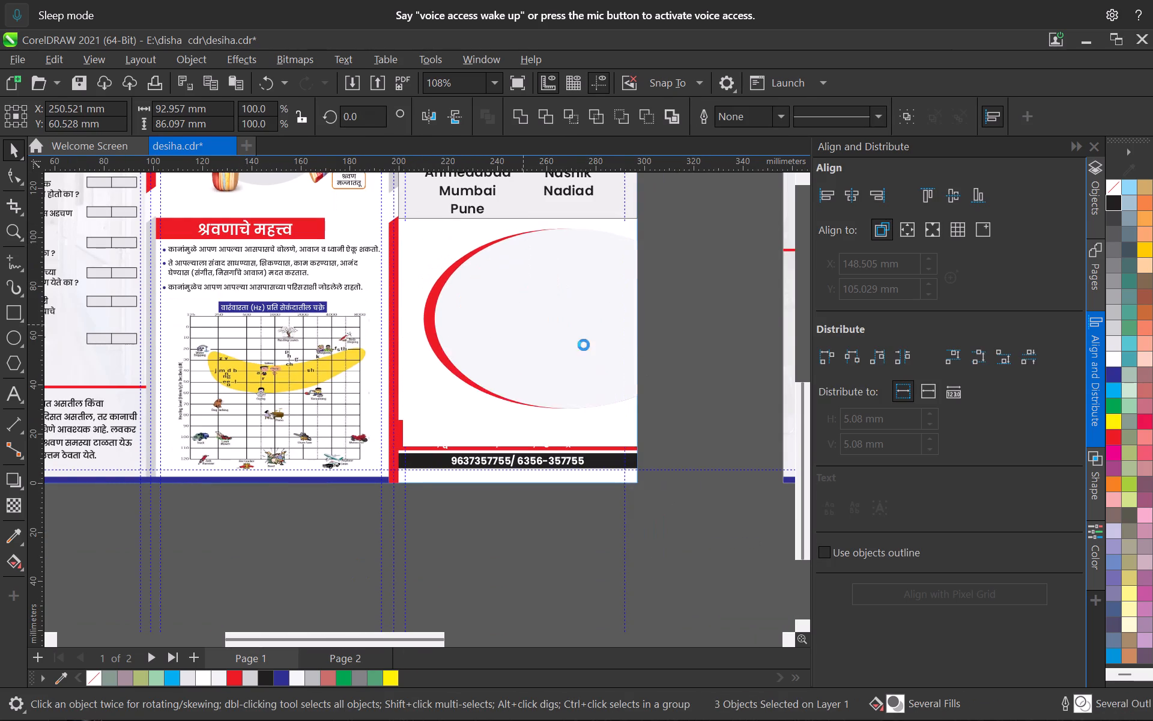
click(666, 353)
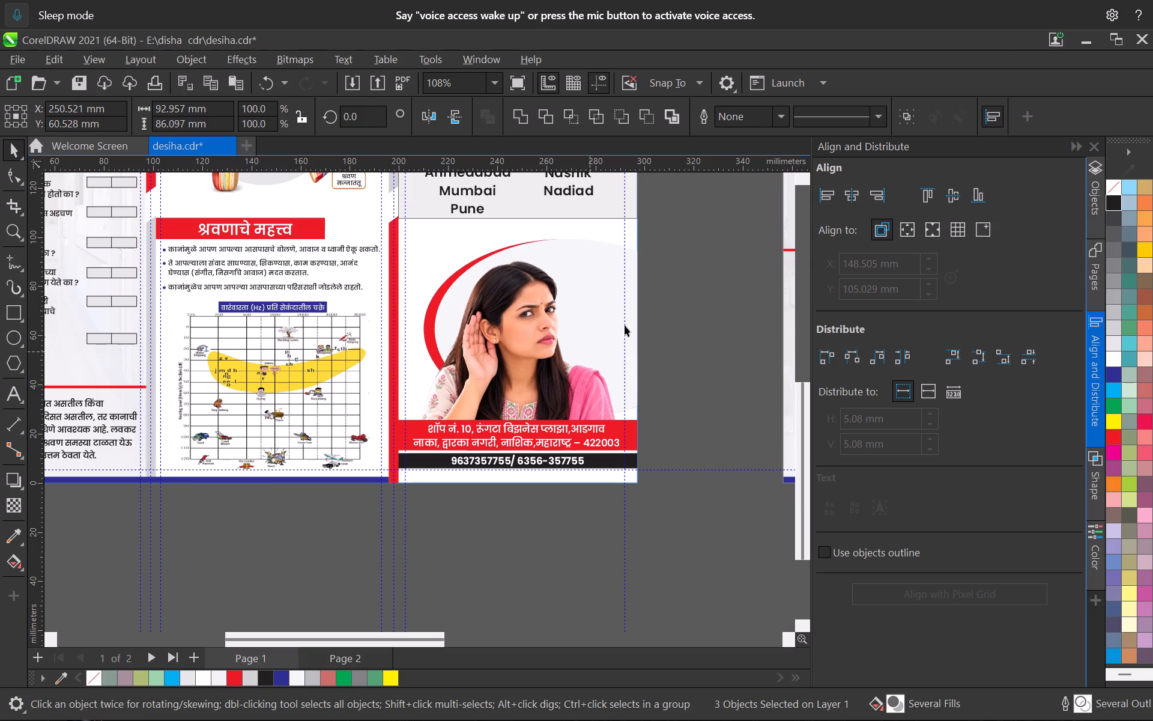
Left-align "Mumbai" and "Pune" with "Ahmedabad".
middle_drag(521, 240, 453, 448)
scroll(443, 430, up, 10)
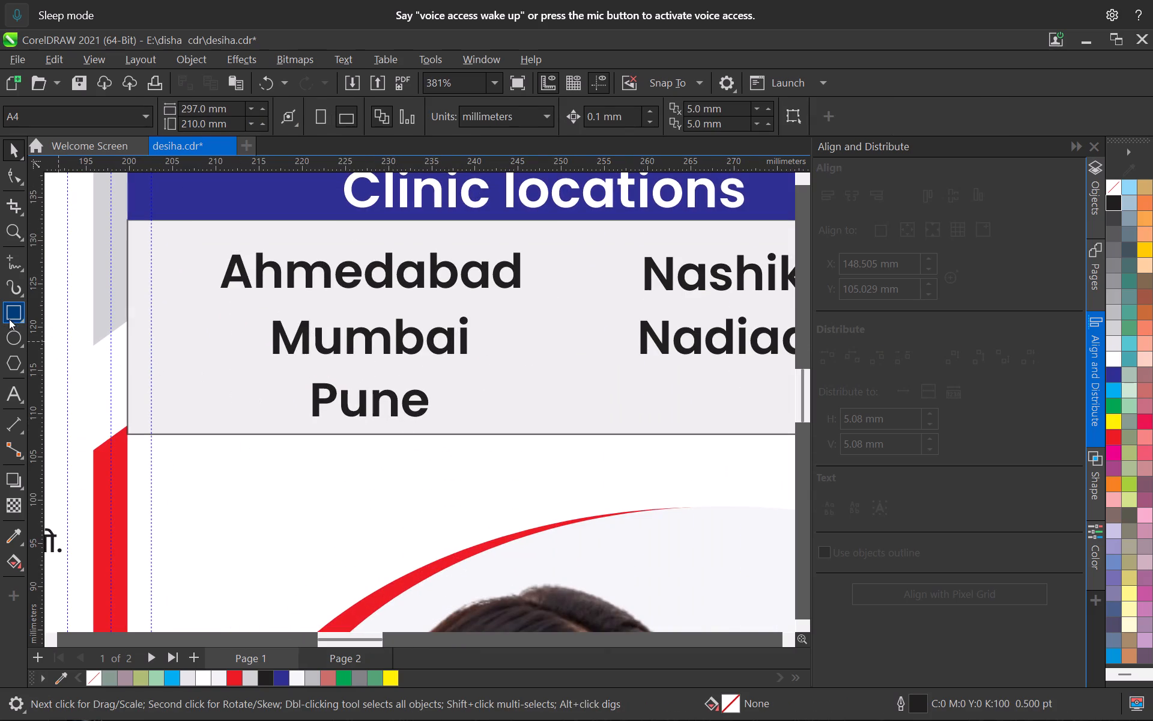
click(347, 335)
shift+click(347, 397)
shift+click(331, 279)
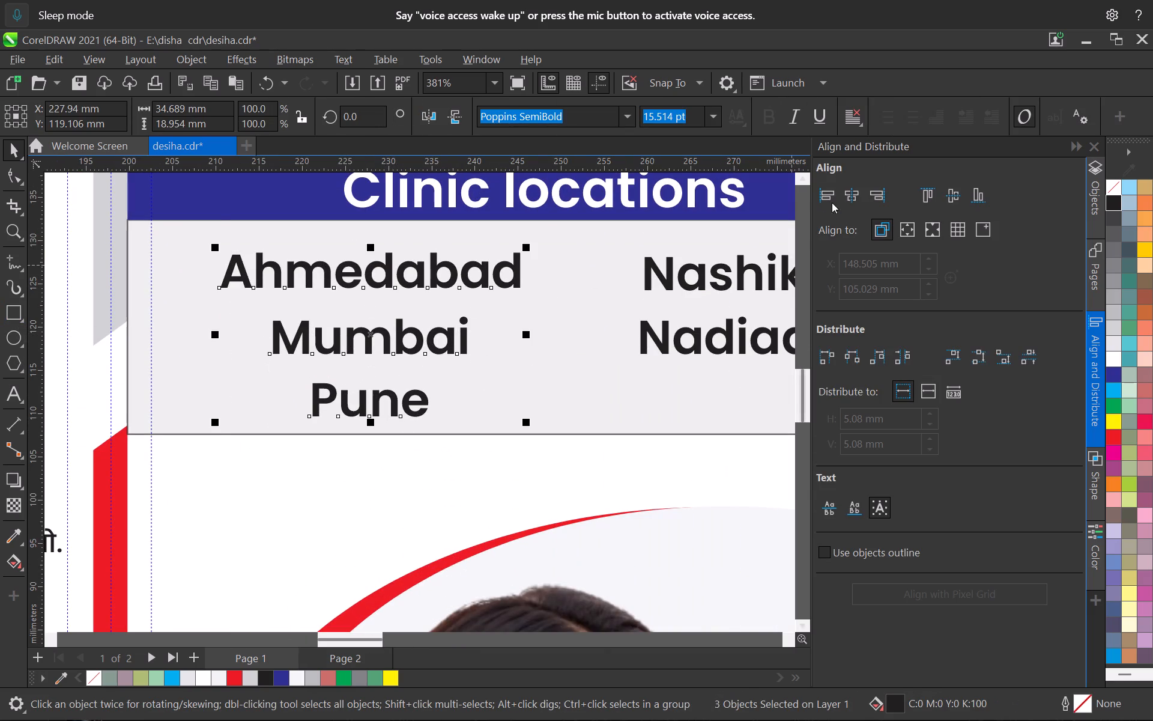
click(821, 196)
click(620, 457)
Left-align "Nadiad" with "Nashik" in the second column of cities.
click(663, 333)
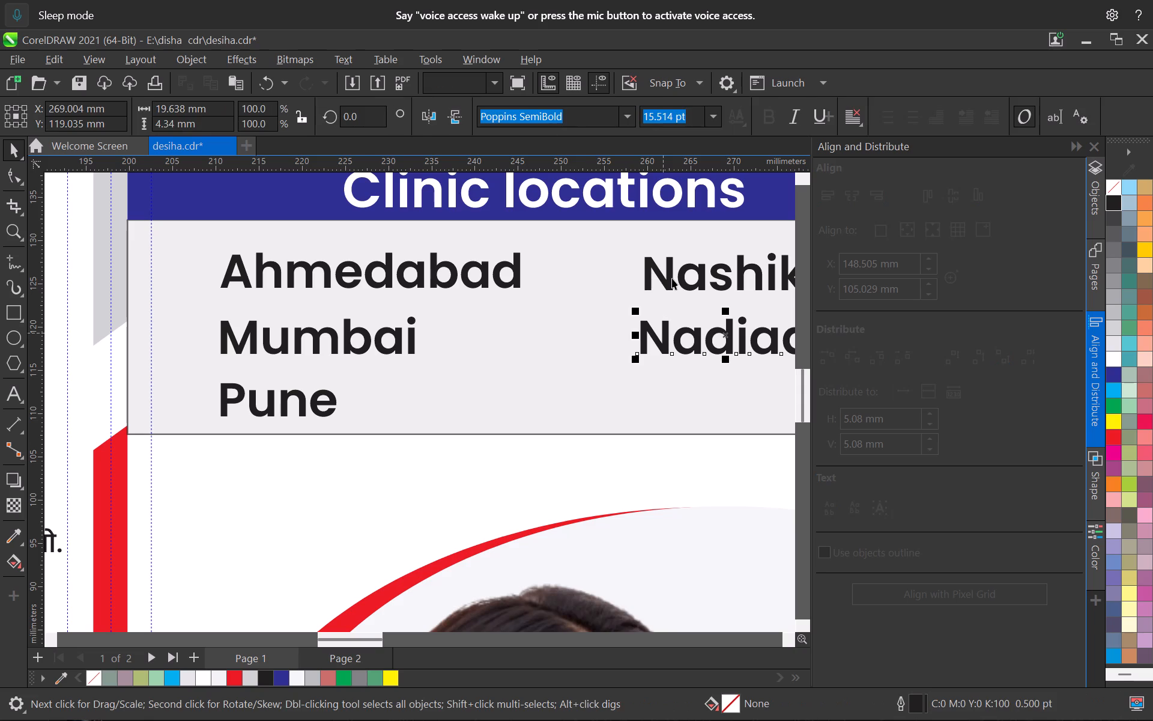
shift+click(672, 278)
click(818, 201)
click(542, 485)
Draw a bullet circle about 1.24 mm wide in front of "Ahmedabad", filled red with no outline.
middle_drag(416, 478, 725, 583)
click(15, 340)
scroll(532, 388, up, 7)
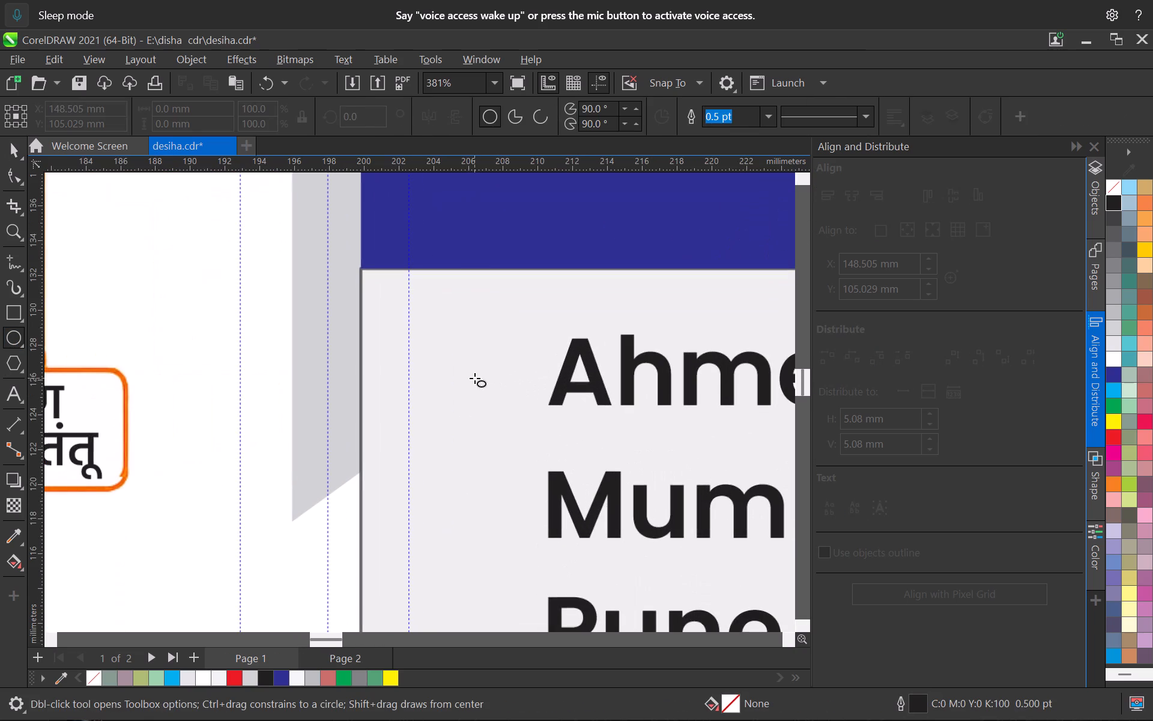
drag(470, 375, 481, 386)
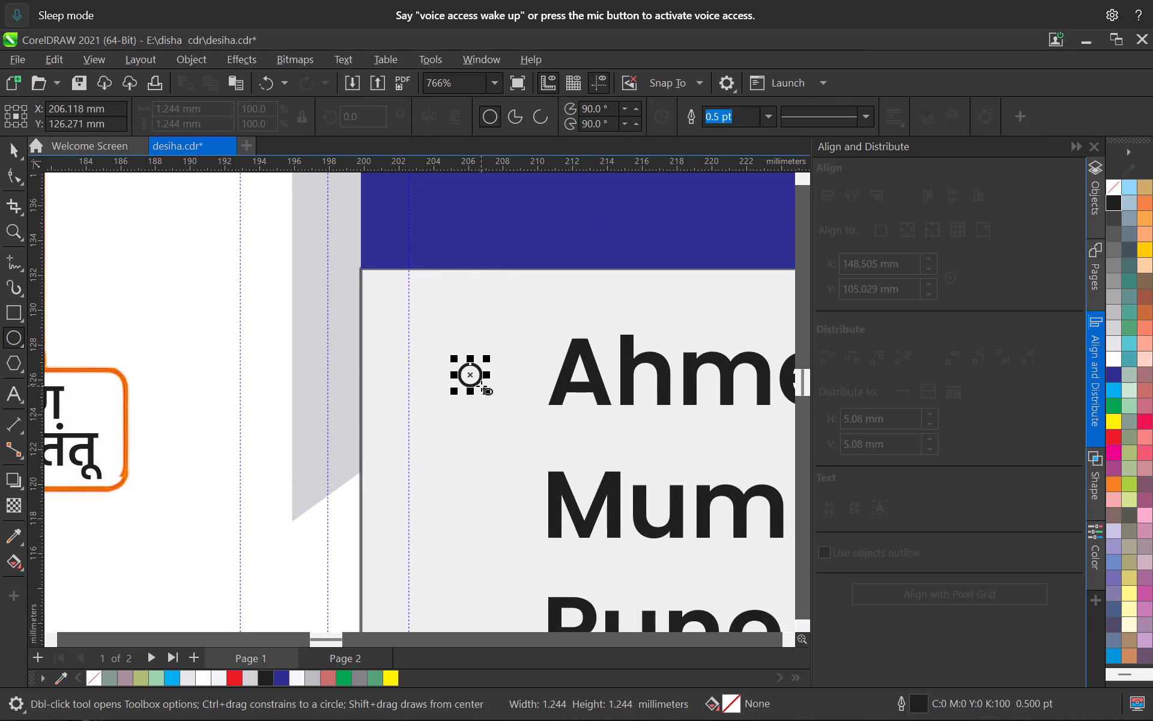
click(1113, 436)
right_click(1115, 192)
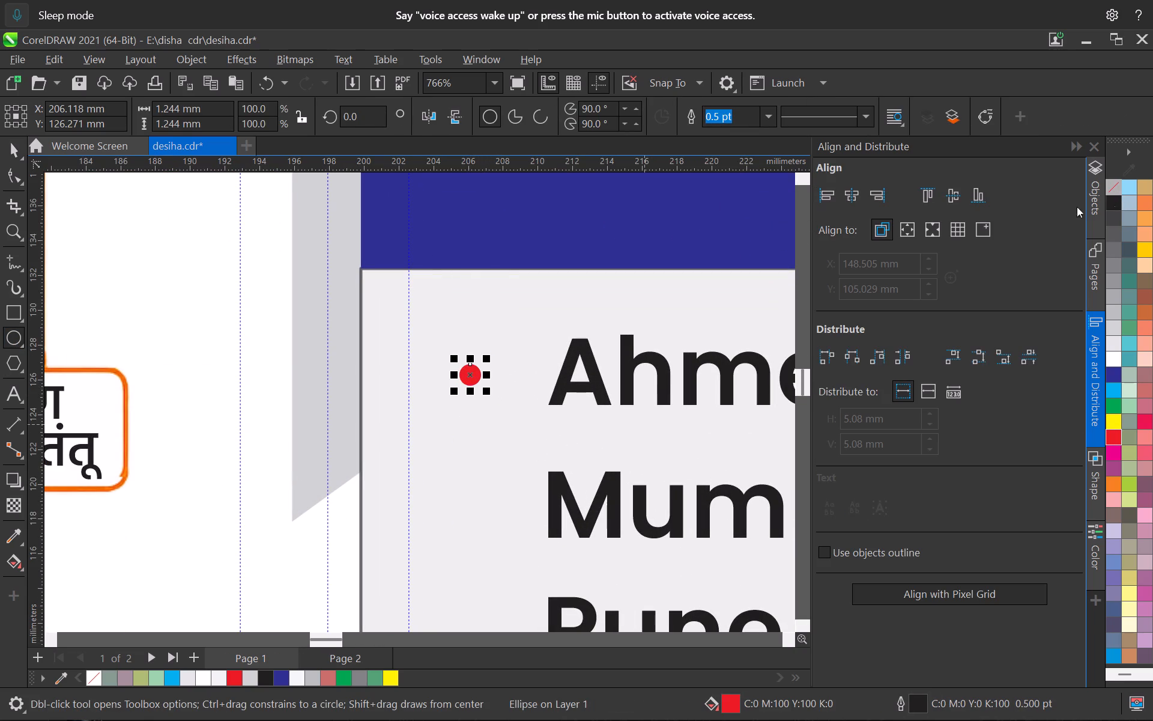
click(10, 134)
click(13, 151)
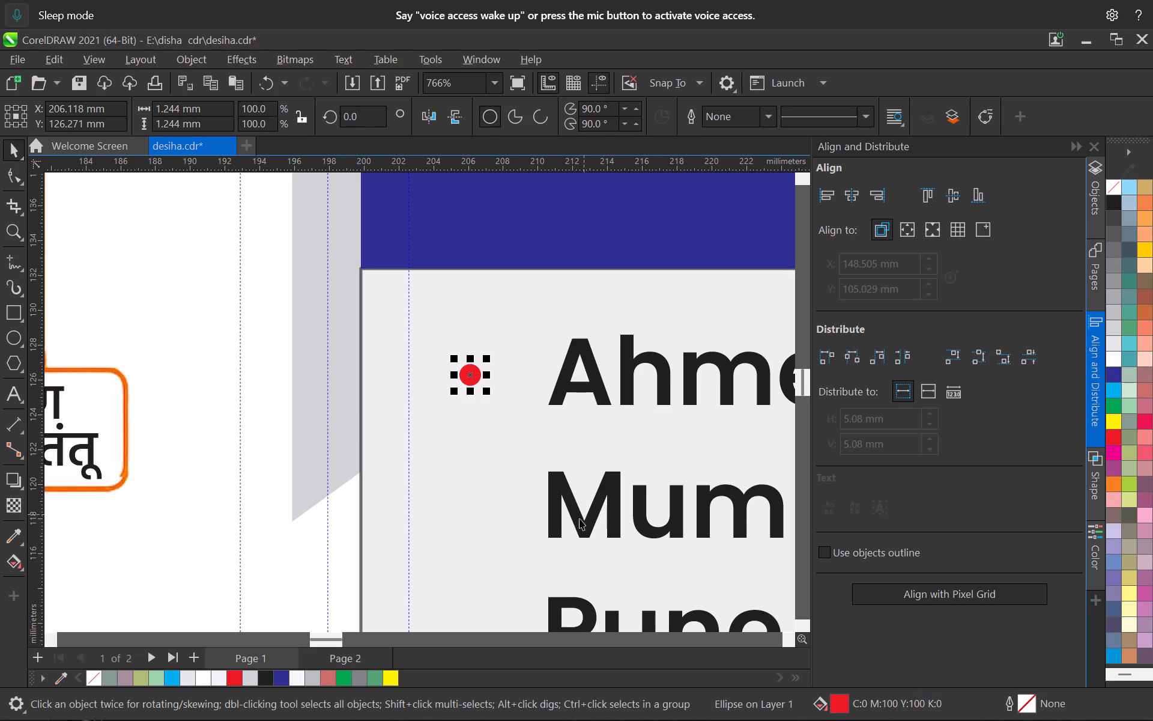
Enlarge the red bullet to about 1.52 mm and shift it closer to "Ahmedabad", centred at about X 207 mm.
key(Up)
scroll(365, 342, down, 8)
click(483, 527)
scroll(444, 360, up, 8)
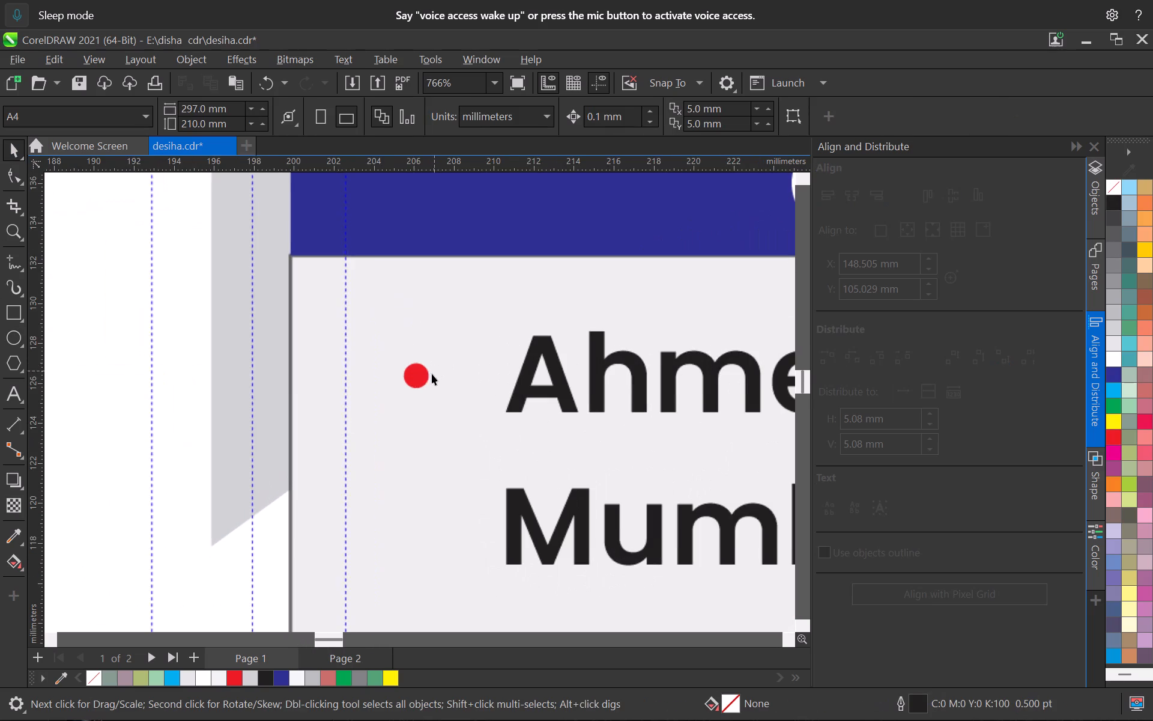
click(430, 376)
drag(437, 392, 442, 398)
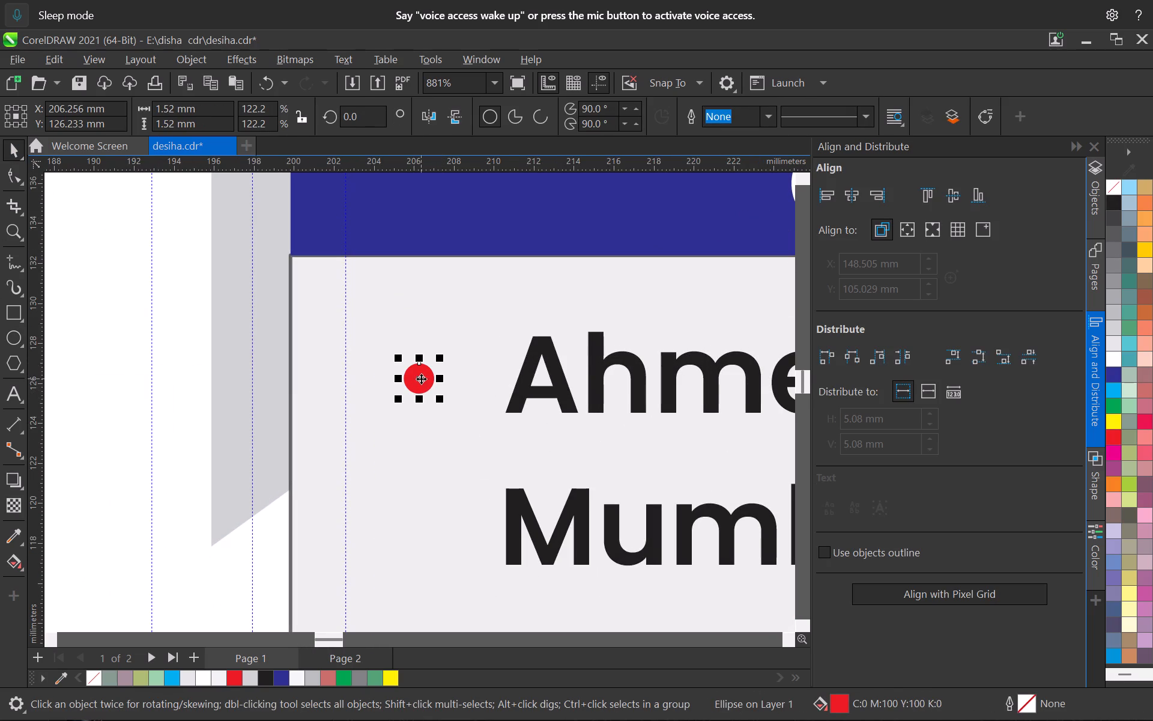
drag(421, 379, 437, 379)
Copy the red bullet straight down to sit in front of "Mumbai" and "Pune".
middle_drag(440, 392, 432, 259)
drag(429, 252, 429, 264)
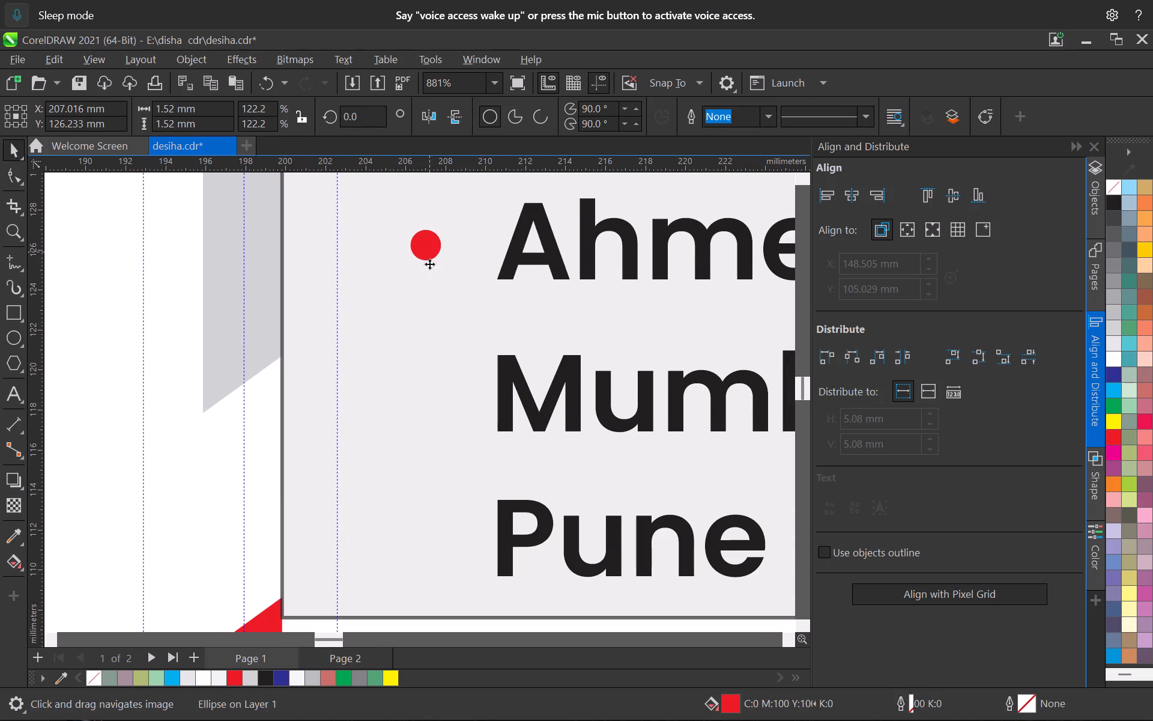
drag(429, 264, 426, 406)
shift+right_click(426, 406)
middle_drag(463, 436, 444, 355)
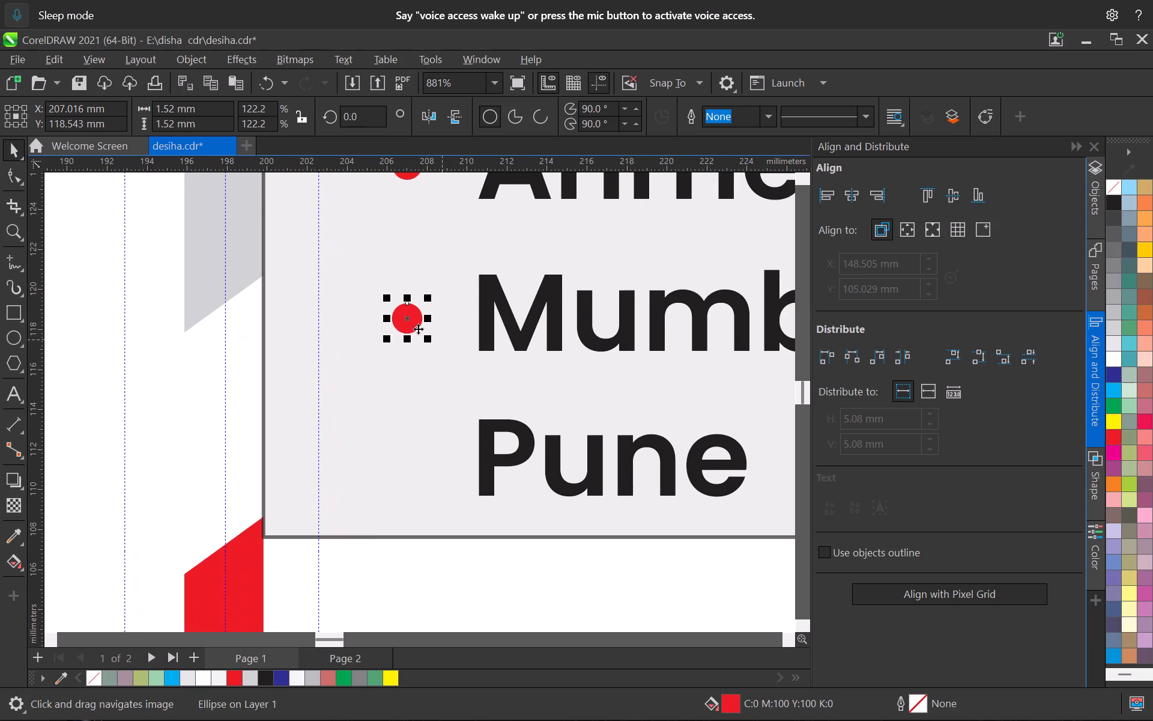
drag(412, 319, 410, 457)
shift+right_click(410, 457)
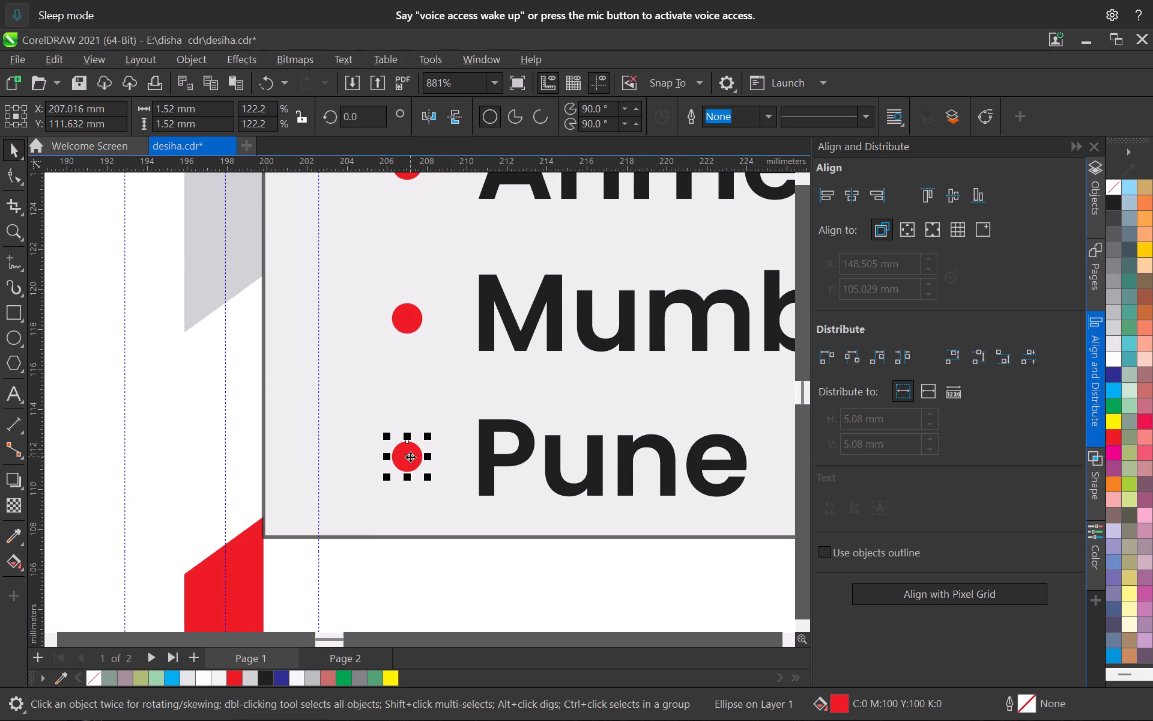
Copy the red bullet from "Pune" to in front of "Nashik", at about X 257 mm.
scroll(419, 445, down, 6)
middle_drag(520, 418, 288, 478)
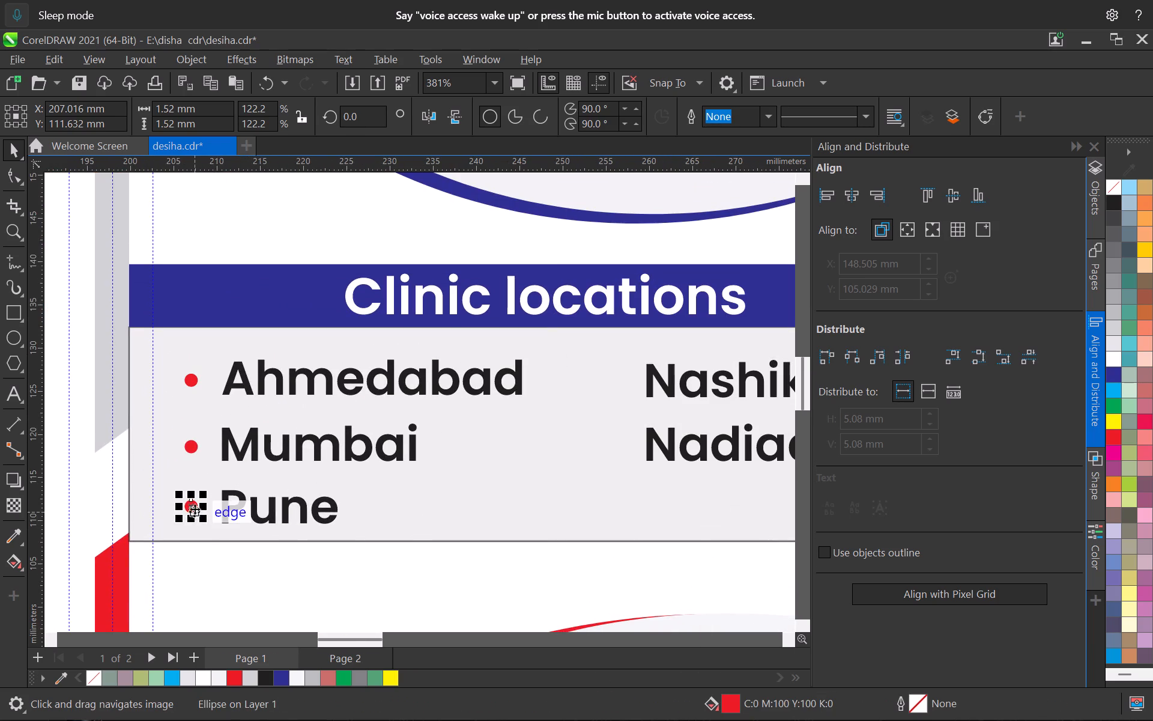
drag(195, 509, 630, 383)
right_click(630, 383)
scroll(623, 390, up, 3)
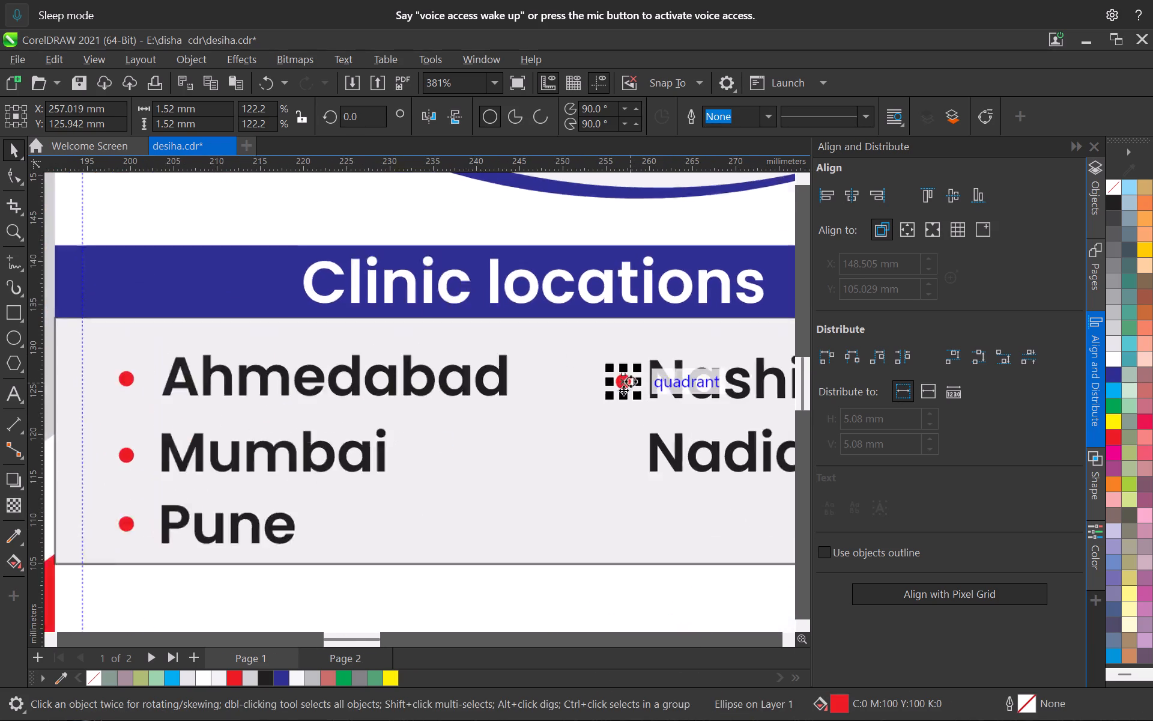
Copy the red bullet from "Nashik" straight down to sit in front of "Nadiad", at about Y 118.8 mm.
scroll(623, 390, up, 2)
drag(626, 386, 628, 495)
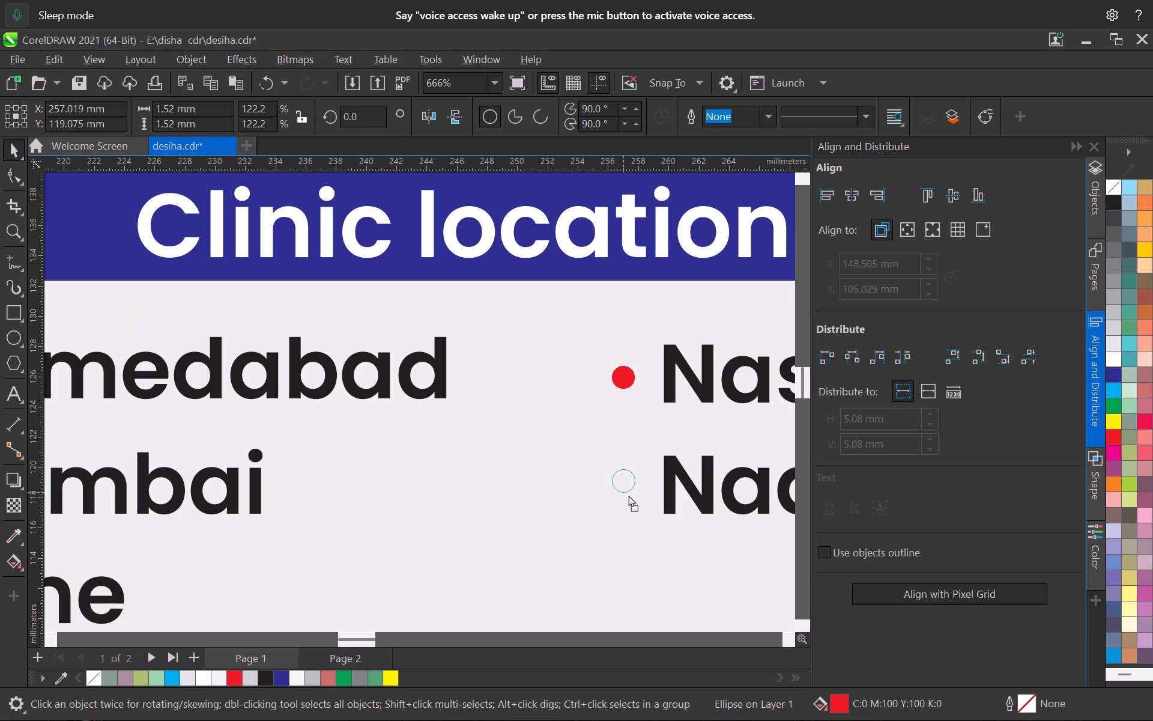
drag(628, 495, 628, 496)
shift+right_click(628, 496)
scroll(625, 490, down, 5)
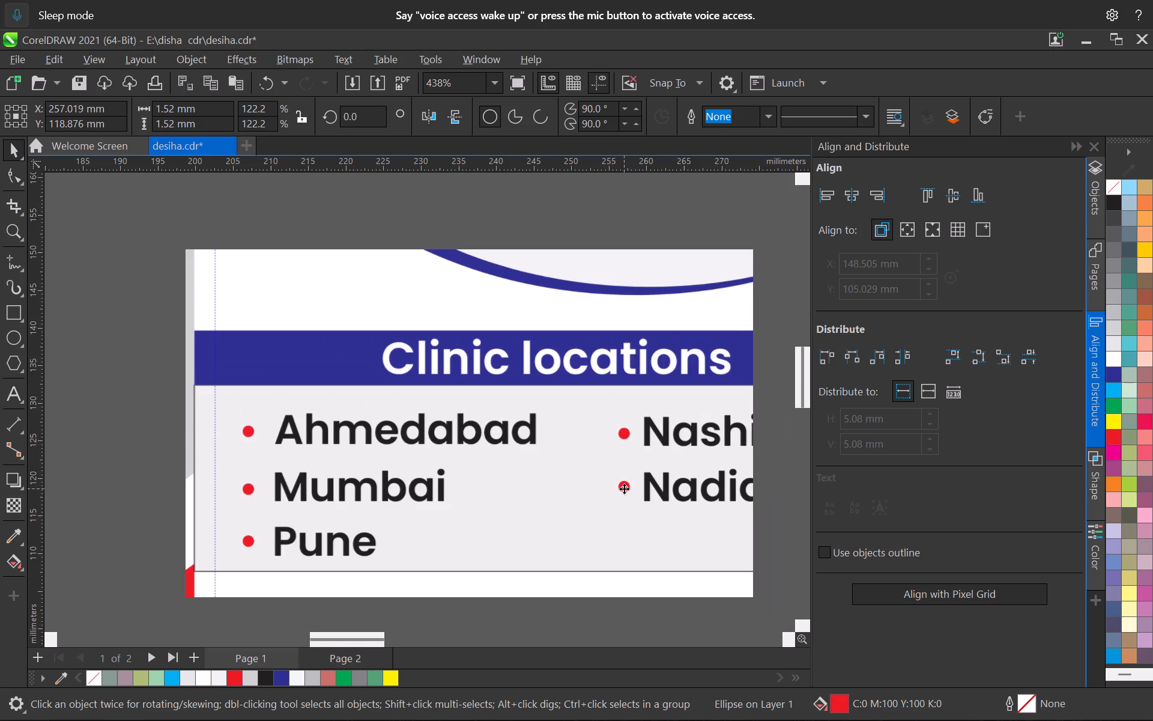
key(Down)
scroll(616, 486, down, 8)
middle_drag(615, 490, 558, 392)
scroll(655, 538, down, 1)
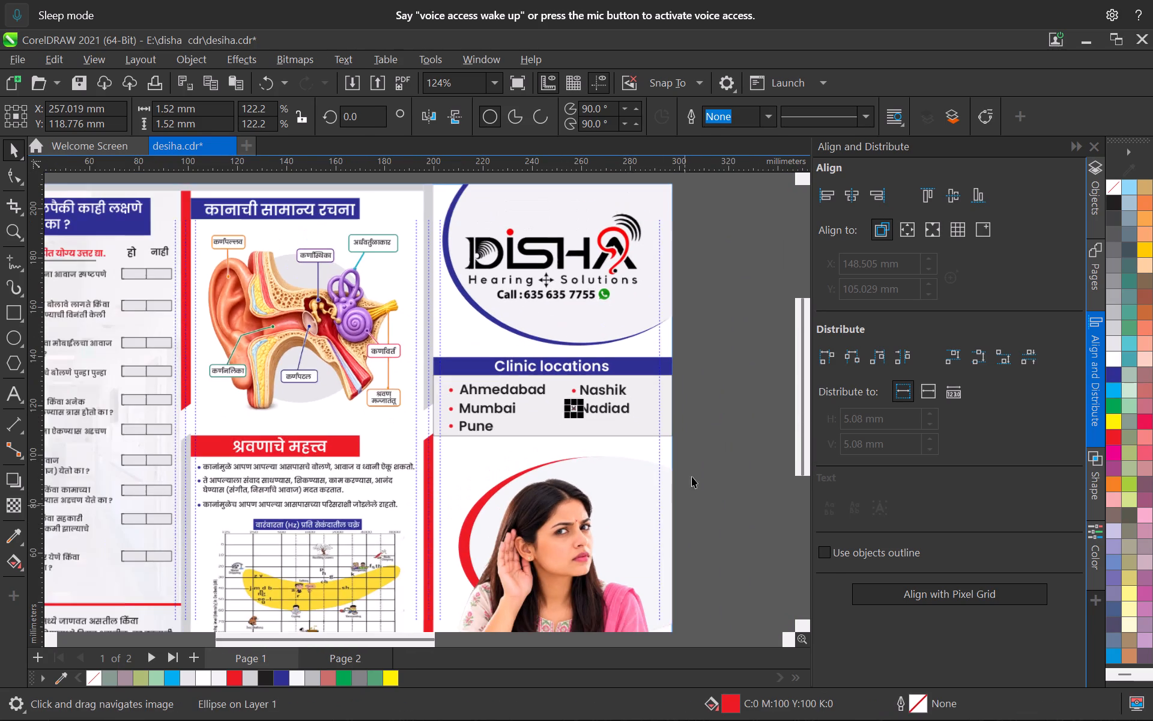
click(701, 454)
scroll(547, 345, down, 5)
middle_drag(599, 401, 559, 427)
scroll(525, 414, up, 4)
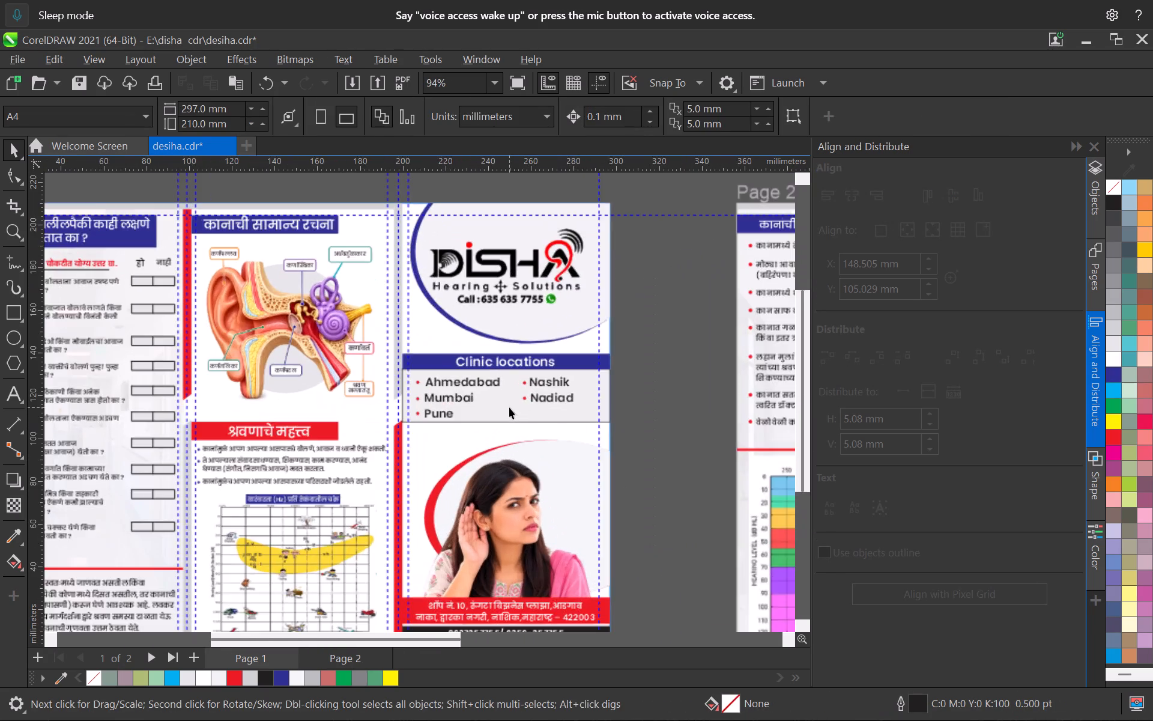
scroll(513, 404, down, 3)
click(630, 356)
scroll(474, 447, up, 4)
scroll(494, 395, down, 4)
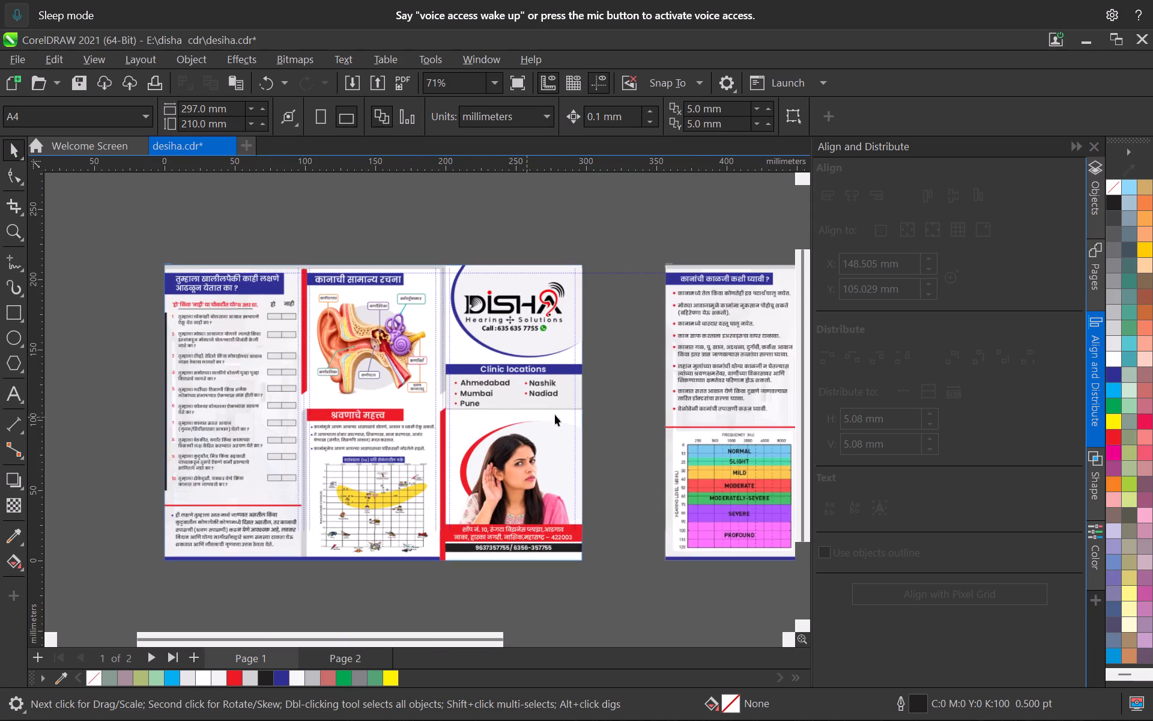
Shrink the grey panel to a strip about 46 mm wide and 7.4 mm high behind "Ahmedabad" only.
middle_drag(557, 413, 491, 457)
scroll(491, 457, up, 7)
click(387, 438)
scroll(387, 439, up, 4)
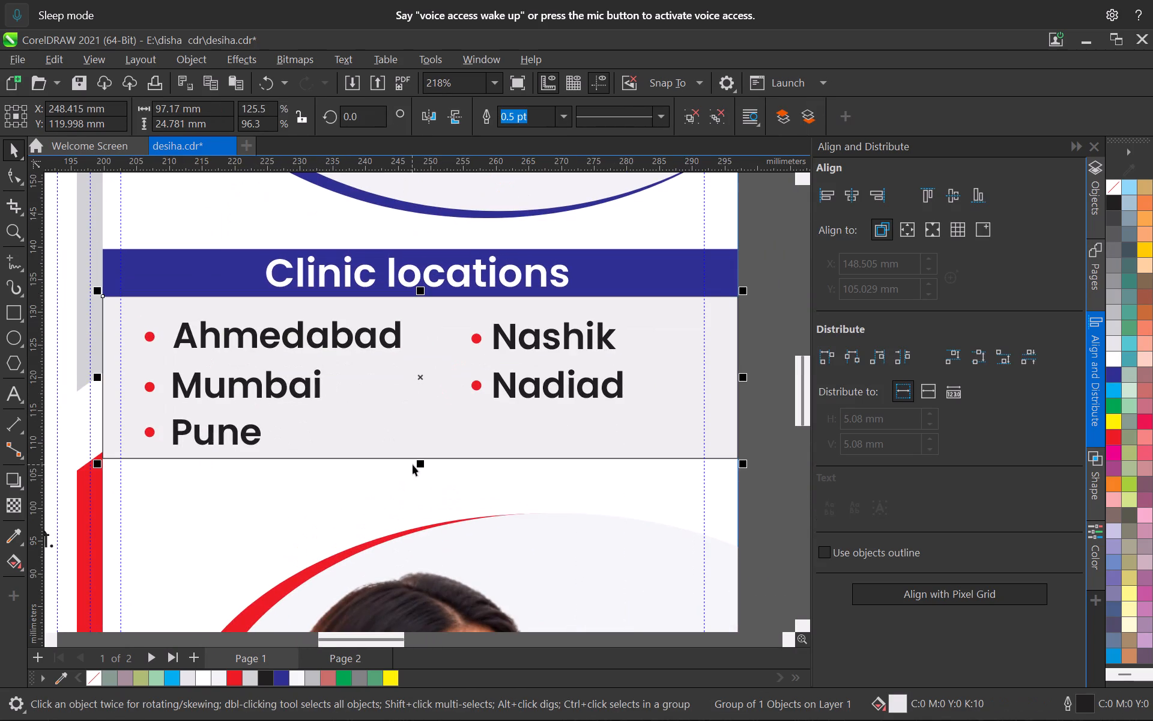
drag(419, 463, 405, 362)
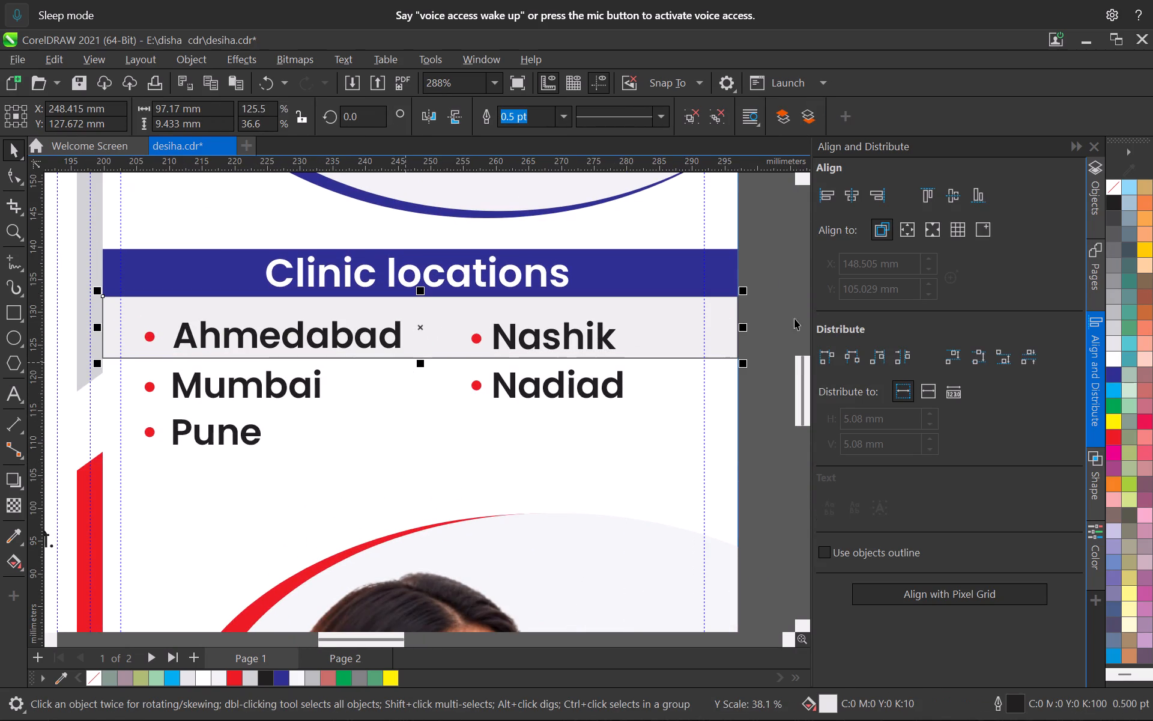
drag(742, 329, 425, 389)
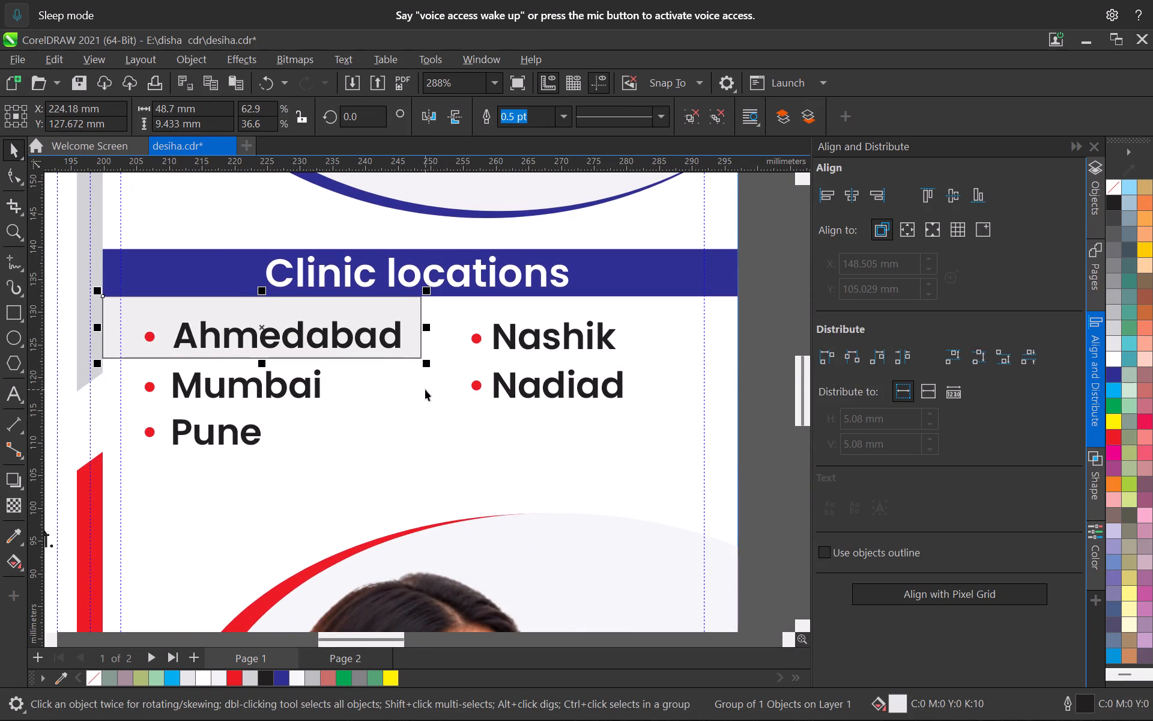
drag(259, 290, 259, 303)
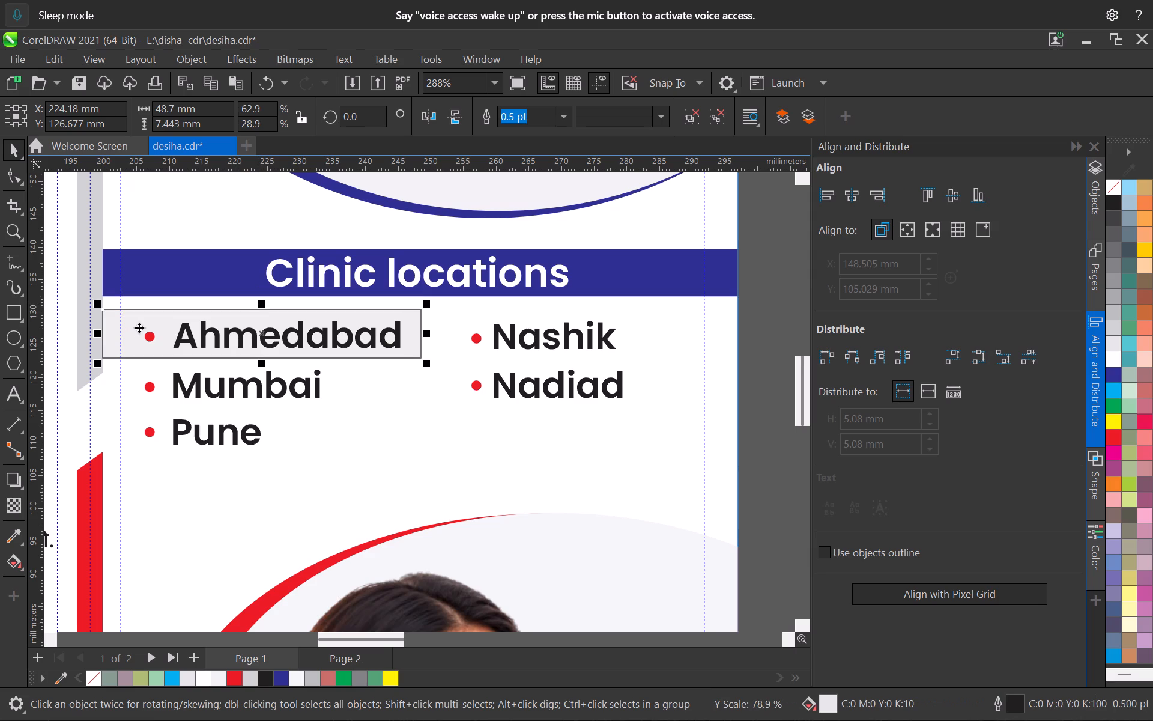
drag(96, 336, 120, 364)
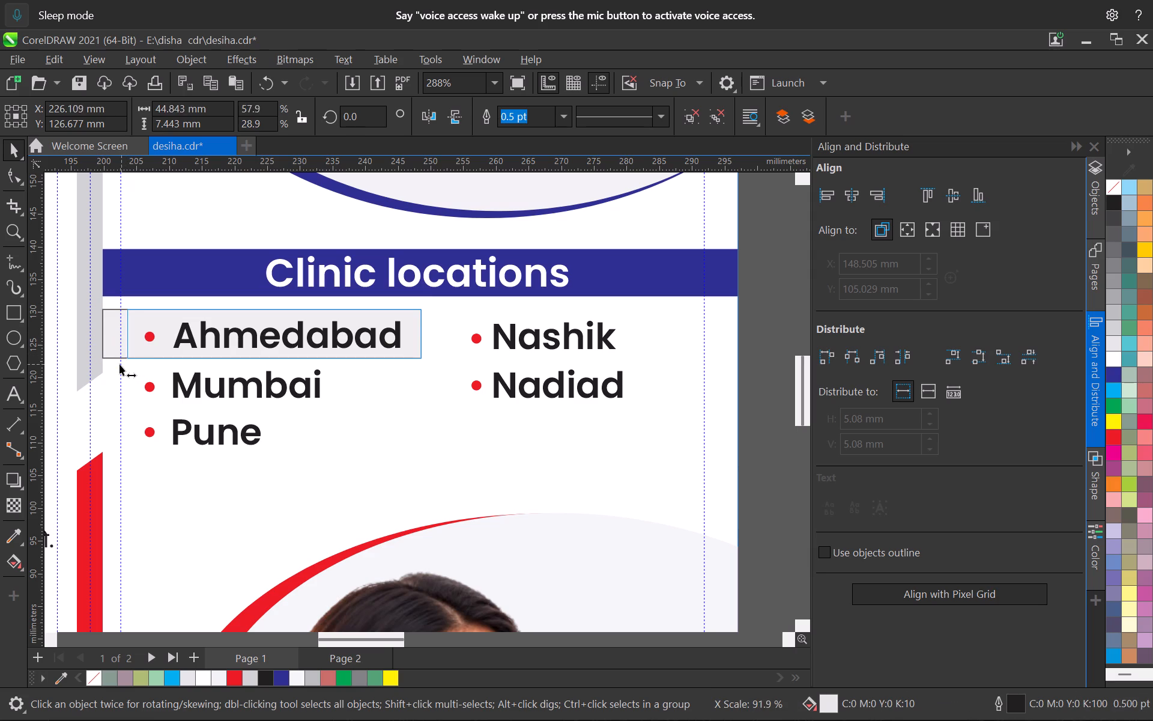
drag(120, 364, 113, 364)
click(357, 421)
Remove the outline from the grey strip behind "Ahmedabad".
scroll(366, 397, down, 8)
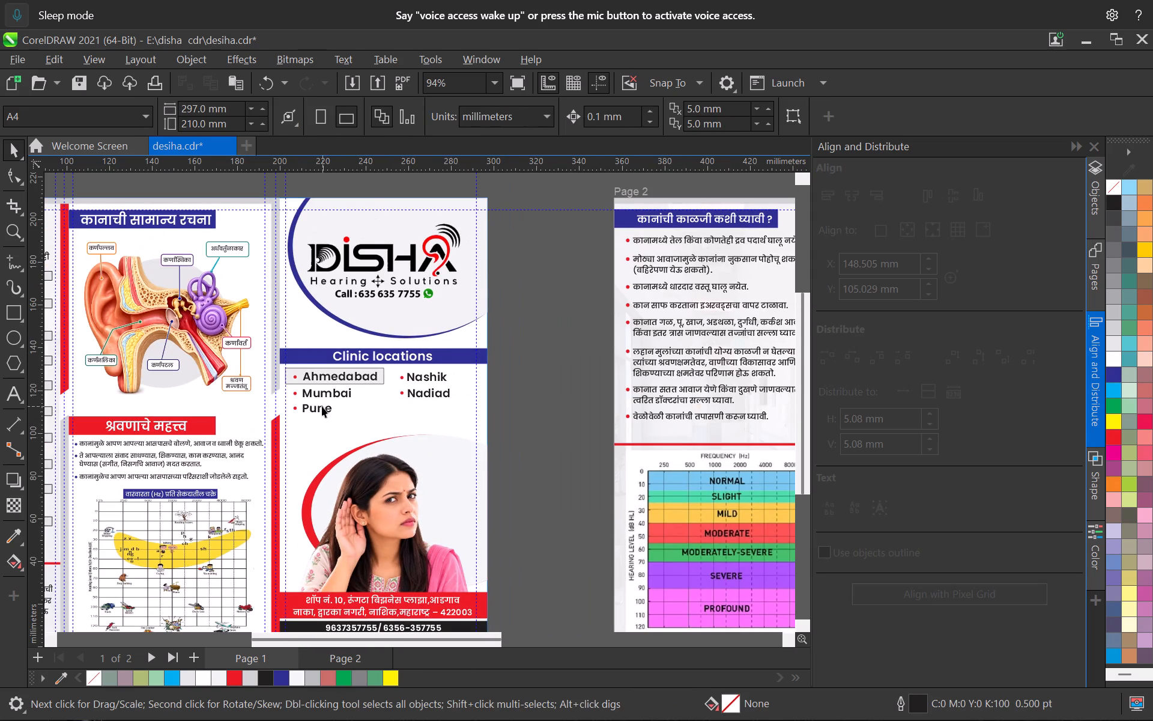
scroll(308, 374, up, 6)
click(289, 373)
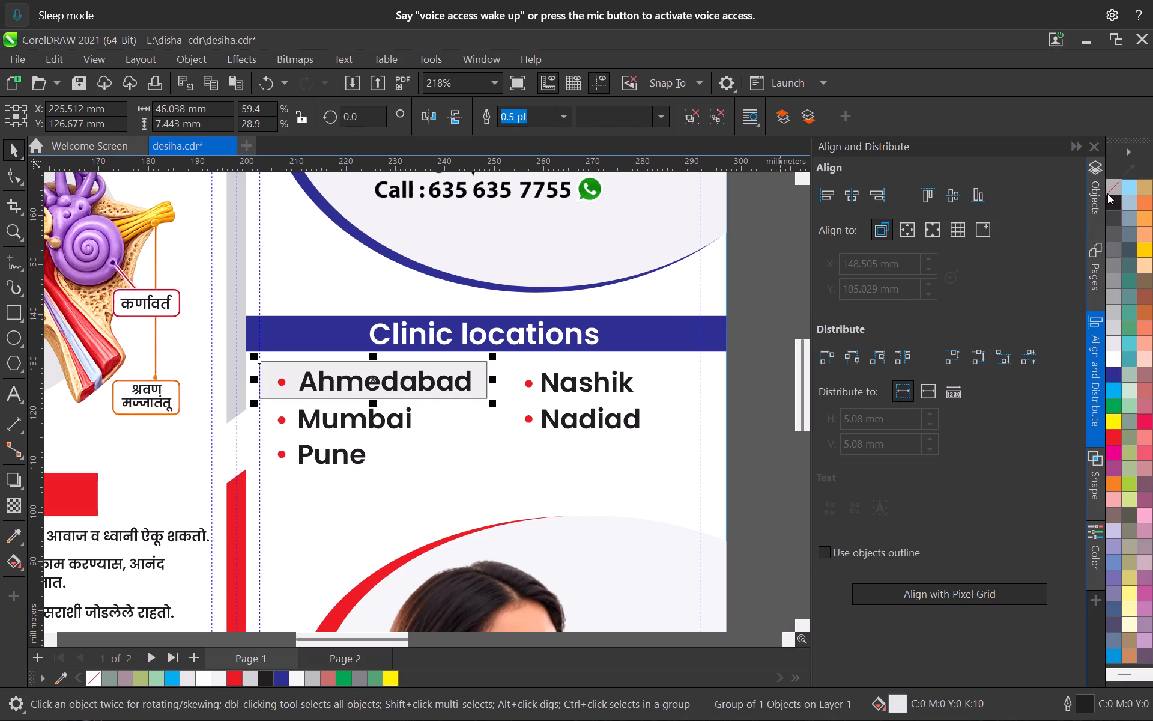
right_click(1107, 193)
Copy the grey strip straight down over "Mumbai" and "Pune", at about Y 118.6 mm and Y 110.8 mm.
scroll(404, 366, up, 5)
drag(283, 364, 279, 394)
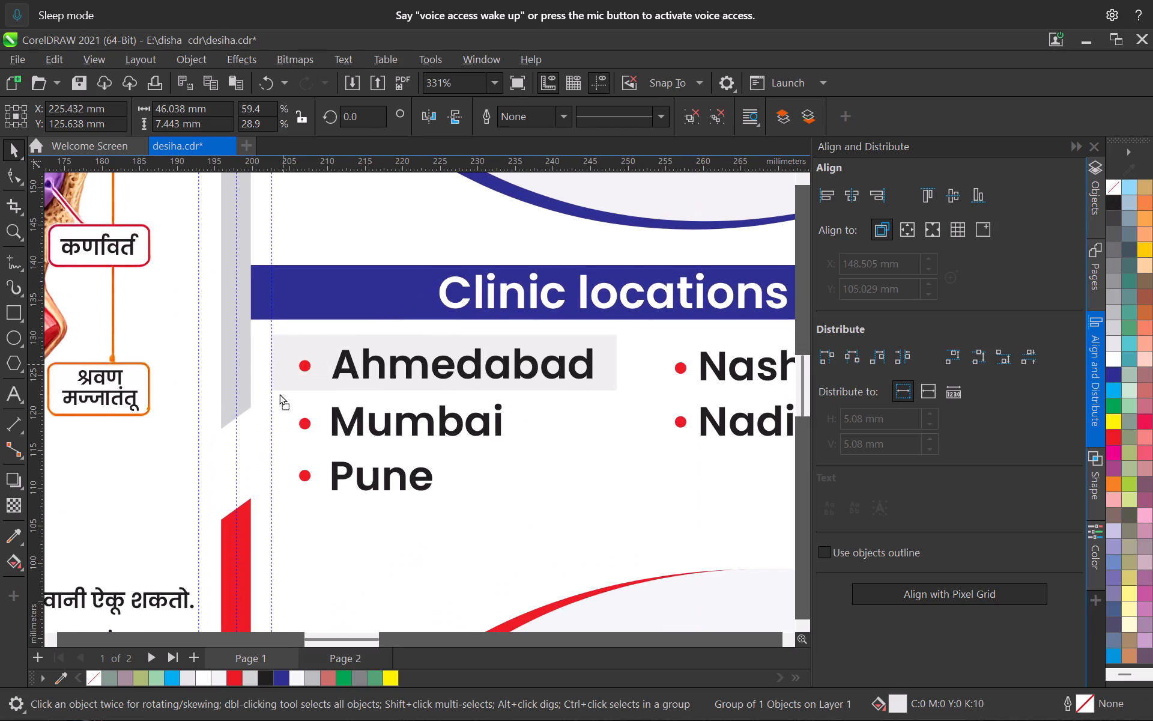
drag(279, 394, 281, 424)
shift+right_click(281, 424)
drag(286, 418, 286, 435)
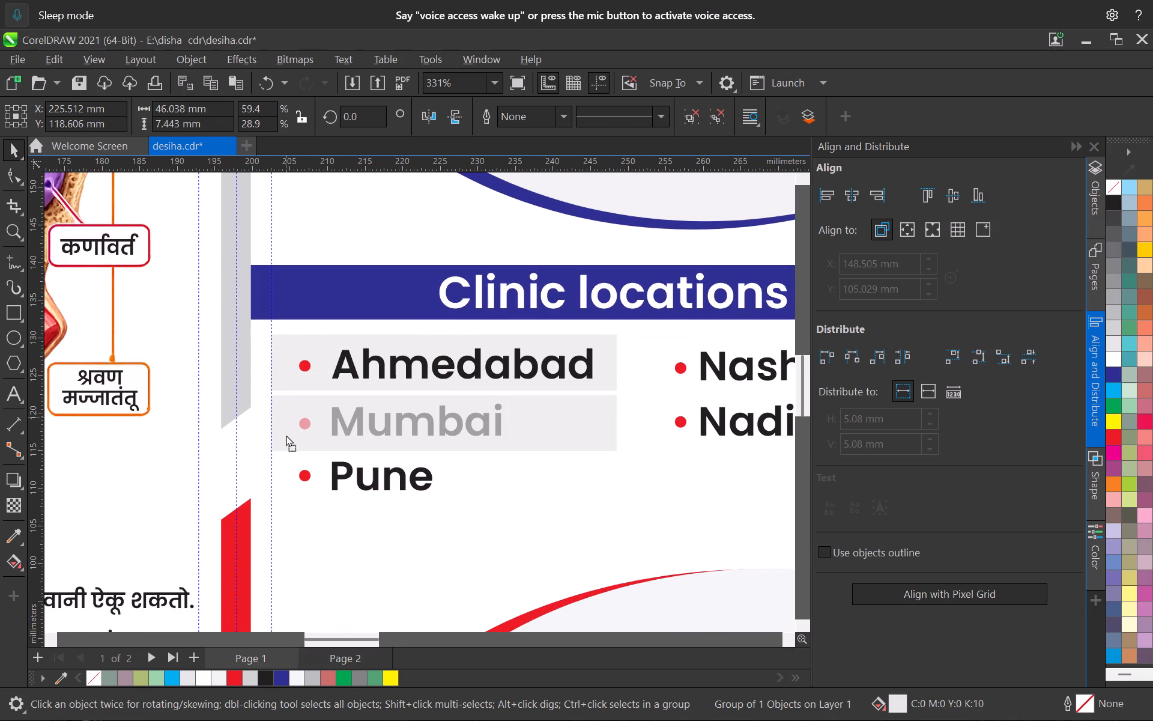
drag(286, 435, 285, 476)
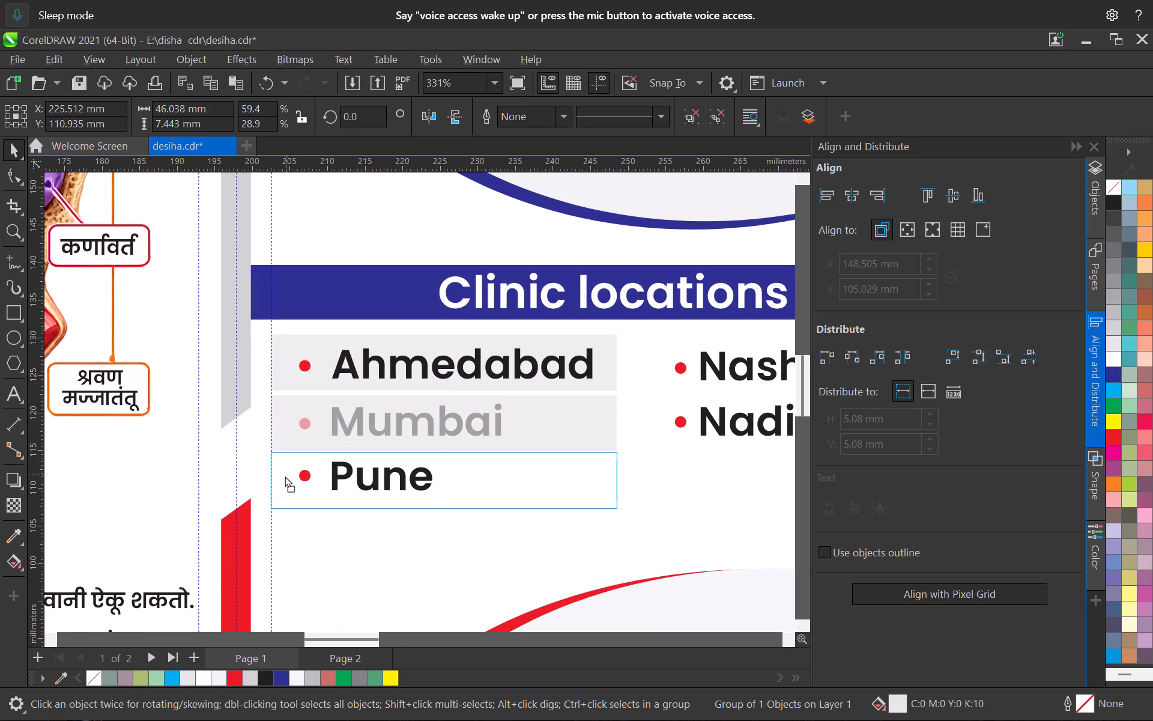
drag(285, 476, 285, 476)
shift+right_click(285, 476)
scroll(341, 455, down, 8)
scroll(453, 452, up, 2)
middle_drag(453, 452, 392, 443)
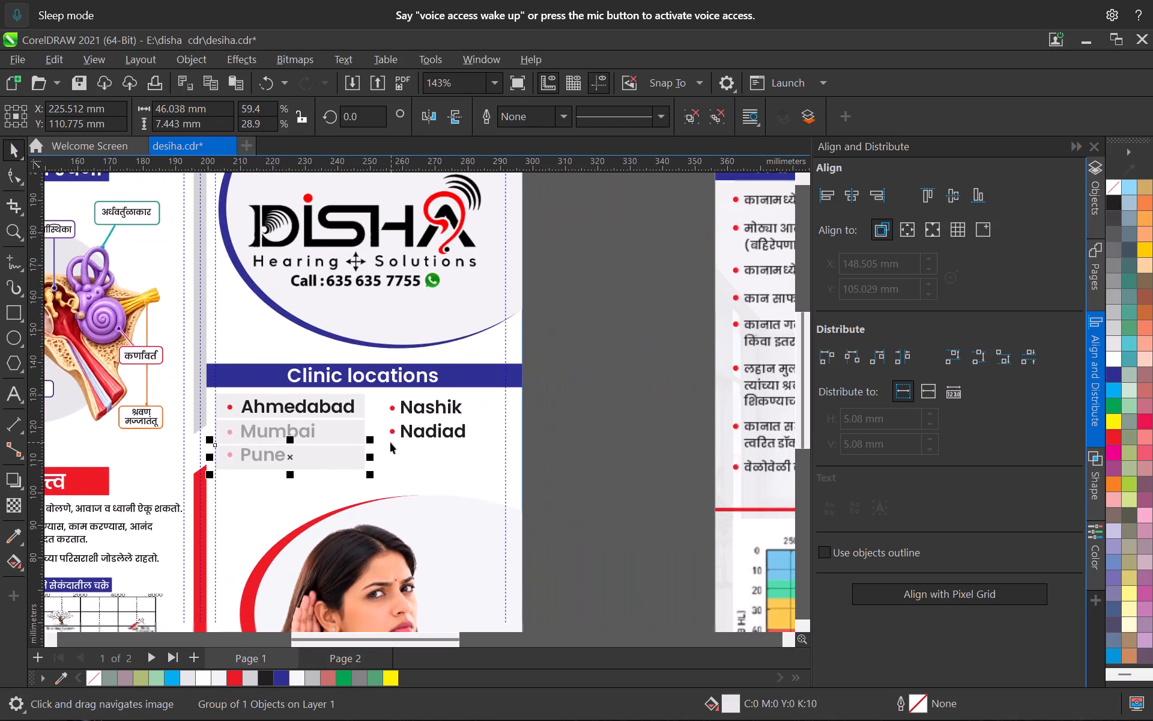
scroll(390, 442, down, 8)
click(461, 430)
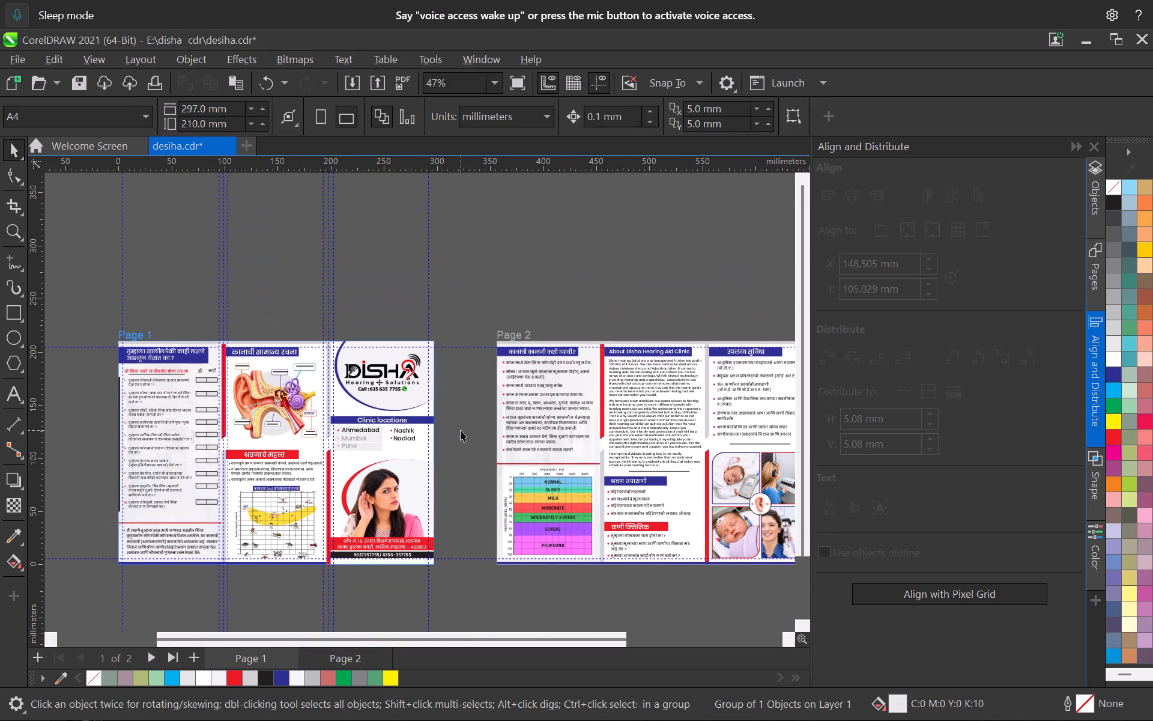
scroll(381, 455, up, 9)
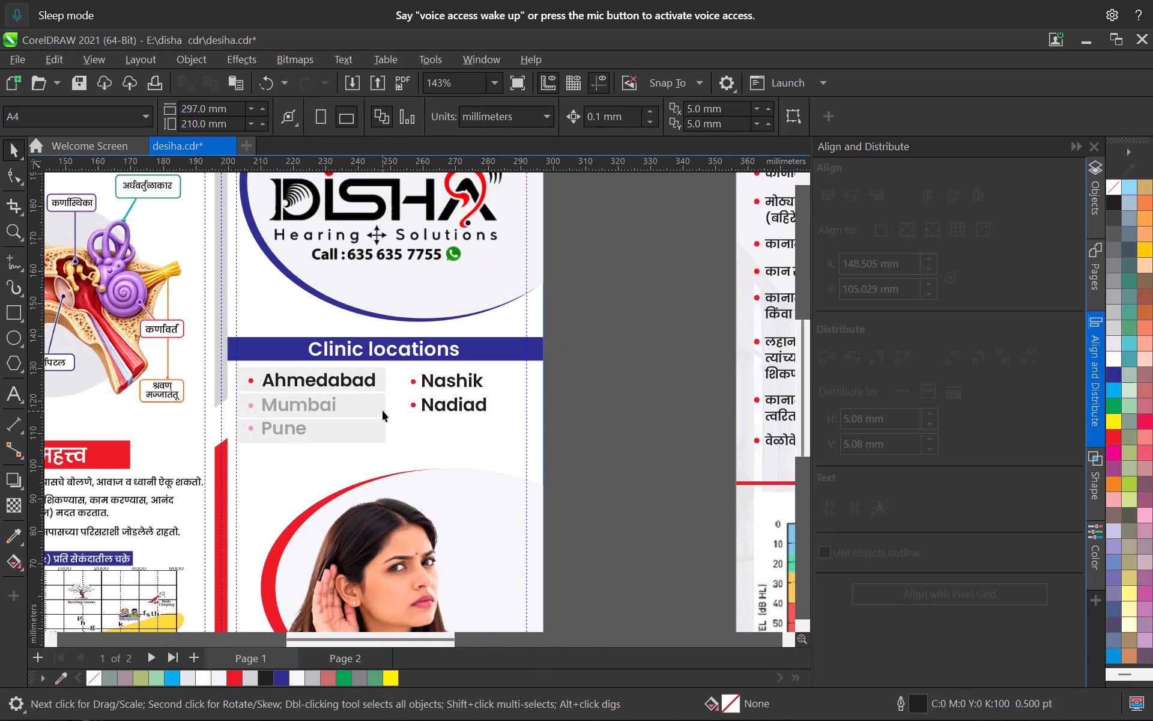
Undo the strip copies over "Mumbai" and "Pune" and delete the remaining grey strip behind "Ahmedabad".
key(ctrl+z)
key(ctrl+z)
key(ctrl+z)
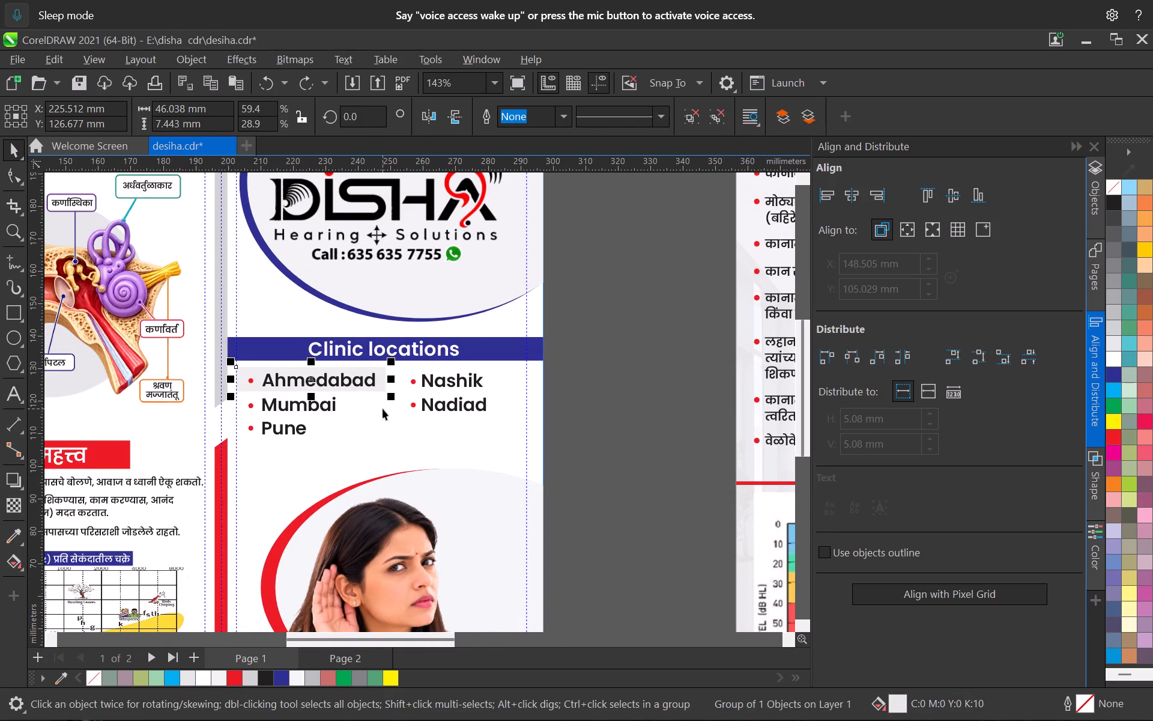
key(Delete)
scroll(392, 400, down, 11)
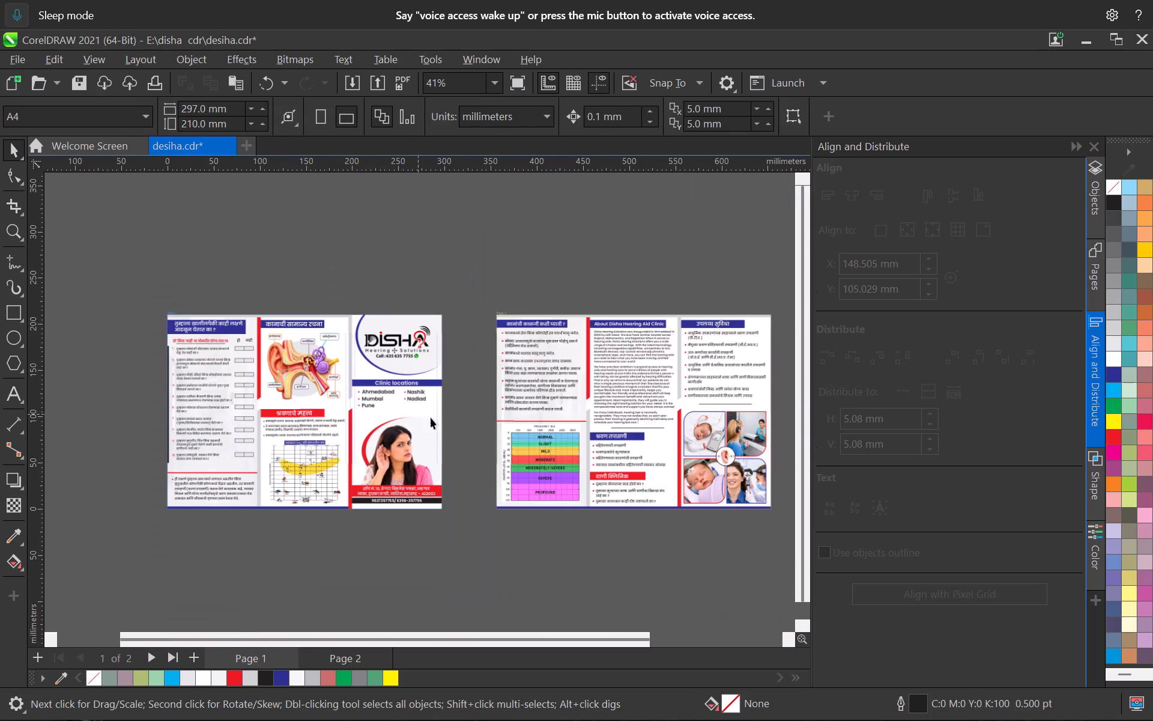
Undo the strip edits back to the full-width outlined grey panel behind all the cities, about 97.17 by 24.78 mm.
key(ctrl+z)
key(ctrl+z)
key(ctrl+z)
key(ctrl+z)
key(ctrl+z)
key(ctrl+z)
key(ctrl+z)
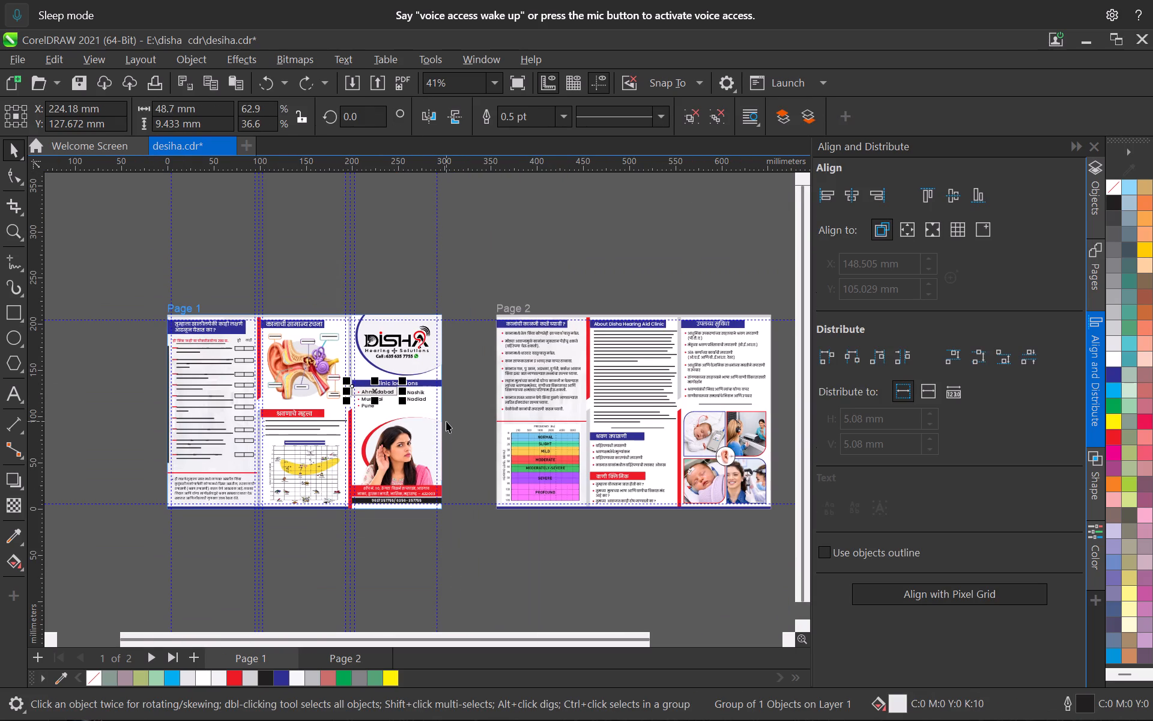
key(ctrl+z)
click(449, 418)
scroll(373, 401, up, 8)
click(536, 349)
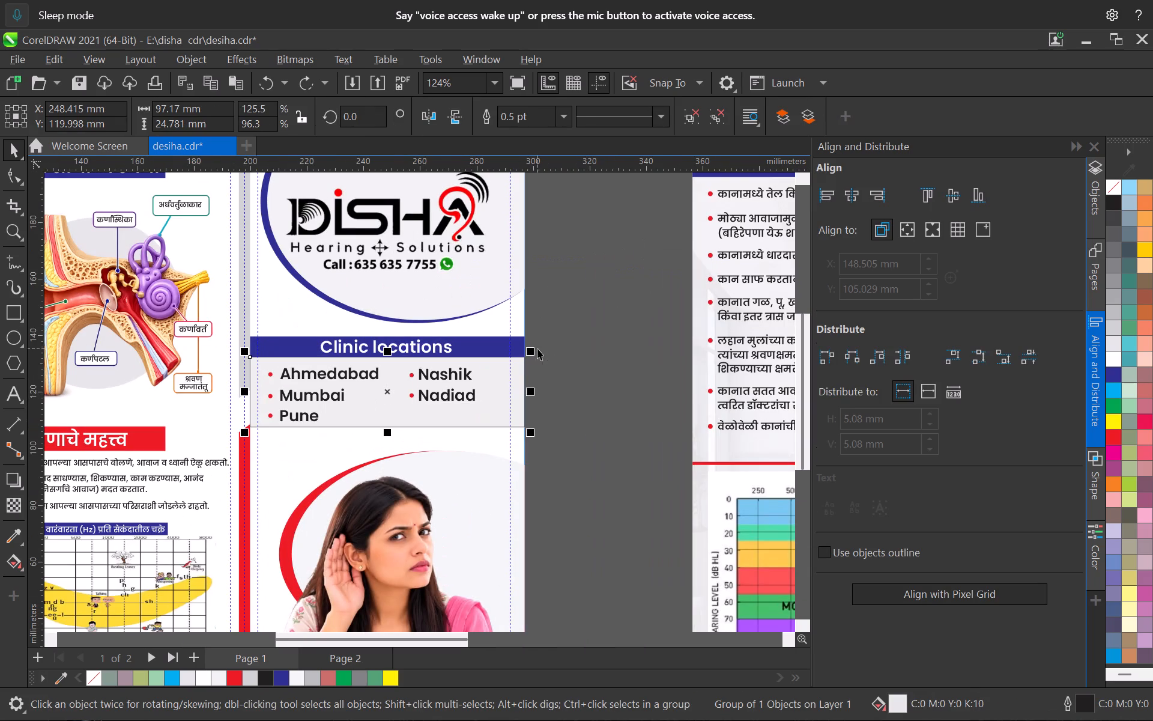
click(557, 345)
Draw a vertical divider line about 24.78 mm tall with a 1.0 pt outline between the two city columns, spanning the grey panel.
scroll(329, 373, up, 10)
middle_drag(540, 369, 342, 327)
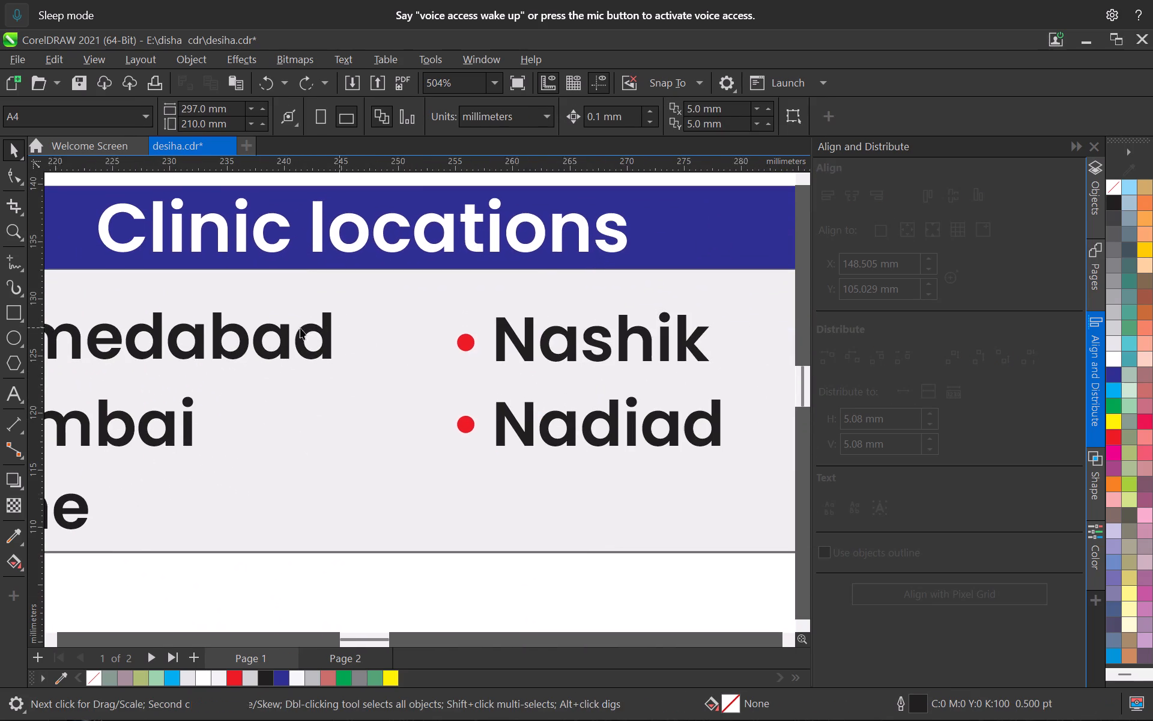
click(5, 264)
click(392, 270)
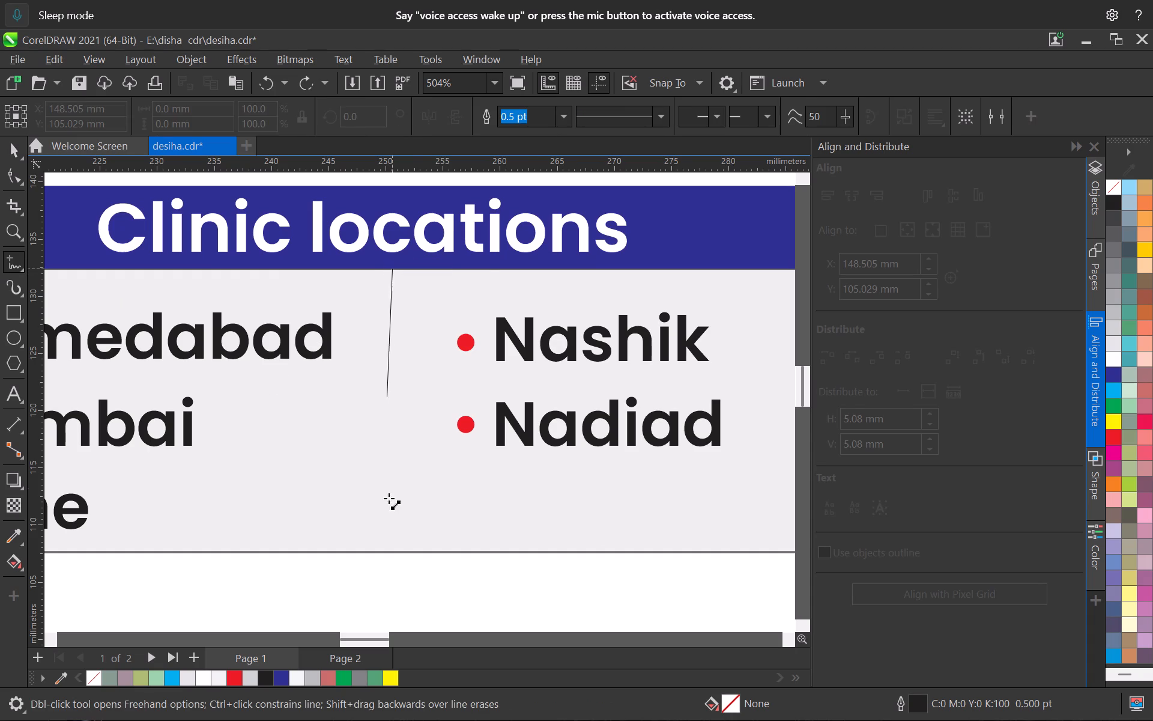
shift+click(389, 553)
click(12, 146)
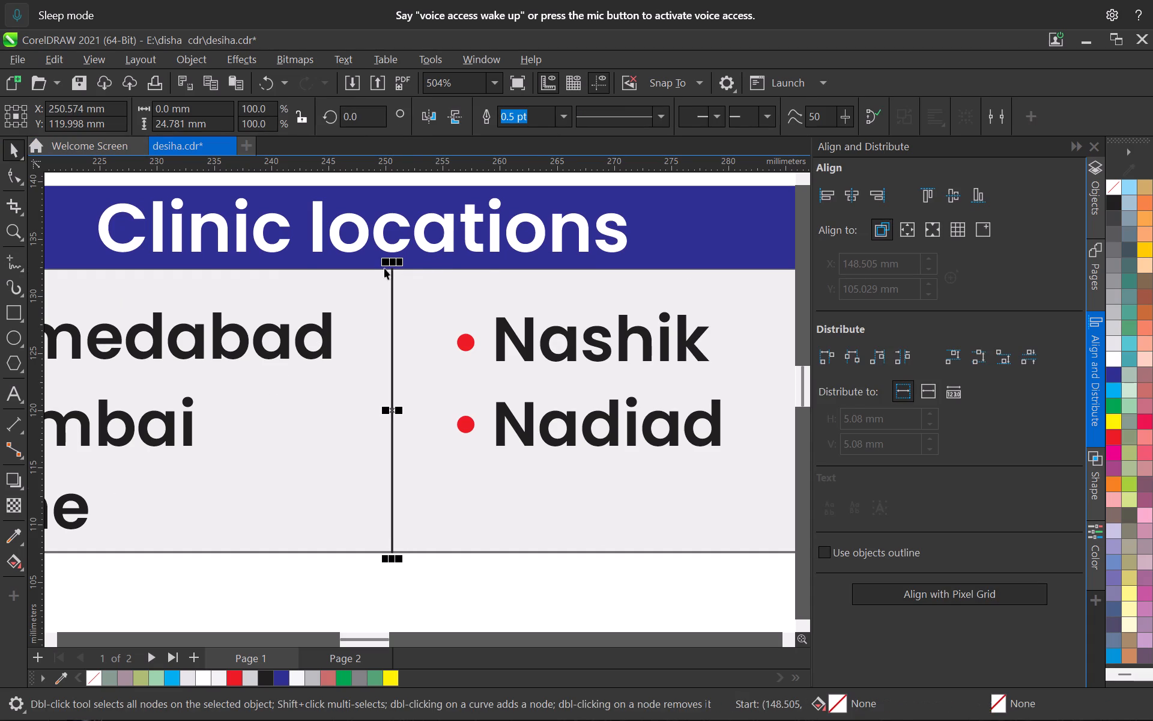
click(563, 116)
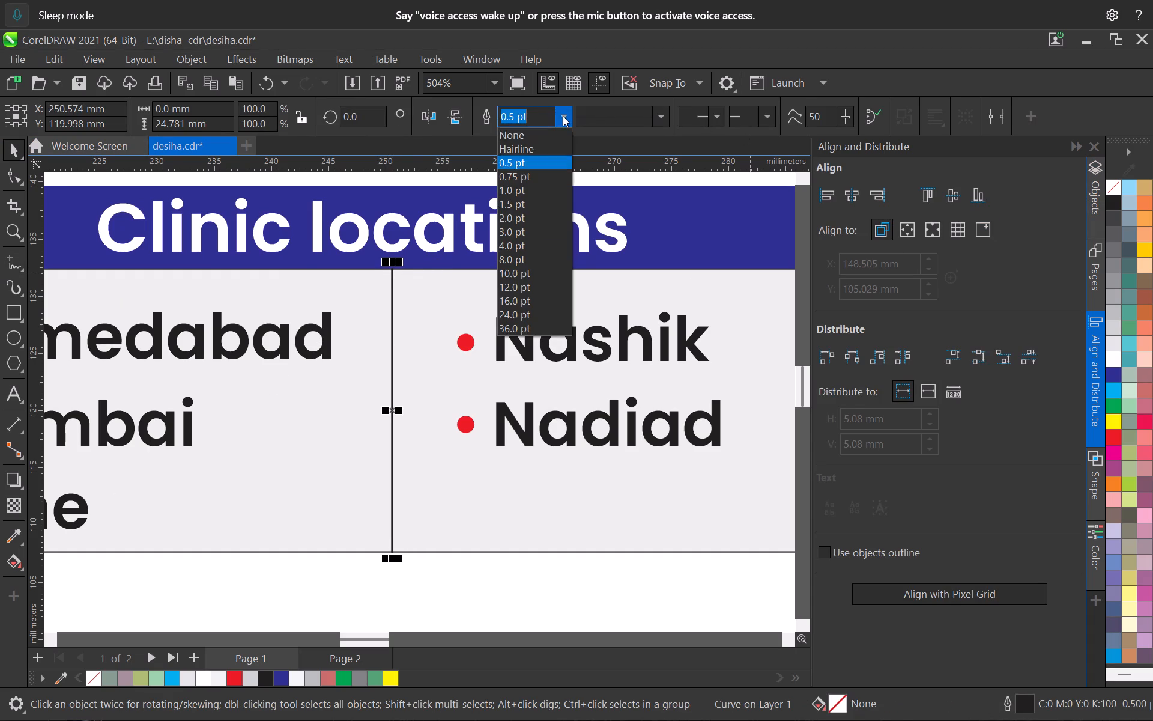
click(540, 192)
scroll(472, 342, down, 8)
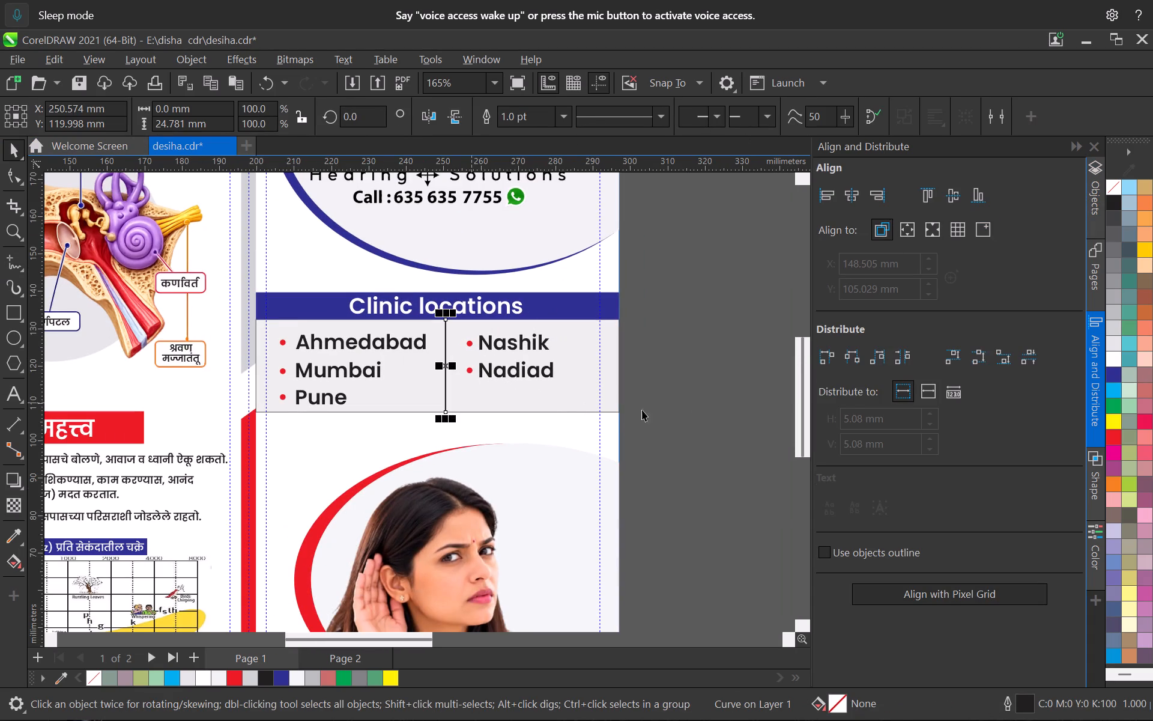
click(716, 413)
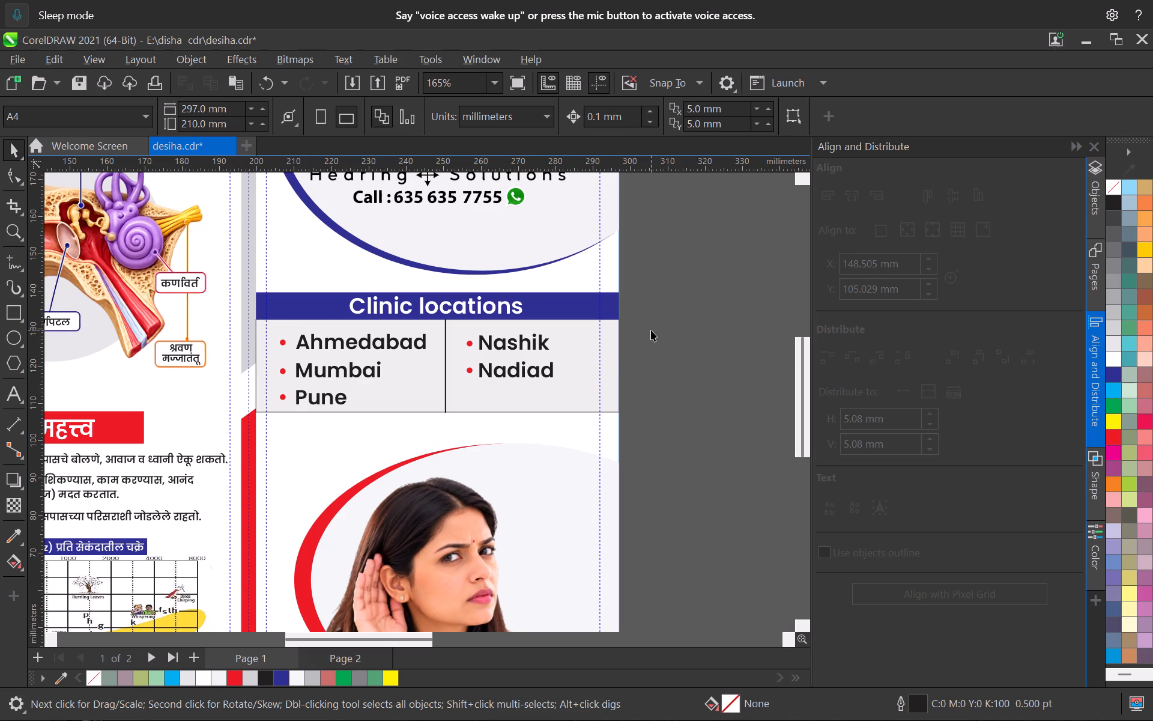
Nudge all five city names and their bullets slightly right, with the first column's bullets at about X 210 mm.
drag(644, 324, 268, 427)
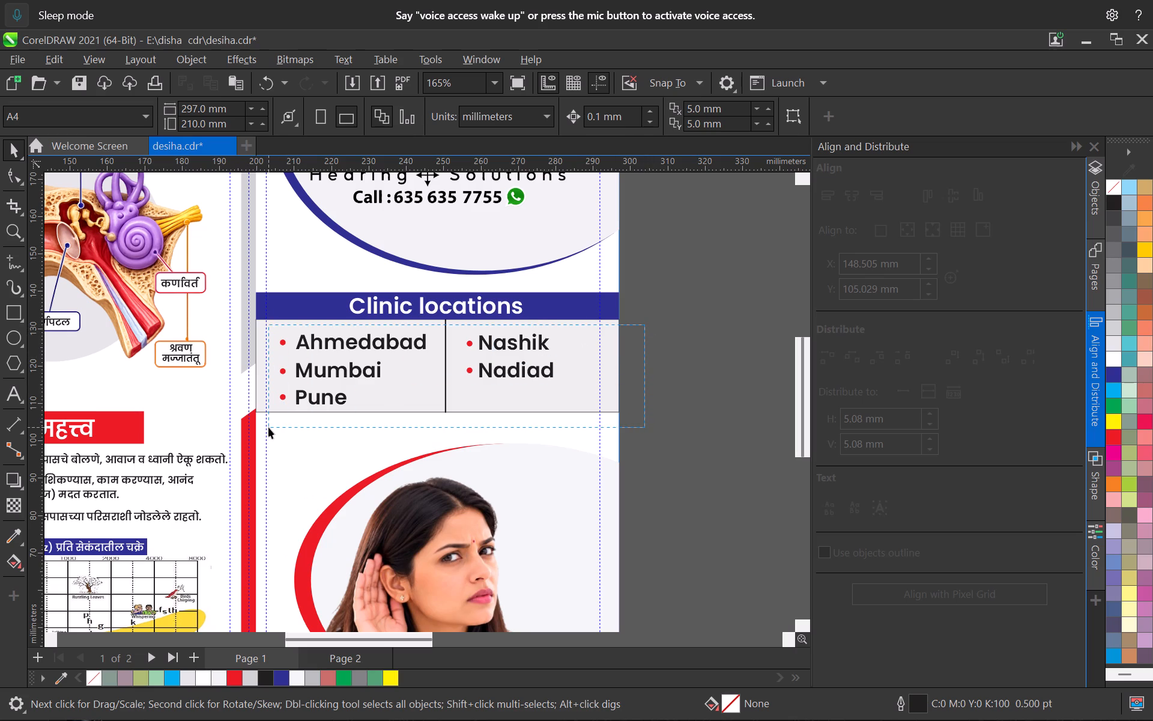
drag(268, 427, 274, 431)
key(Right)
key(Right)
key(Right)
key(Right)
key(Right)
key(Right)
key(Right)
key(Right)
key(Right)
key(Right)
key(Right)
key(Right)
key(Right)
key(Right)
key(Right)
key(Right)
key(Right)
key(Right)
key(Right)
key(Right)
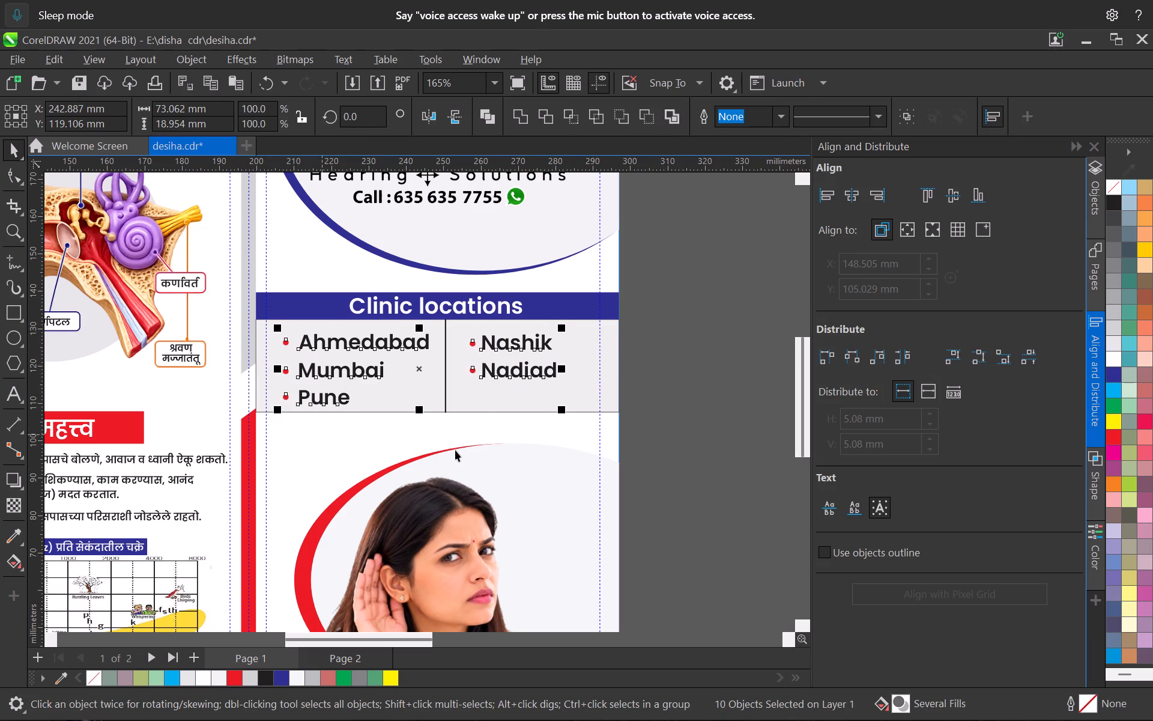
key(Right)
click(671, 350)
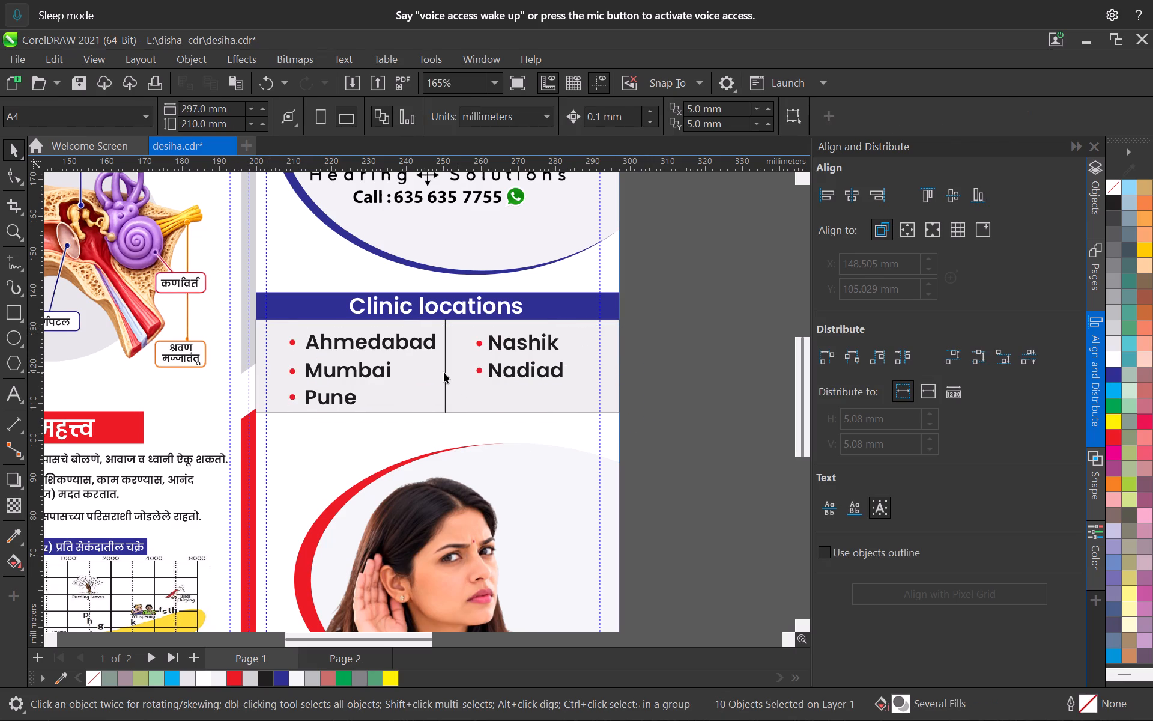
Nudge the vertical divider line right to about X 252 mm, between "Ahmedabad" and the second column's bullets.
click(444, 372)
key(Right)
key(Right)
key(Right)
key(Right)
key(Right)
key(Right)
key(Right)
key(Right)
key(Right)
key(Right)
key(Right)
key(Right)
key(Right)
key(Right)
key(Right)
key(Right)
key(Right)
key(Right)
key(Right)
key(Right)
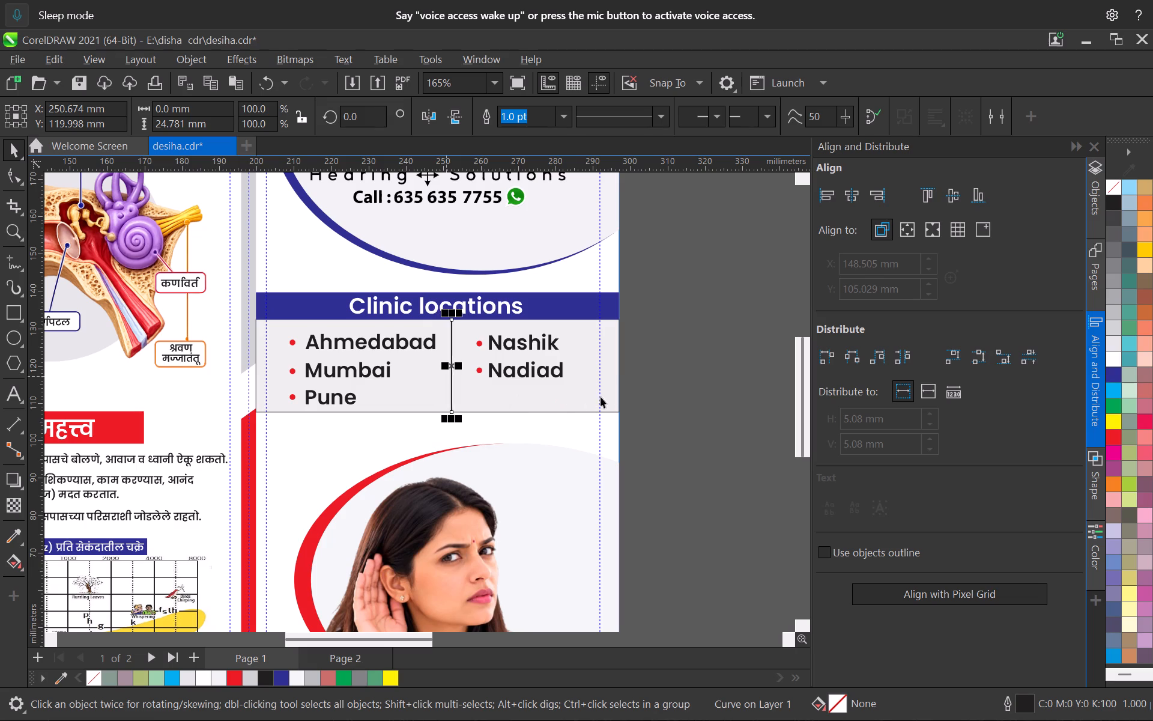
click(656, 388)
Save the brochure document.
scroll(510, 354, down, 9)
ctrl+click(595, 367)
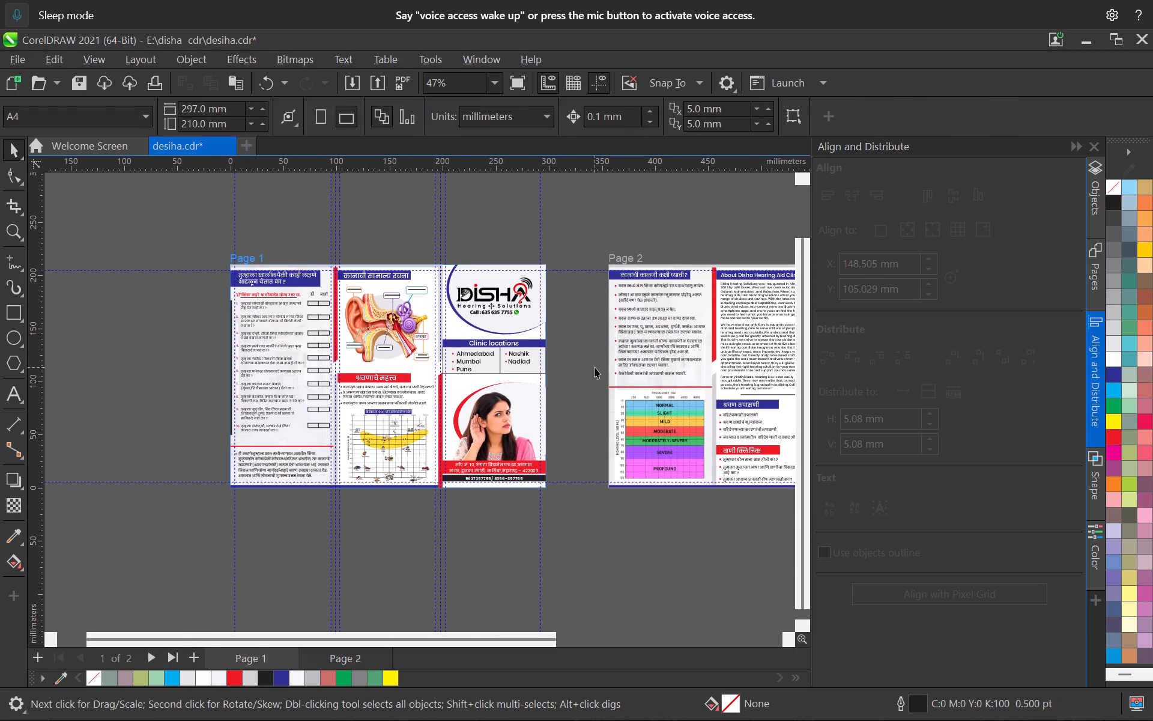
key(ctrl+s)
Fill the "Clinic locations" heading bar with red.
scroll(533, 351, up, 11)
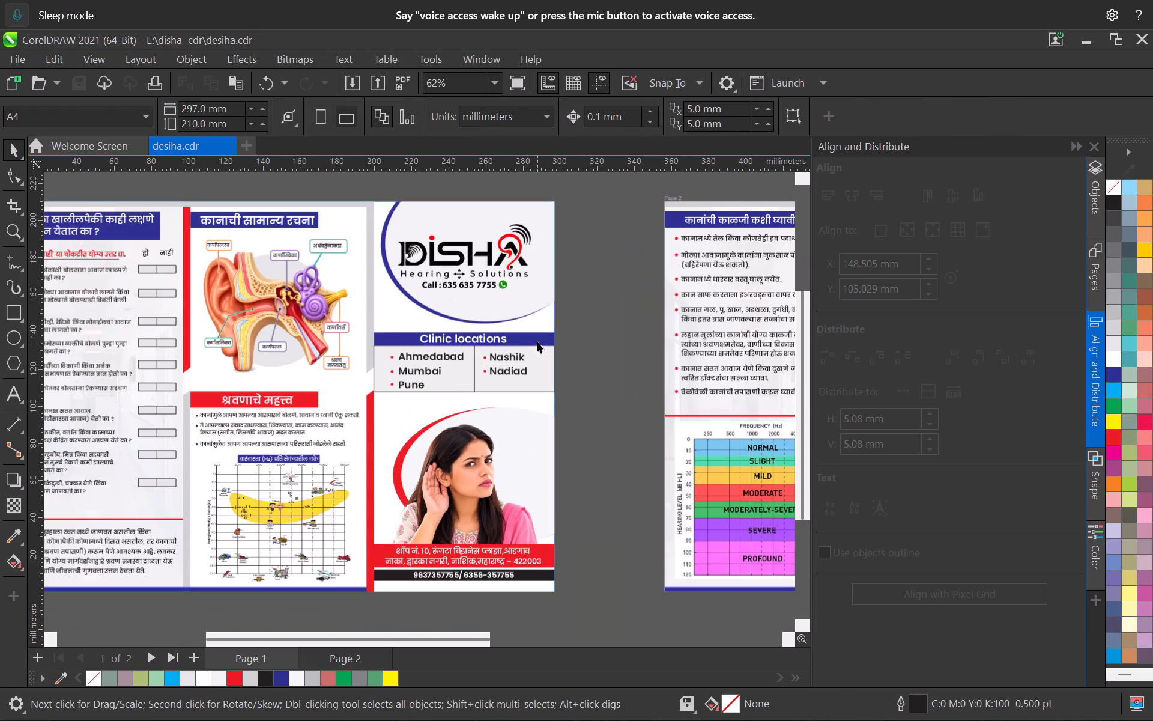
click(537, 342)
click(229, 678)
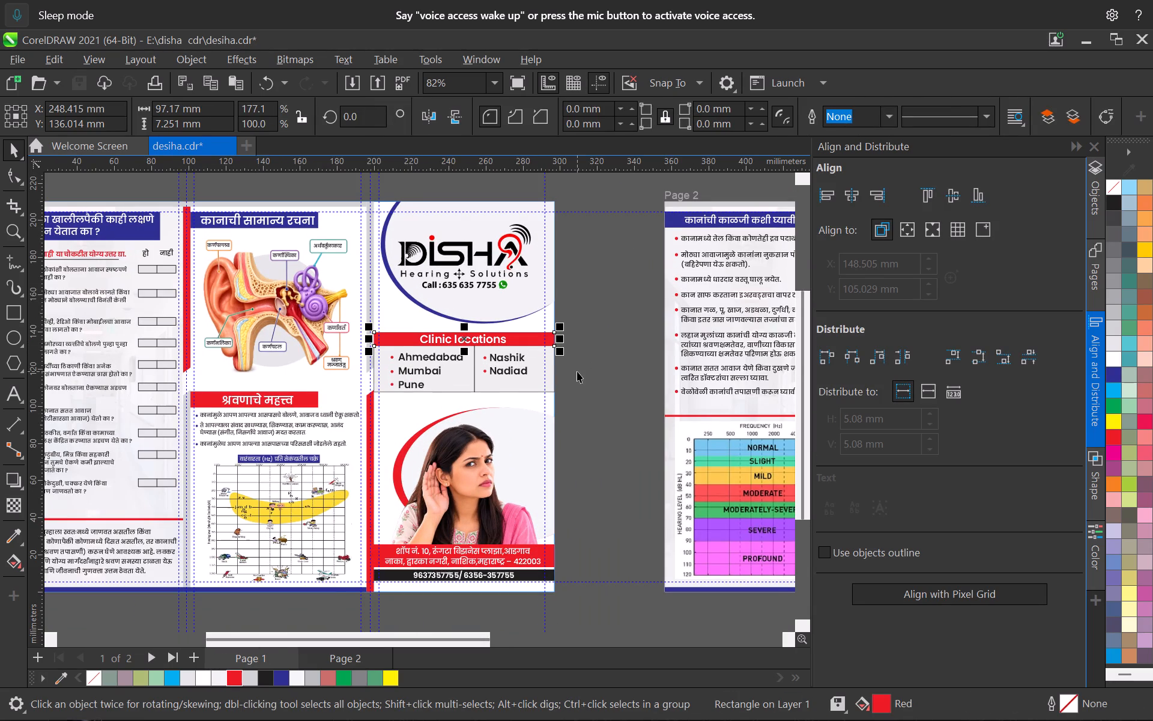
Undo the red fill on the "Clinic locations" heading bar.
click(577, 371)
scroll(539, 391, down, 4)
key(ctrl+z)
click(571, 376)
scroll(530, 359, up, 5)
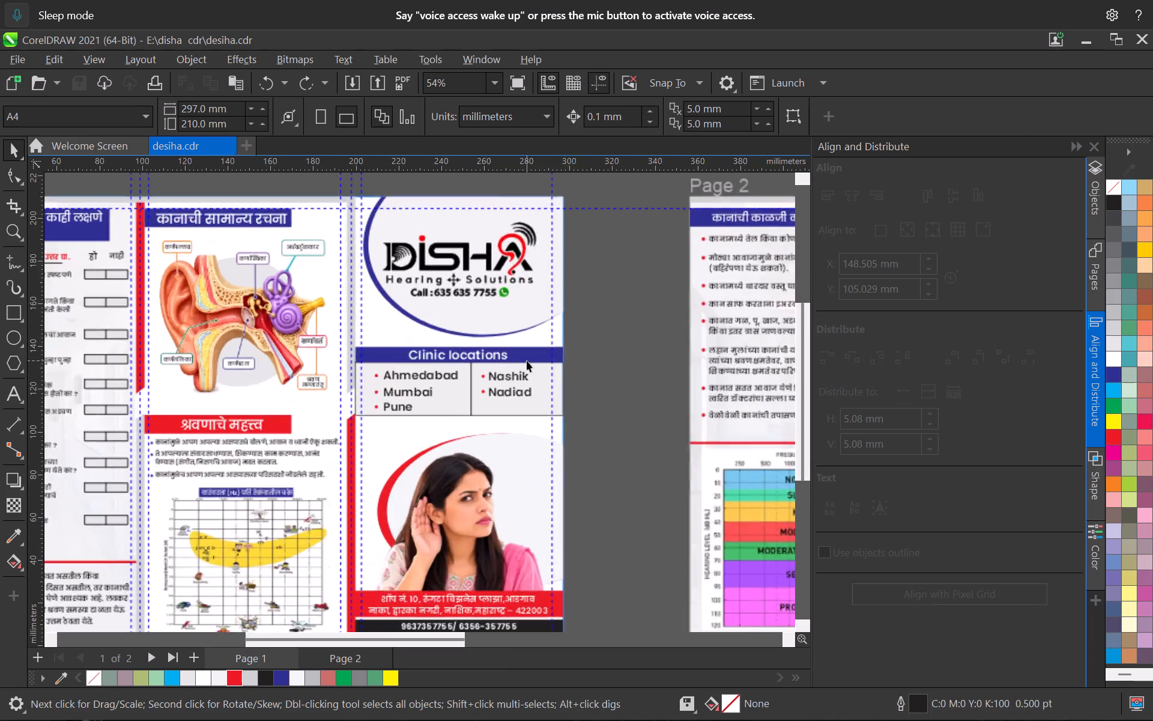
Fill the "Clinic locations" heading text with yellow.
scroll(527, 360, up, 2)
click(487, 353)
click(398, 675)
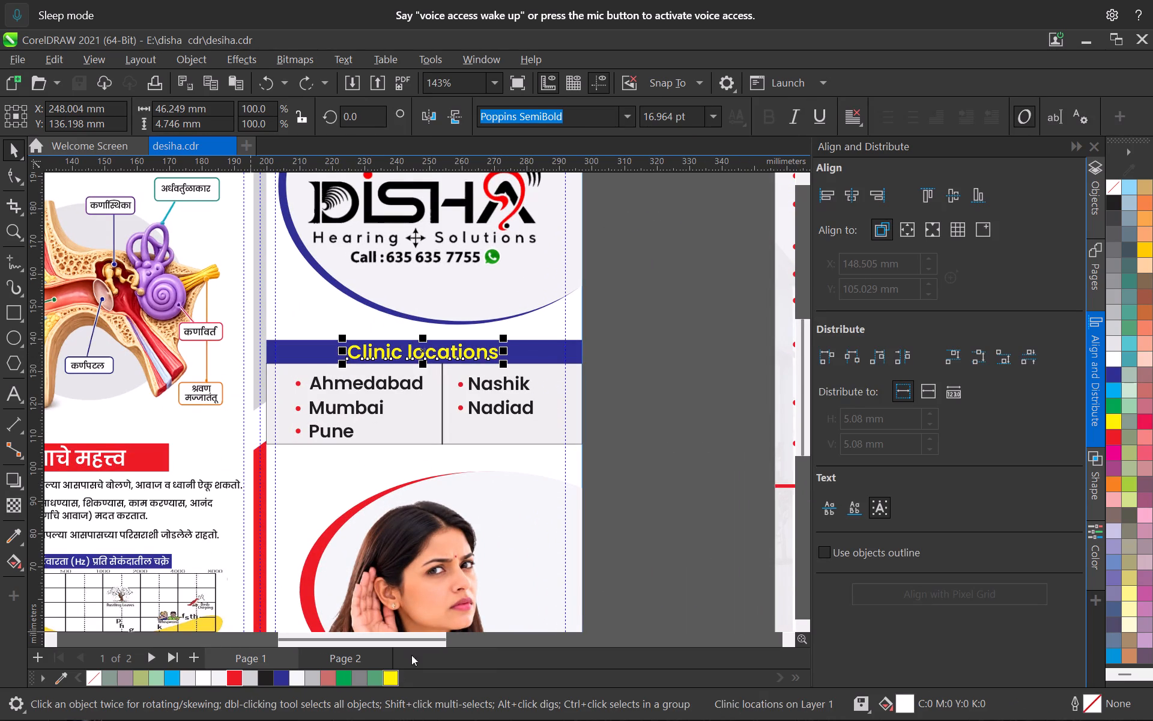
click(699, 327)
Save the brochure document.
scroll(578, 368, down, 9)
key(ctrl+s)
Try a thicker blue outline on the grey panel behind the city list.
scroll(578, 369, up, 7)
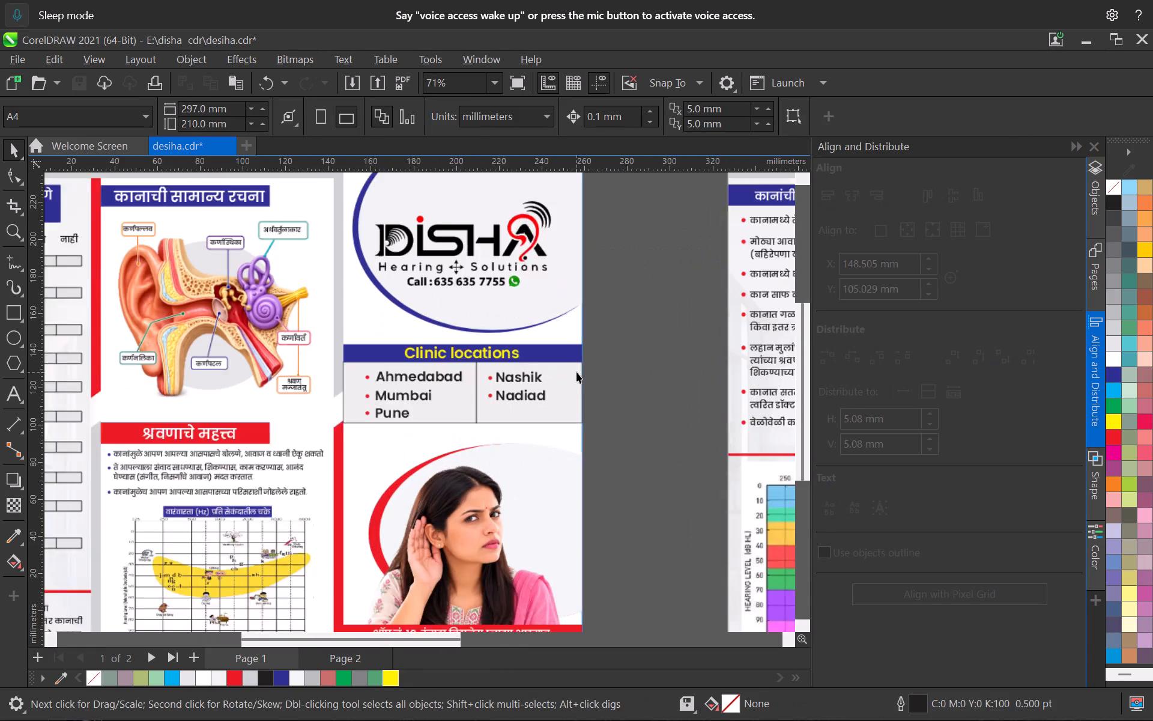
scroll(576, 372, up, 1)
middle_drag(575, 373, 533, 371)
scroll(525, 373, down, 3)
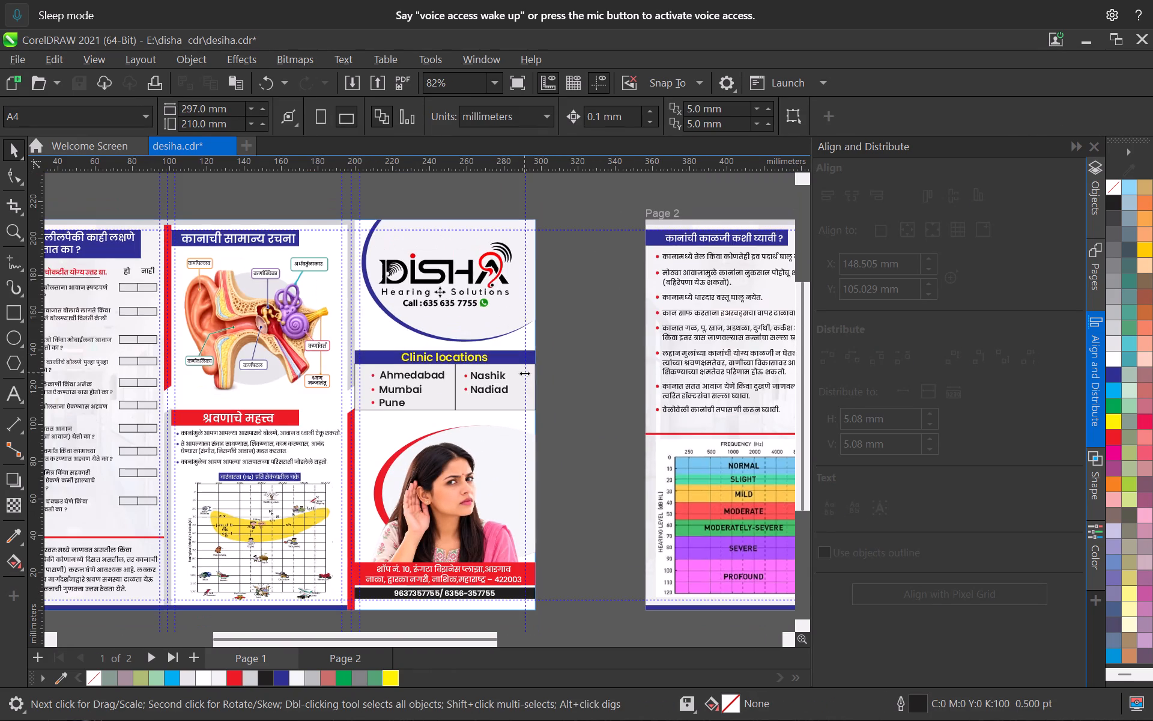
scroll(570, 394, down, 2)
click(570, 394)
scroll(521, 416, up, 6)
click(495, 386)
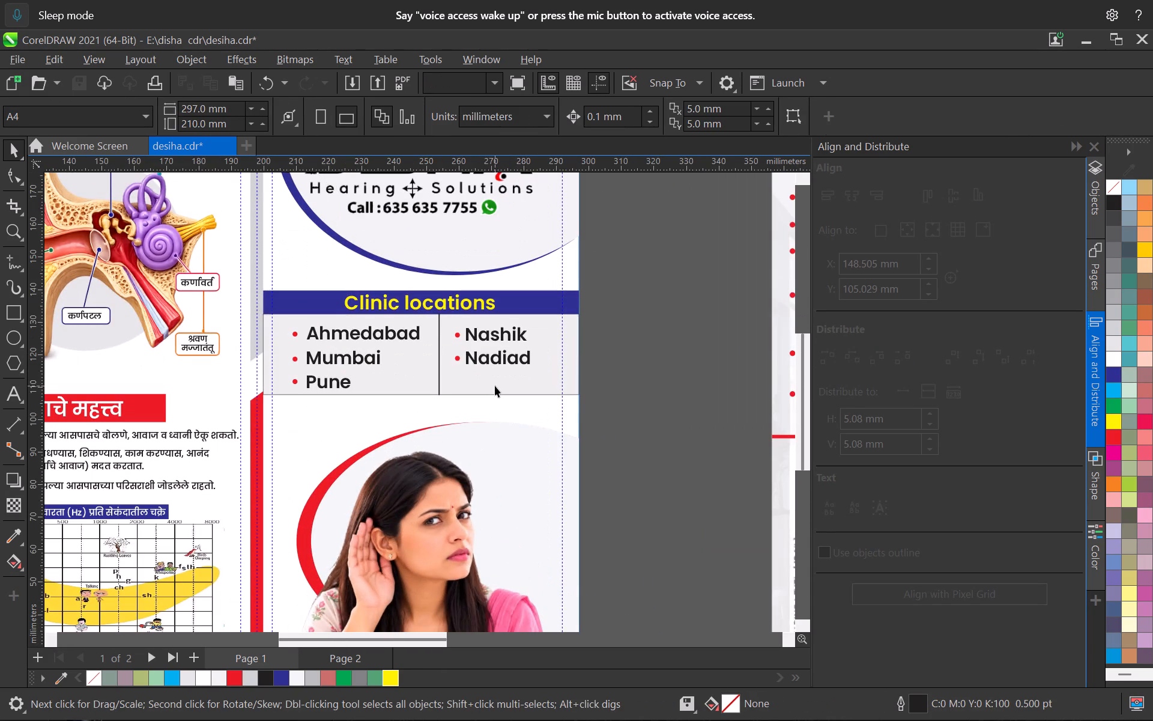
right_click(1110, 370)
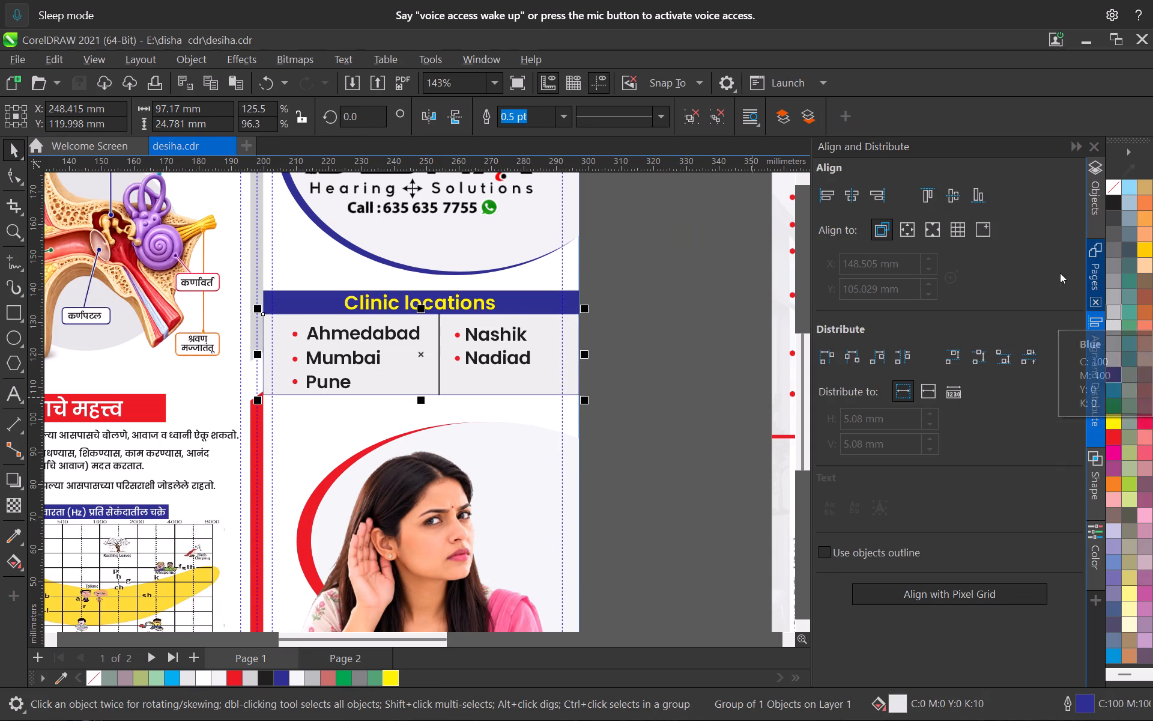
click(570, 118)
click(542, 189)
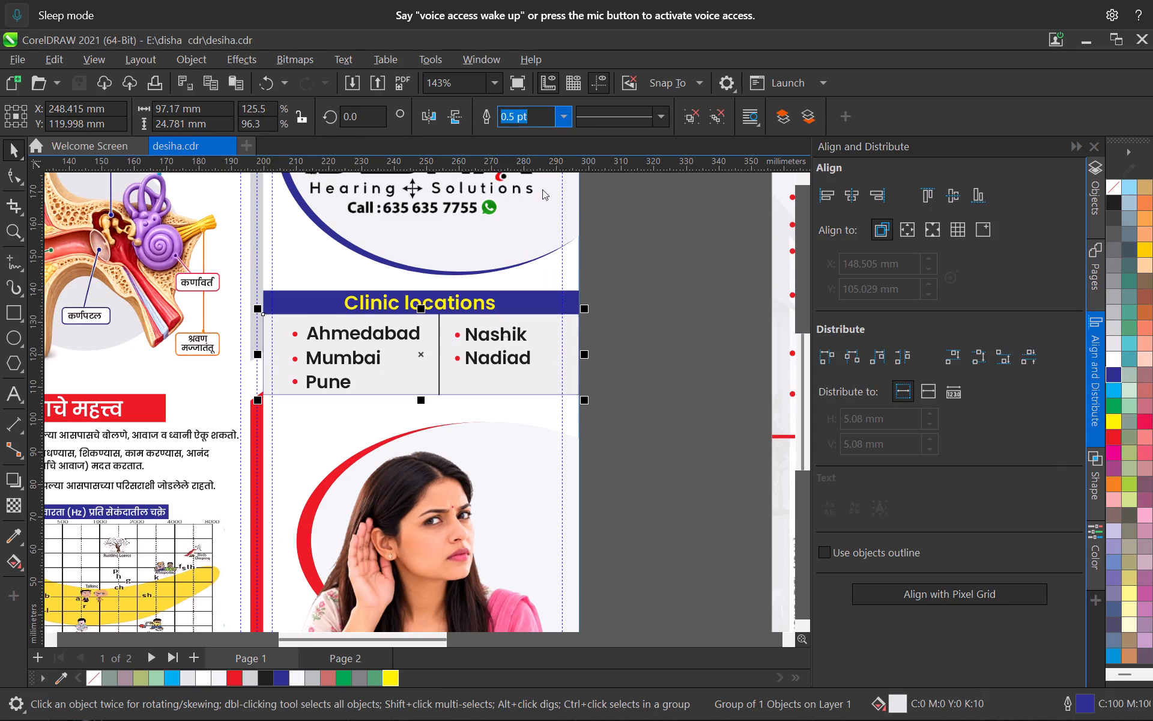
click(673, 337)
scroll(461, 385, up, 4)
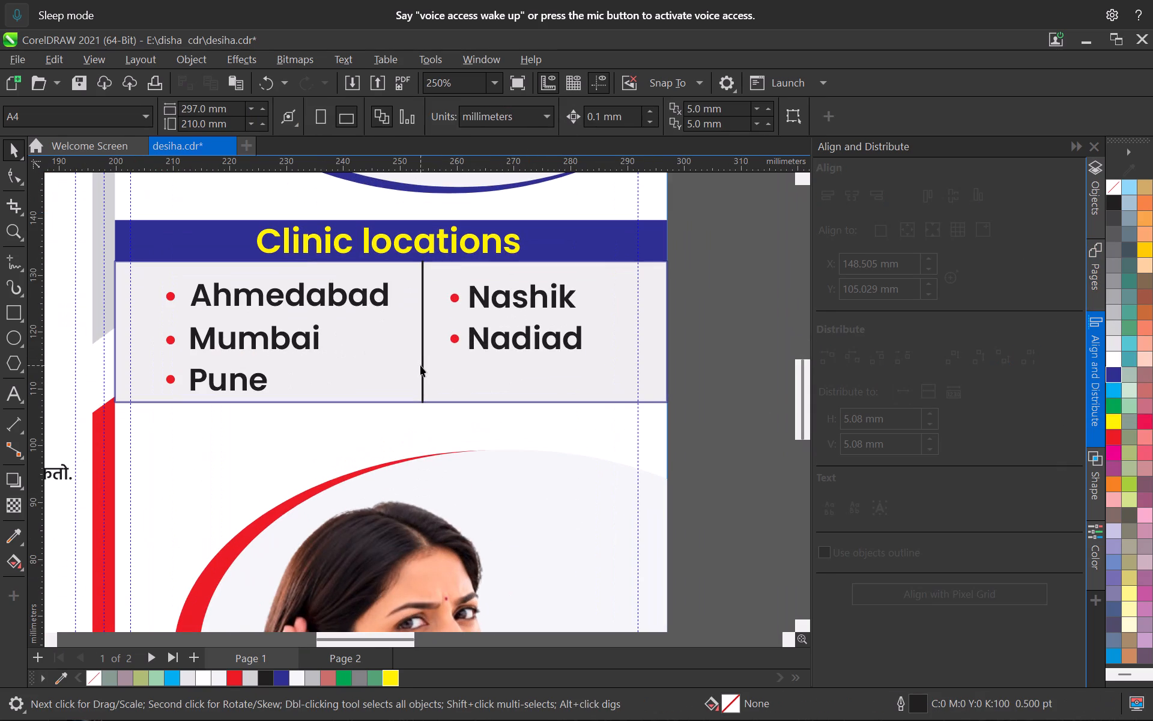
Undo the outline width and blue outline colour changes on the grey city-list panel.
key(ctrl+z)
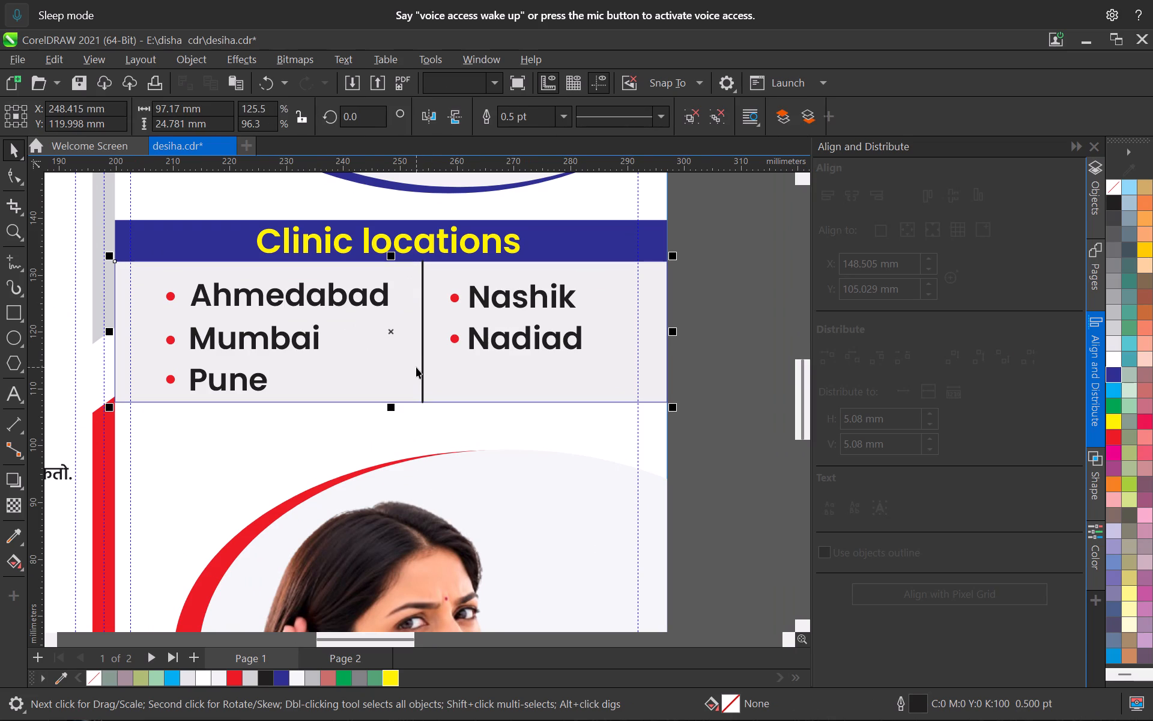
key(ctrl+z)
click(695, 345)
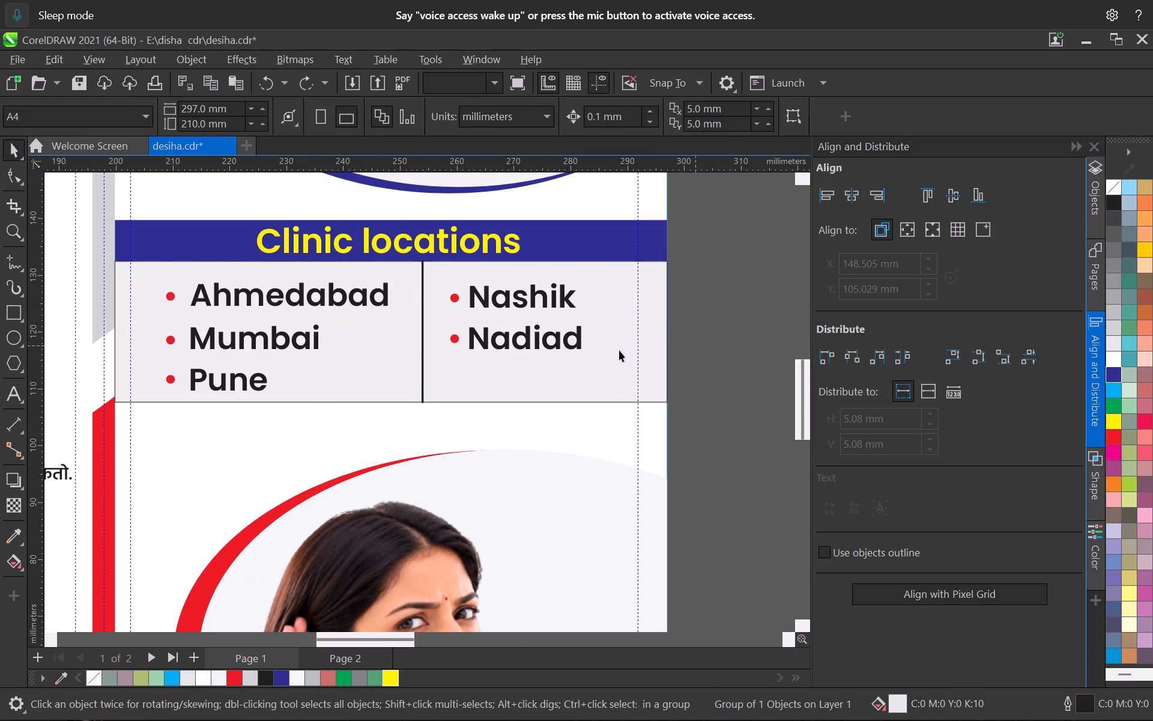
Save the brochure document.
scroll(607, 353, down, 4)
key(ctrl+s)
Examine the cover's "Clinic locations" section and the surrounding brochure panels, re-saving the document along the way.
scroll(658, 376, down, 5)
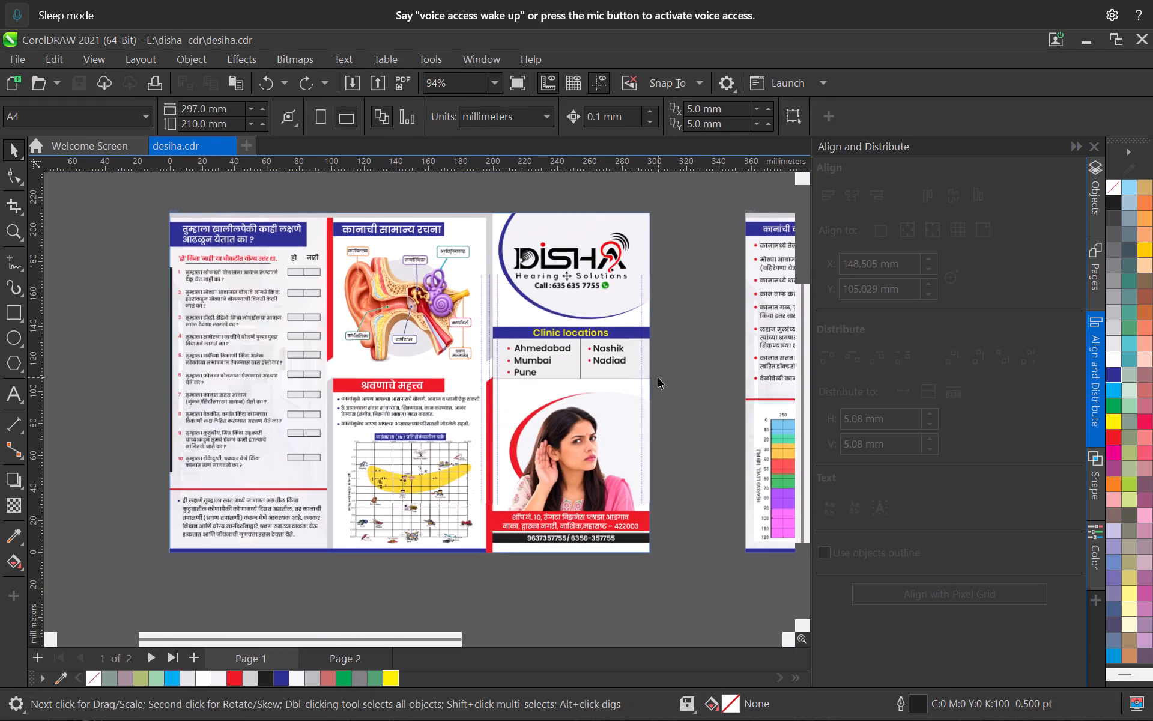
middle_drag(649, 377, 515, 380)
scroll(515, 380, down, 1)
scroll(515, 380, up, 6)
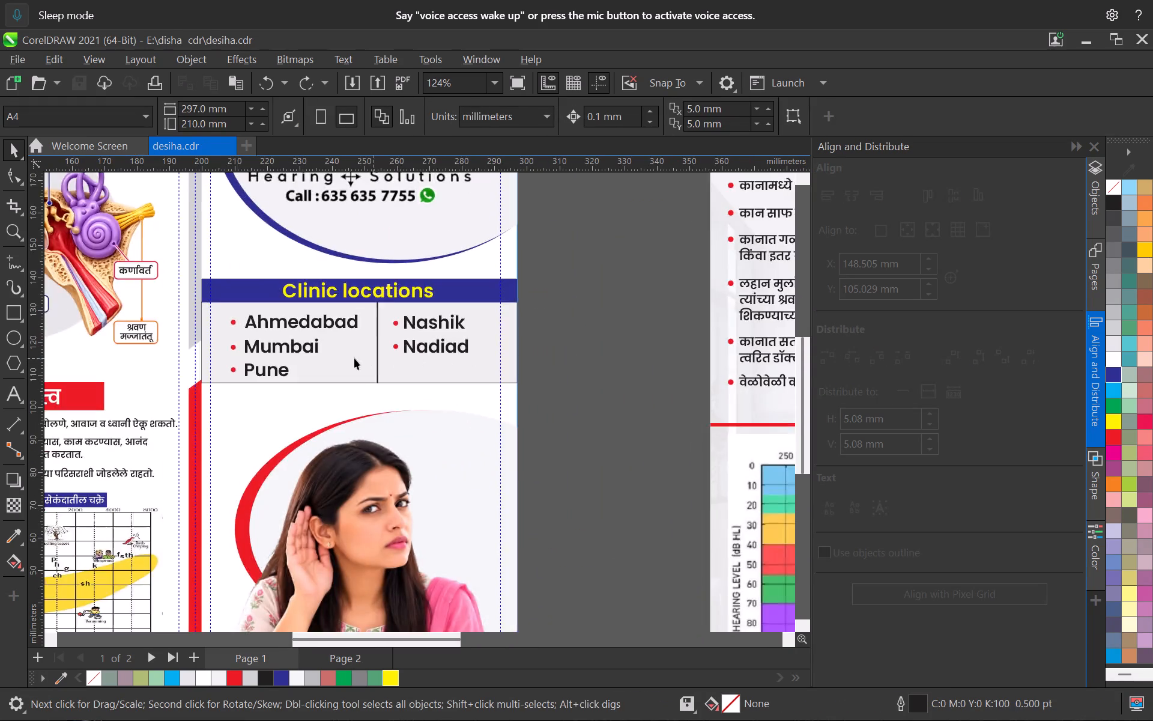
scroll(359, 351, down, 8)
key(ctrl+s)
scroll(332, 346, up, 3)
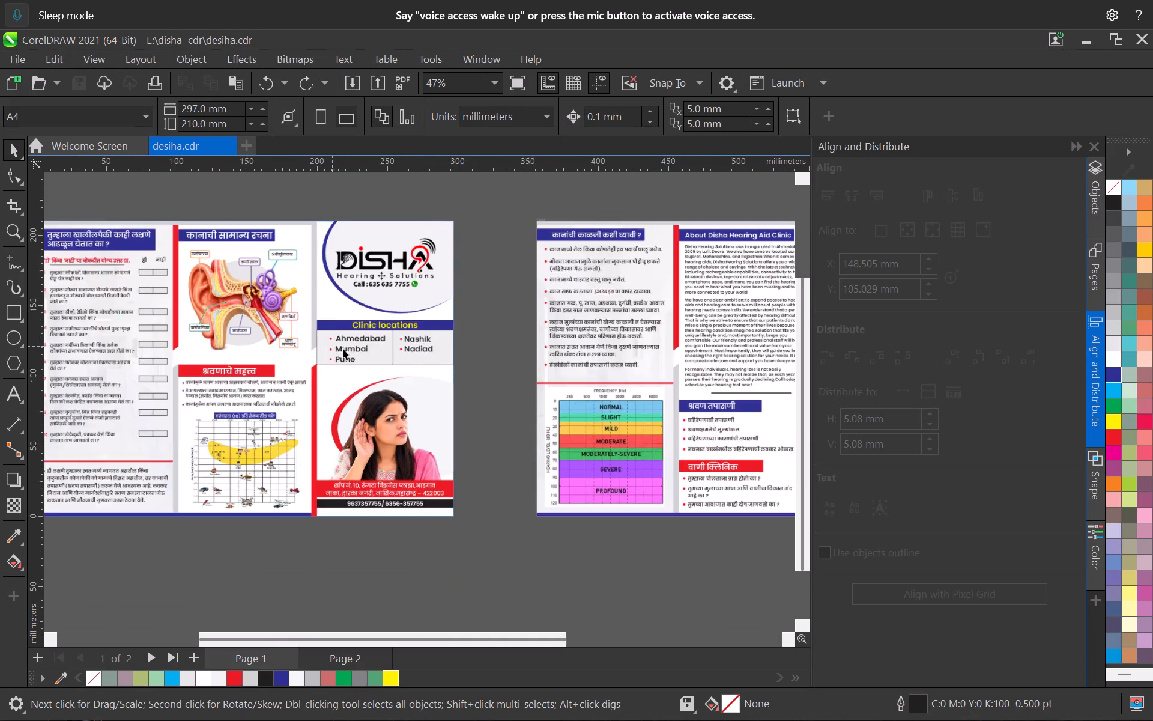
scroll(343, 348, up, 3)
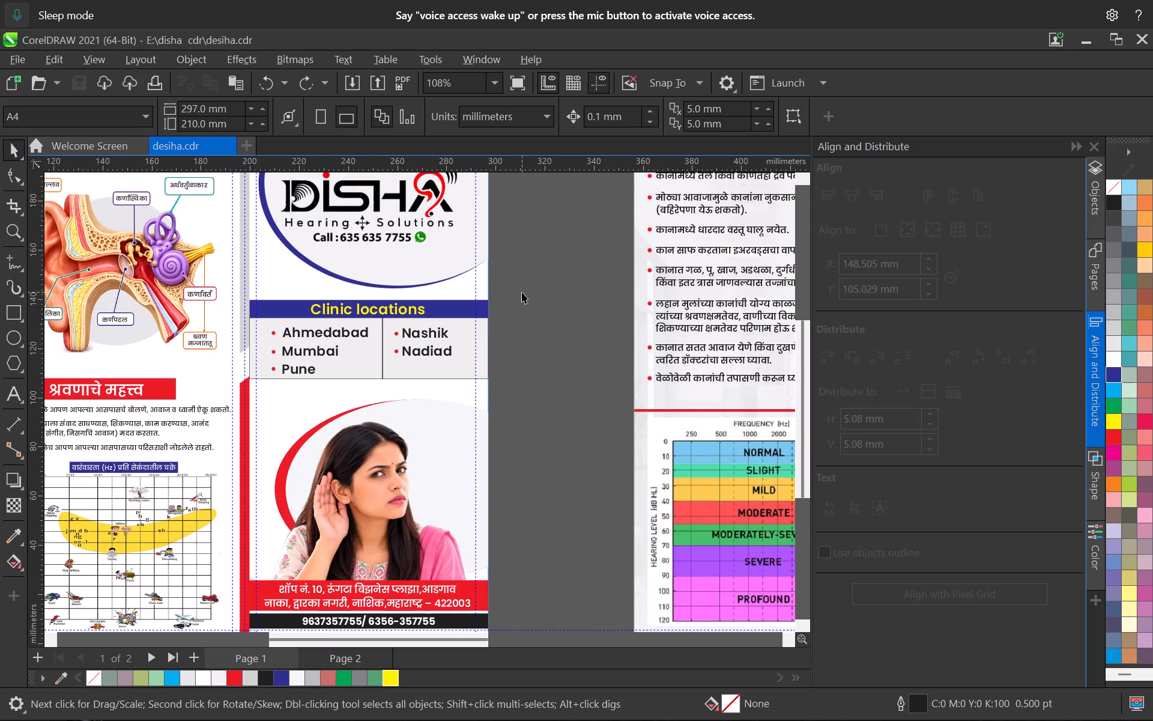
key(ctrl+s)
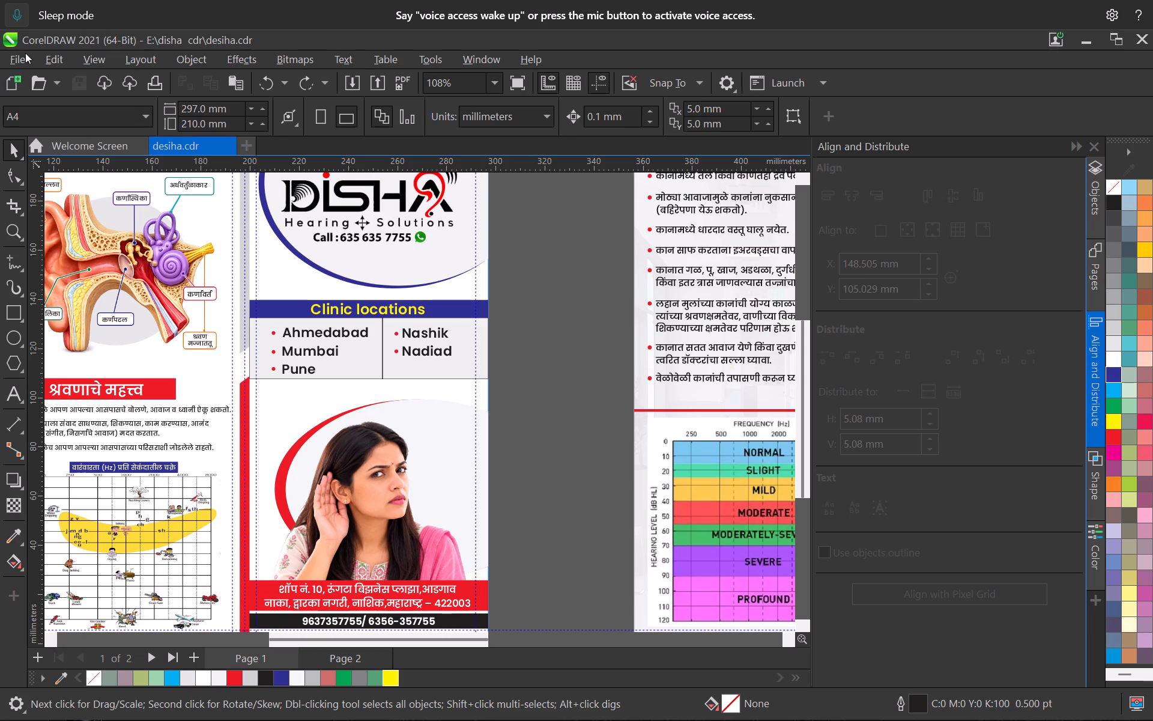
scroll(428, 454, down, 3)
click(510, 436)
key(ctrl+s)
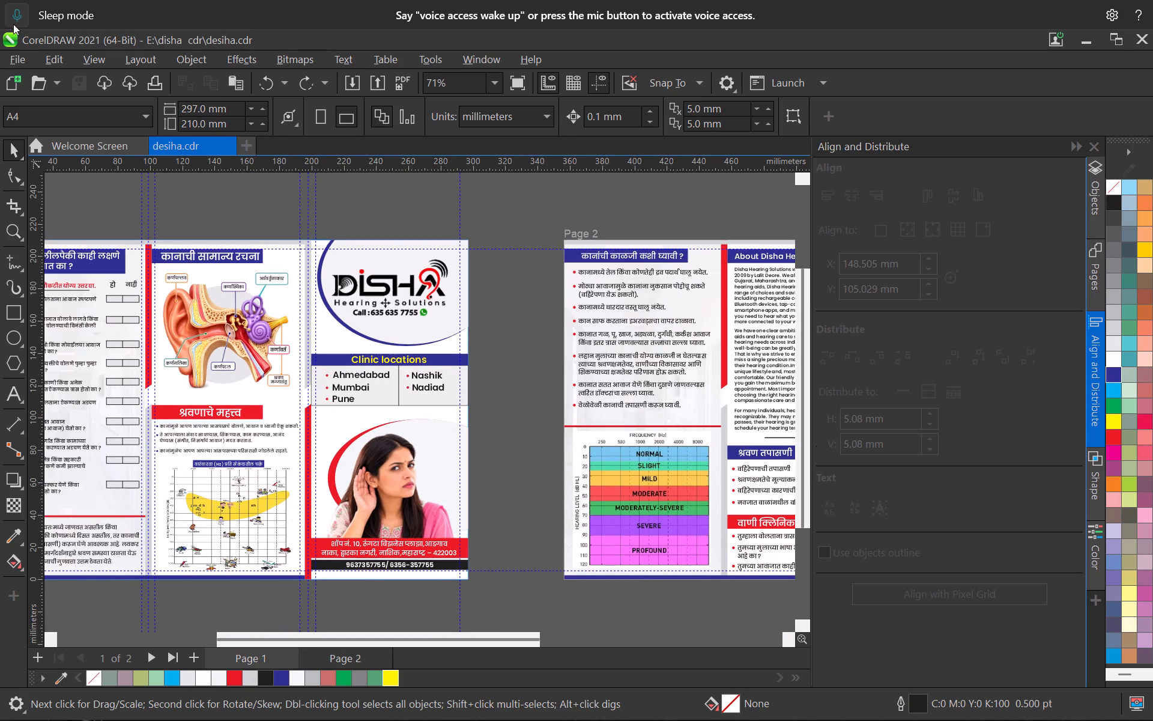
Save a copy of the brochure in PDF - Adobe Portable Document Format.
click(17, 67)
click(88, 272)
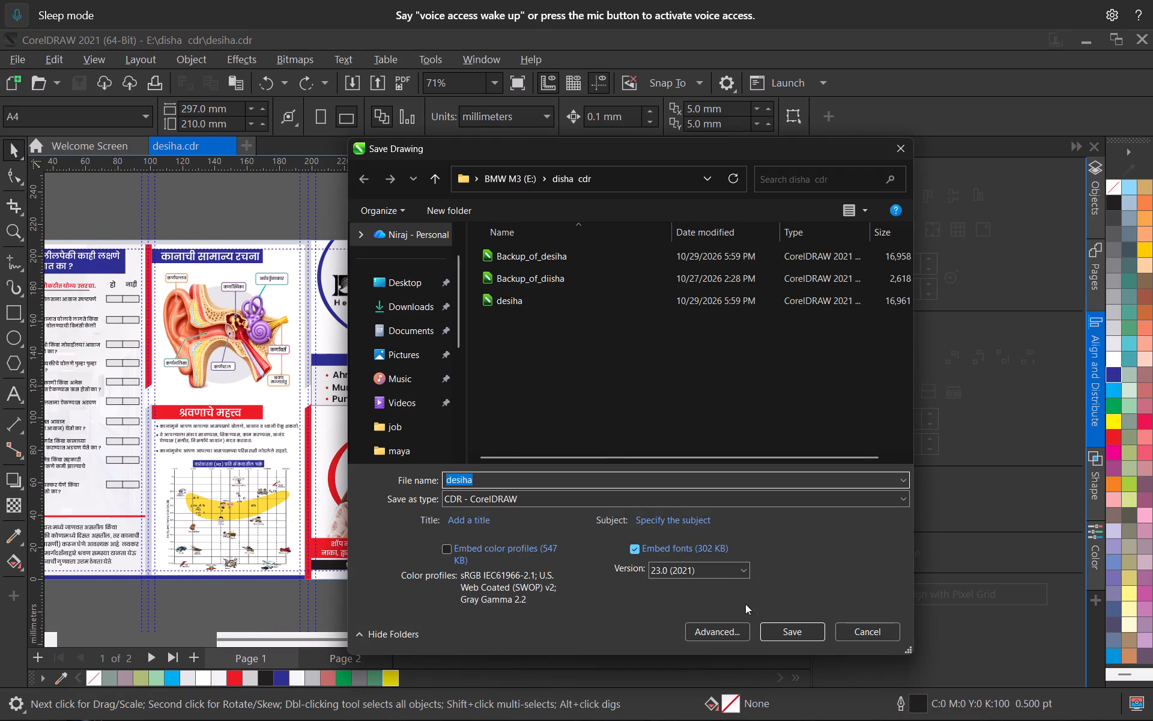
click(631, 503)
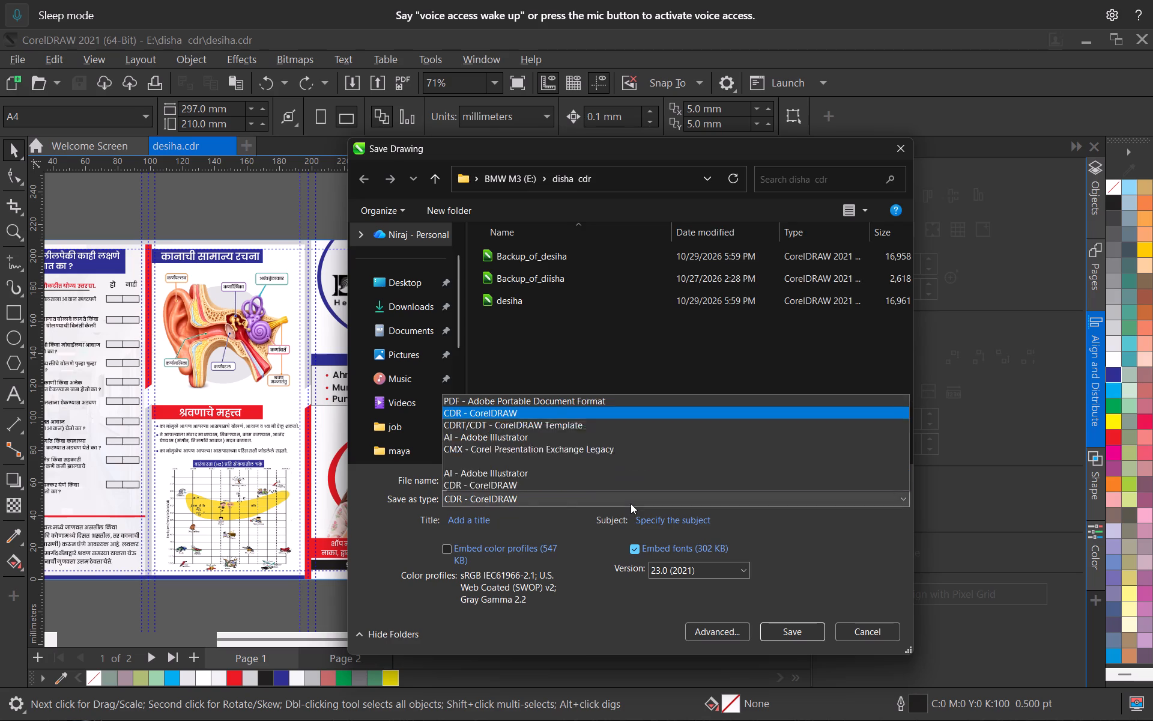
click(537, 160)
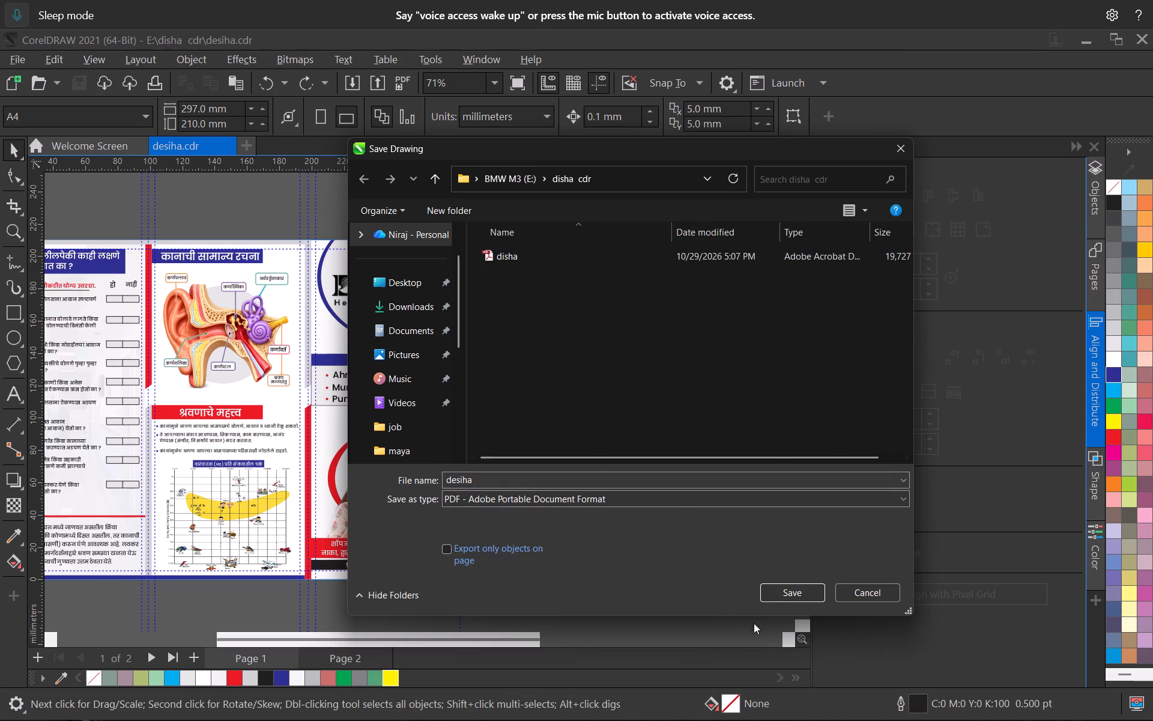
Finish exporting the whole brochure document as desiha.pdf in the disha cdr folder with the Editing preset.
click(779, 595)
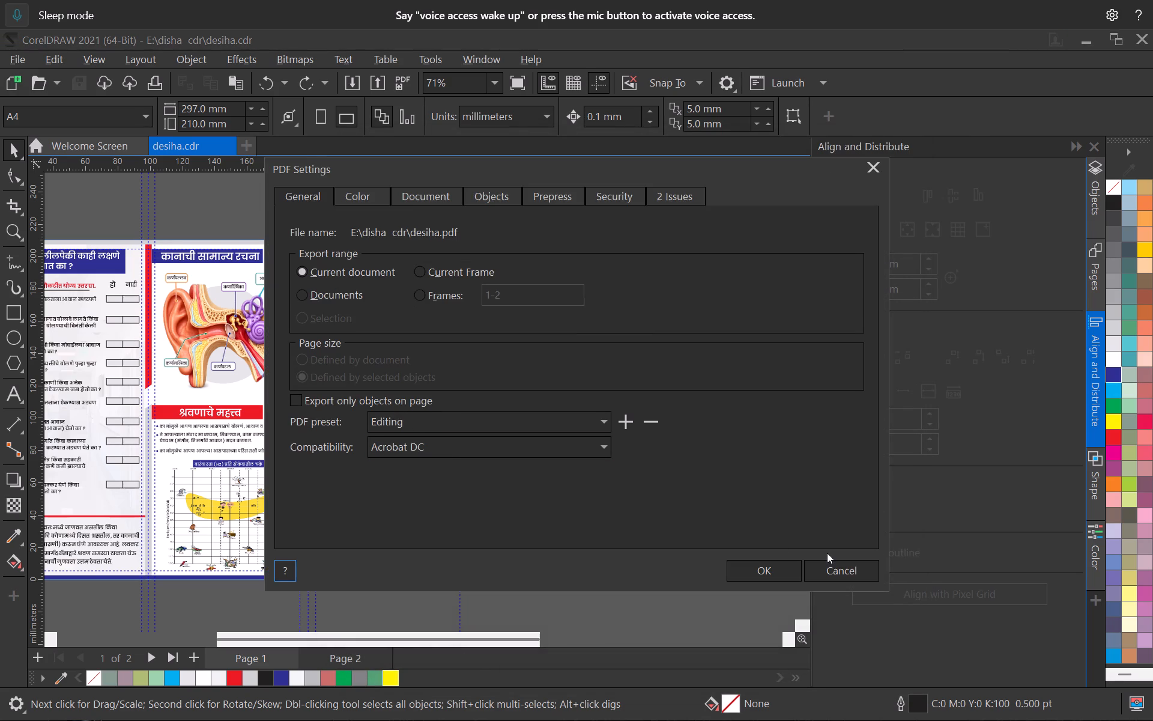
click(781, 566)
Save the desiha.cdr brochure document with both pages in view.
scroll(456, 460, down, 10)
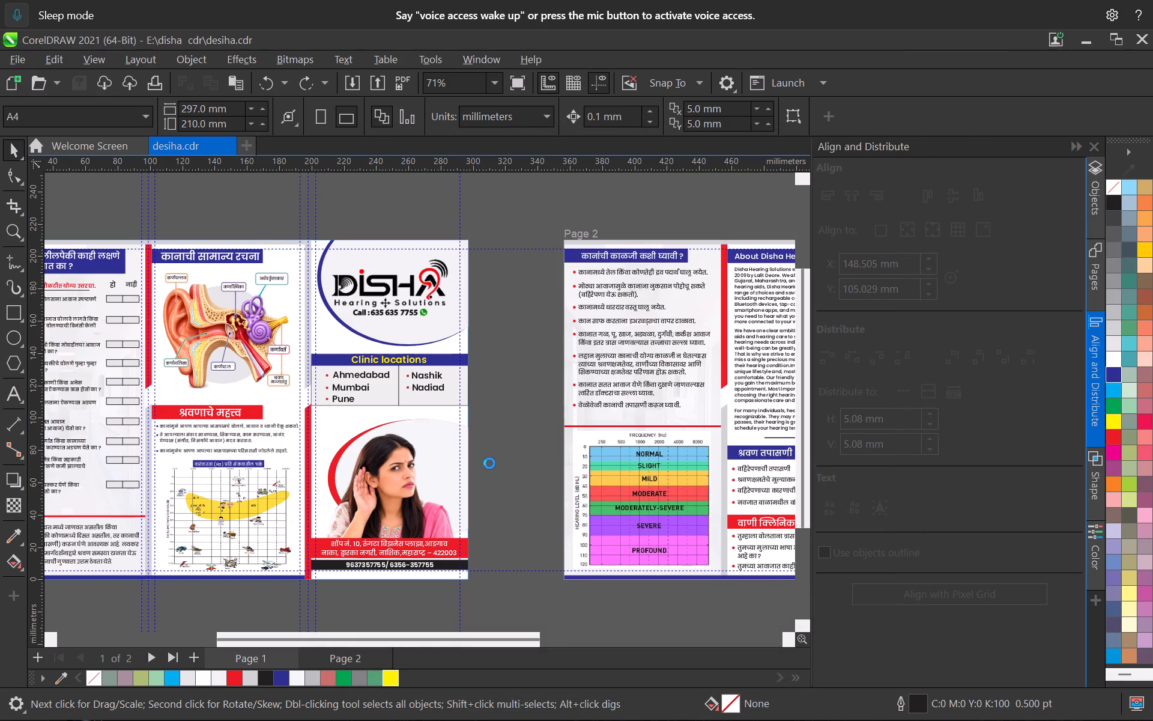
click(495, 466)
scroll(495, 466, down, 5)
key(ctrl+s)
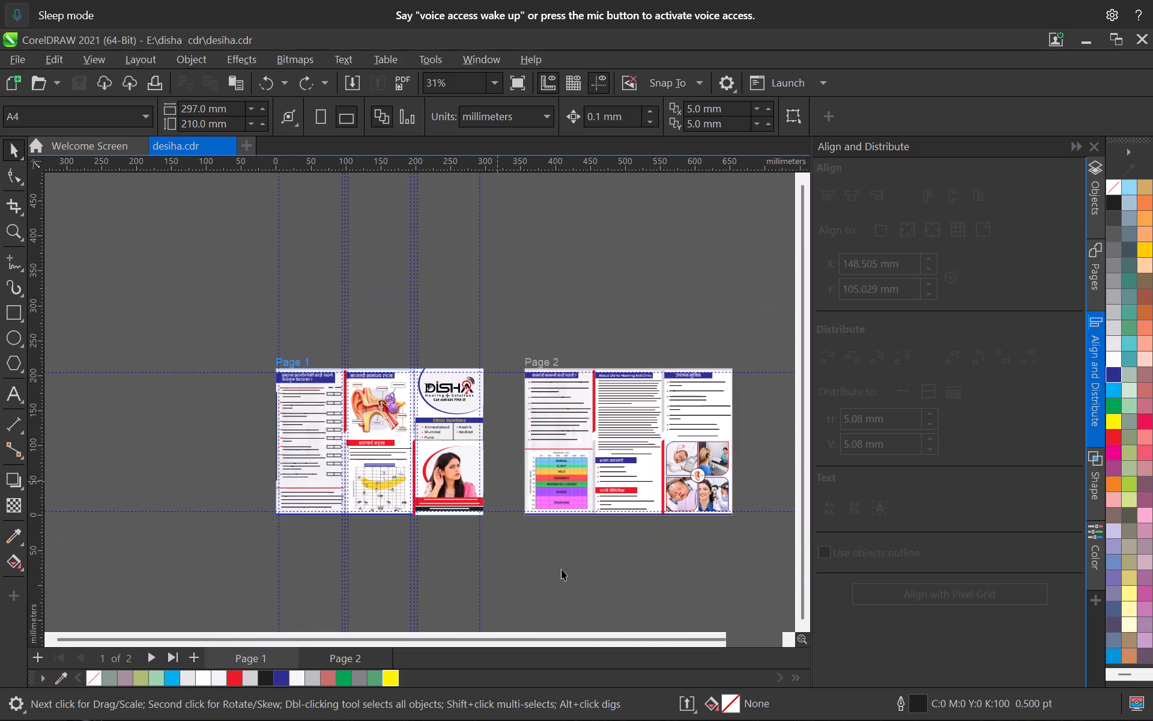
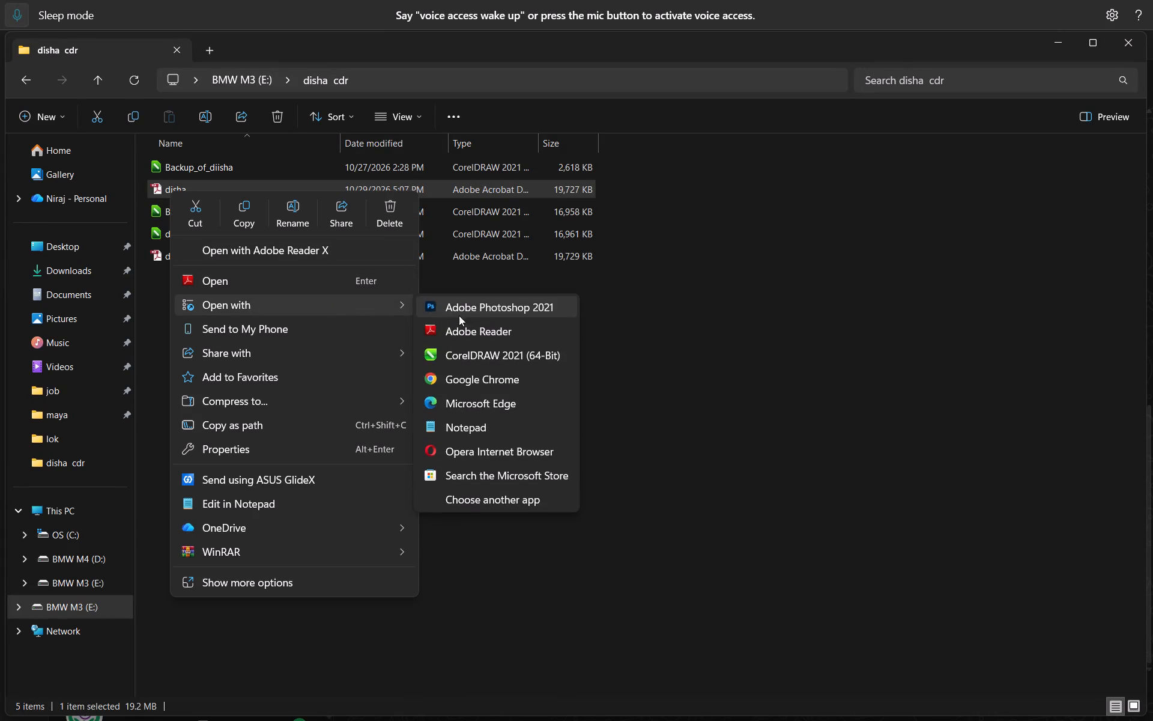
Open the exported disha PDF from the disha cdr folder with Adobe Reader.
click(474, 327)
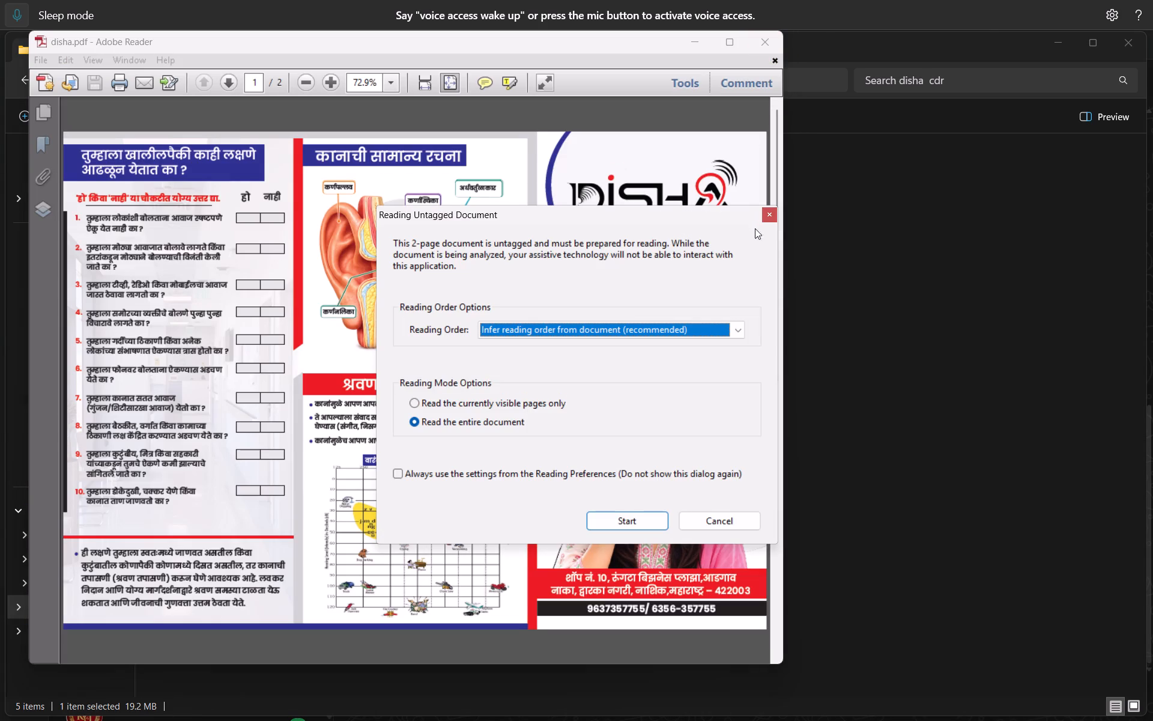
Dismiss the reading-order options and close the disha.pdf preview.
click(769, 216)
click(758, 33)
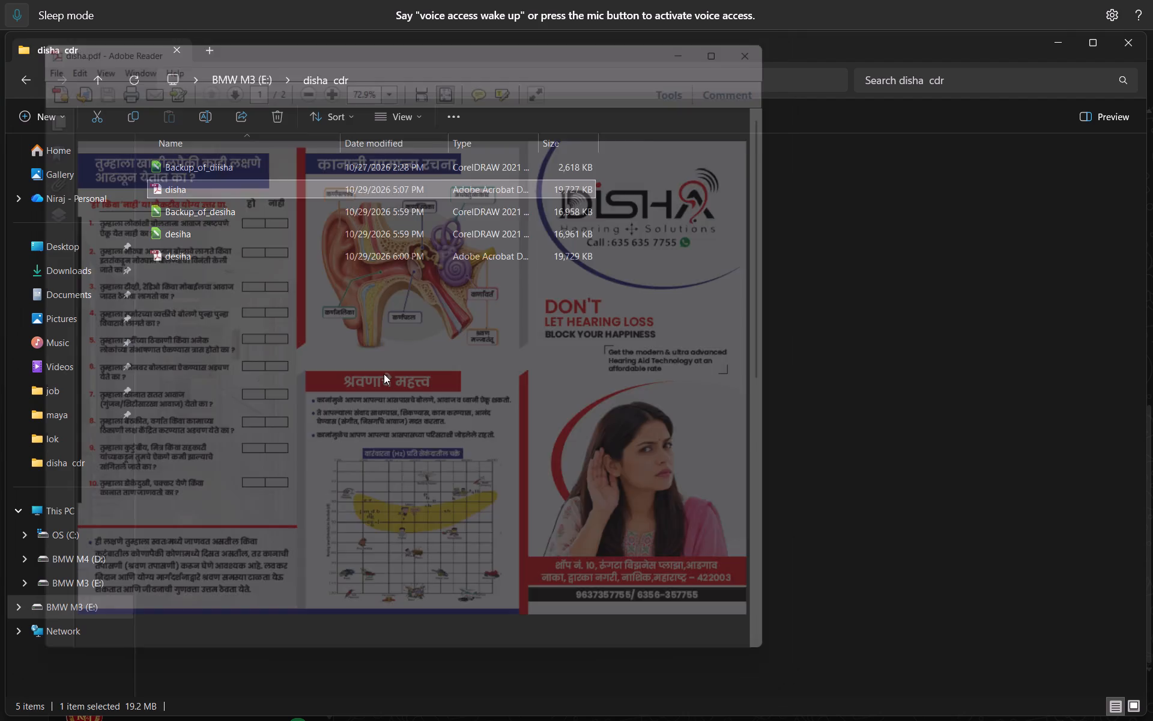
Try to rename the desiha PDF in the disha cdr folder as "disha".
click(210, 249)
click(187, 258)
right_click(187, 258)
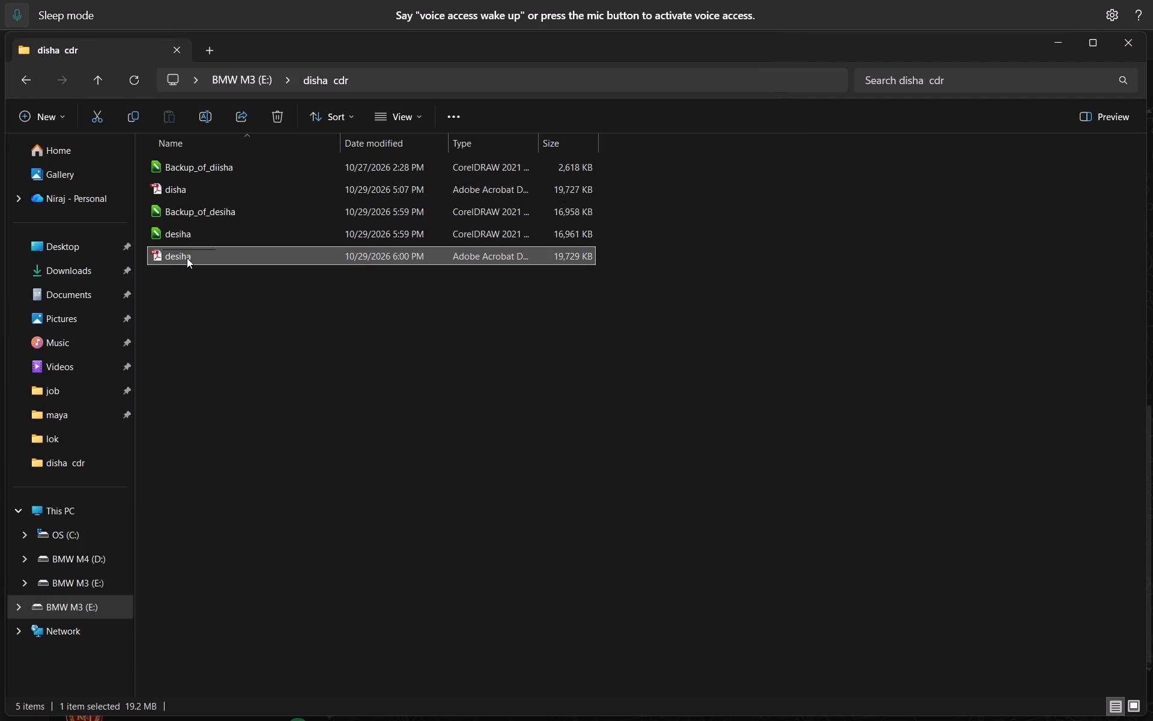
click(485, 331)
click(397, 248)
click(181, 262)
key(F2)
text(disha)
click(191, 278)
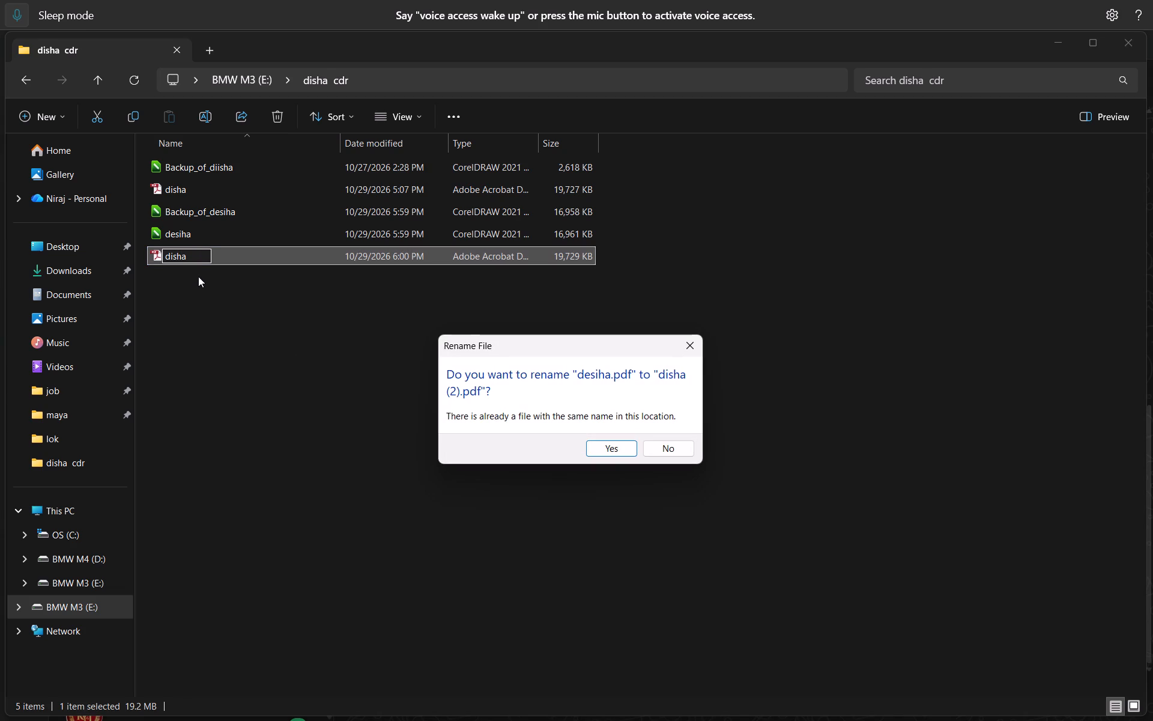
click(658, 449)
Rename the desiha PDF in the disha cdr folder as "disha 2".
click(186, 258)
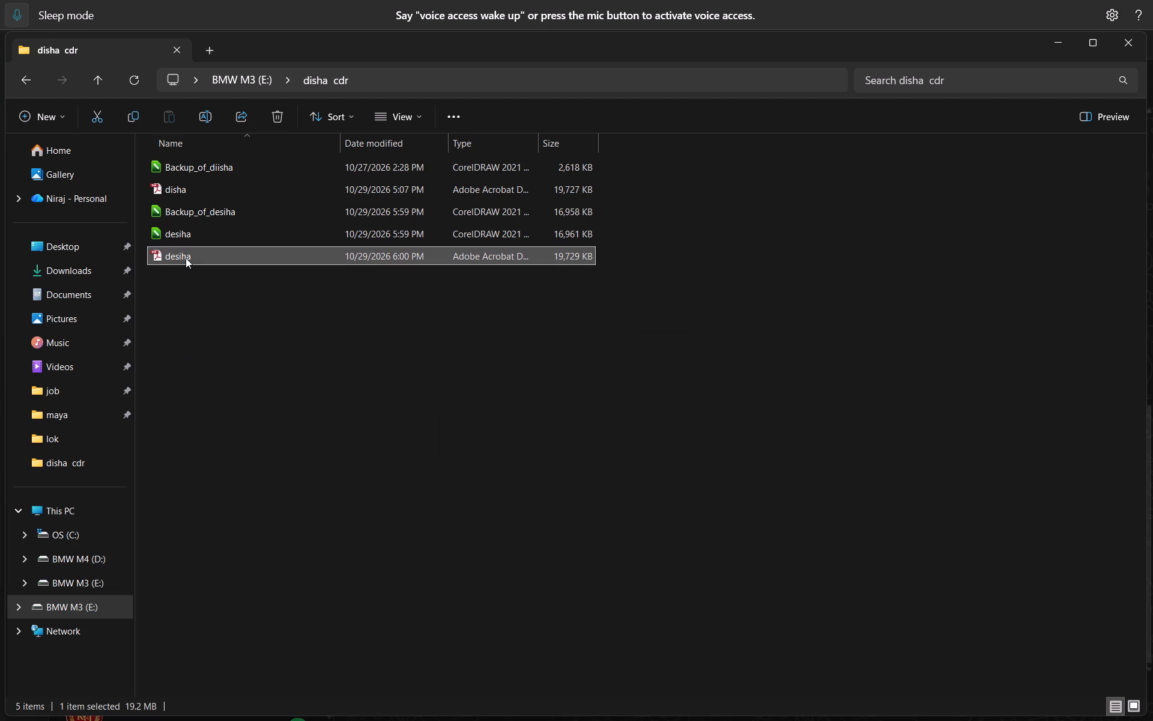
key(F2)
text(disha 2)
key(space)
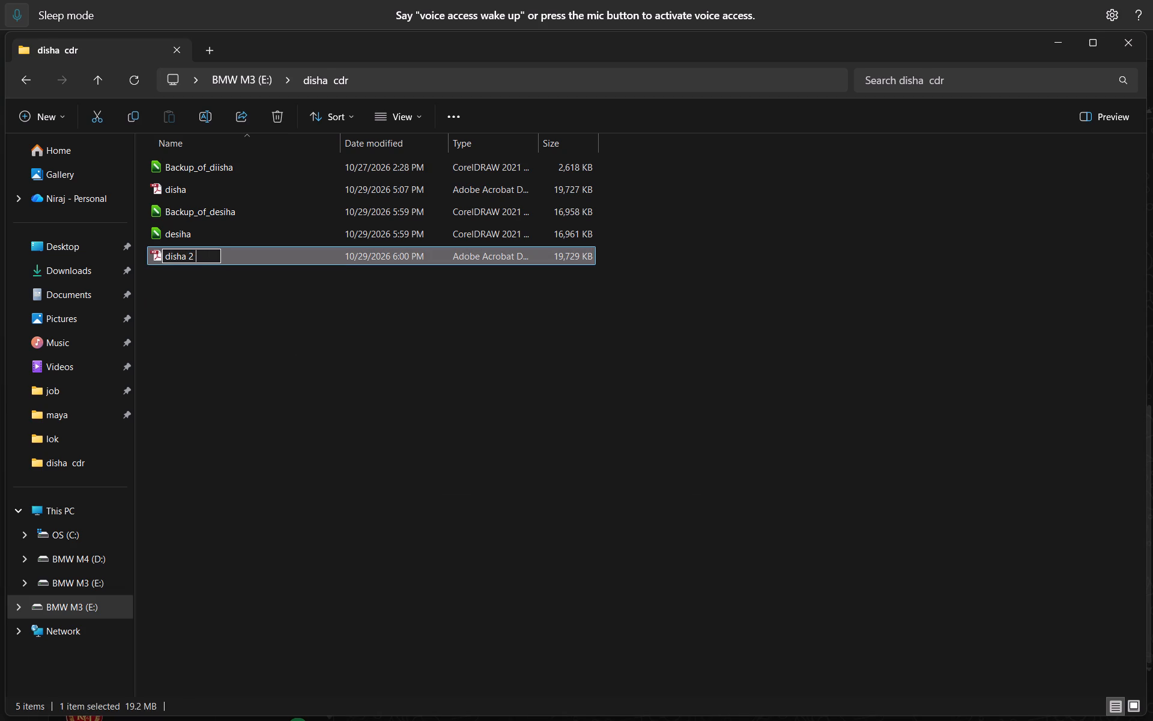
click(279, 374)
Open the disha 2 PDF in Adobe Reader, check the cover's "Clinic locations" section, and close it.
click(195, 263)
right_click(192, 260)
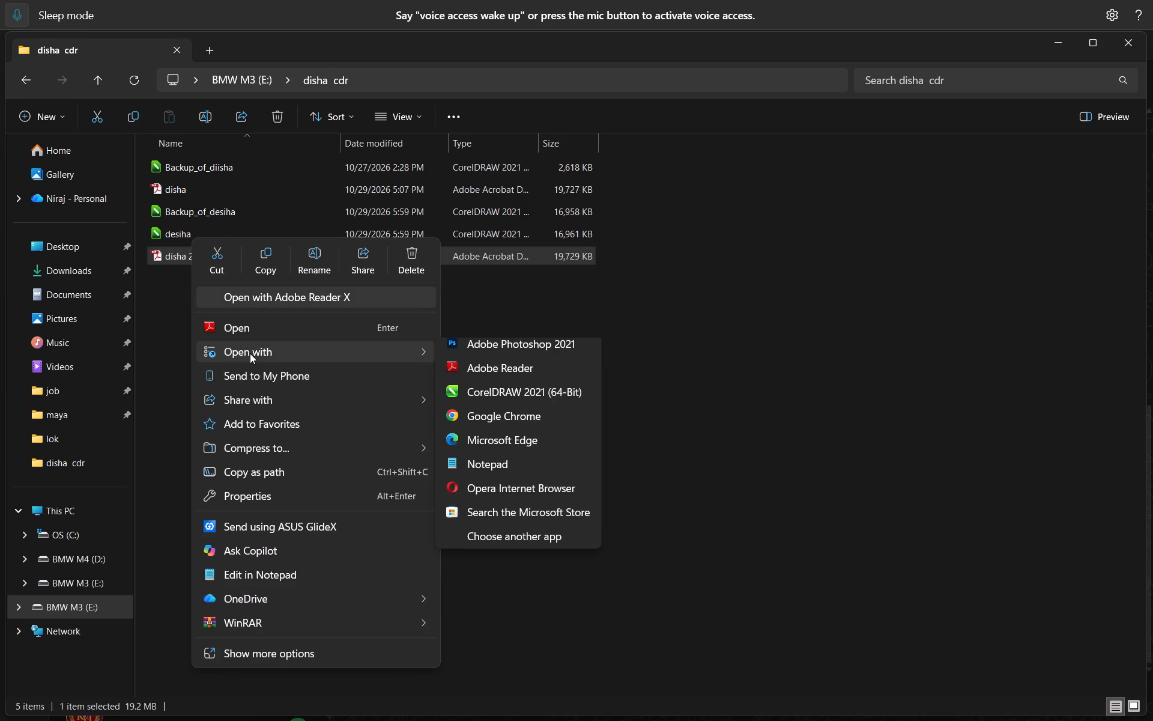
click(461, 375)
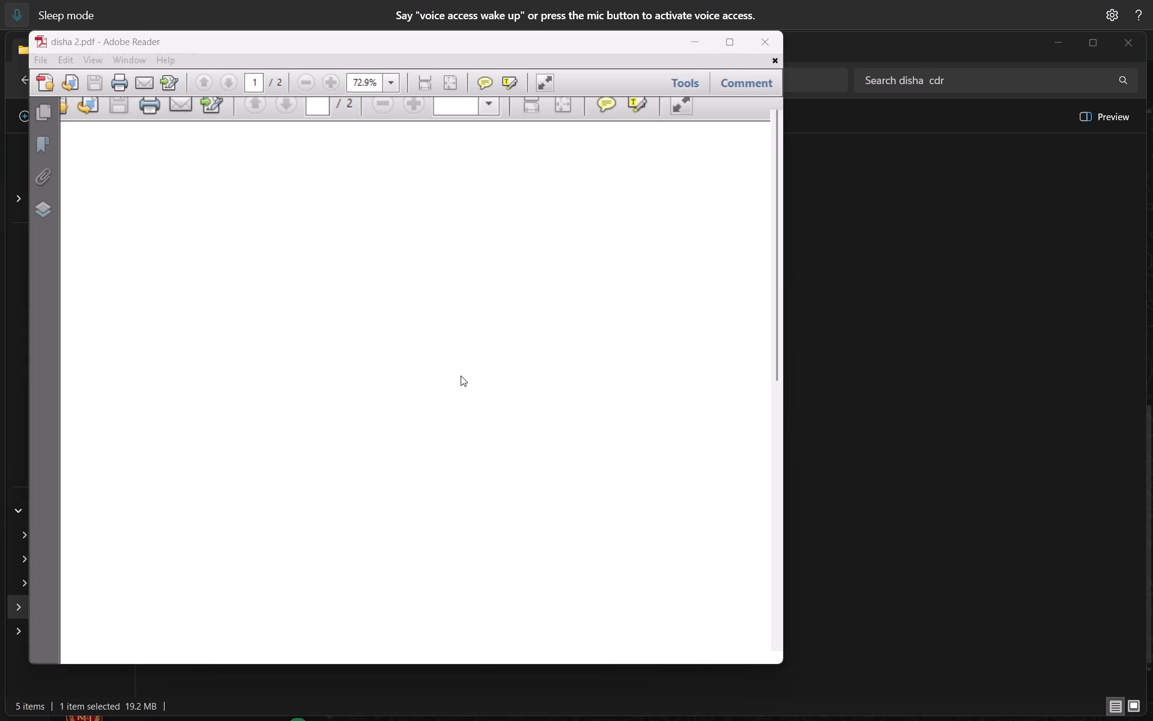
click(766, 214)
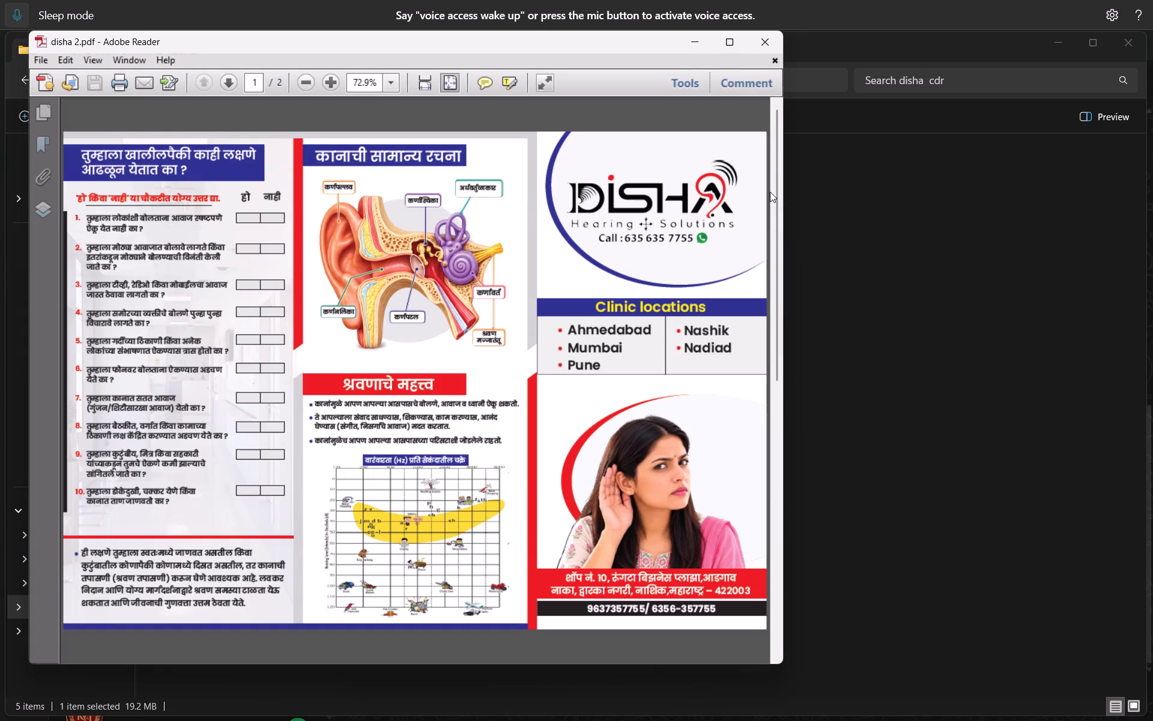
click(767, 49)
Select the disha 2 PDF in the disha cdr folder and switch to WhatsApp.
click(192, 257)
key(alt+Tab)
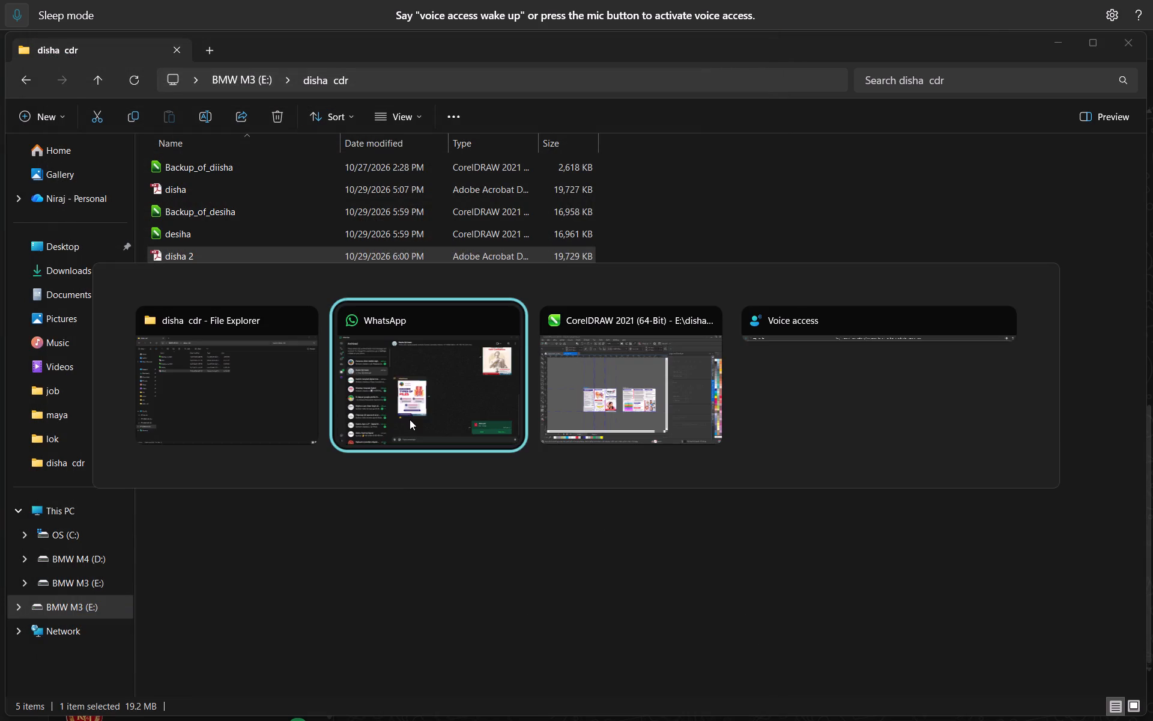
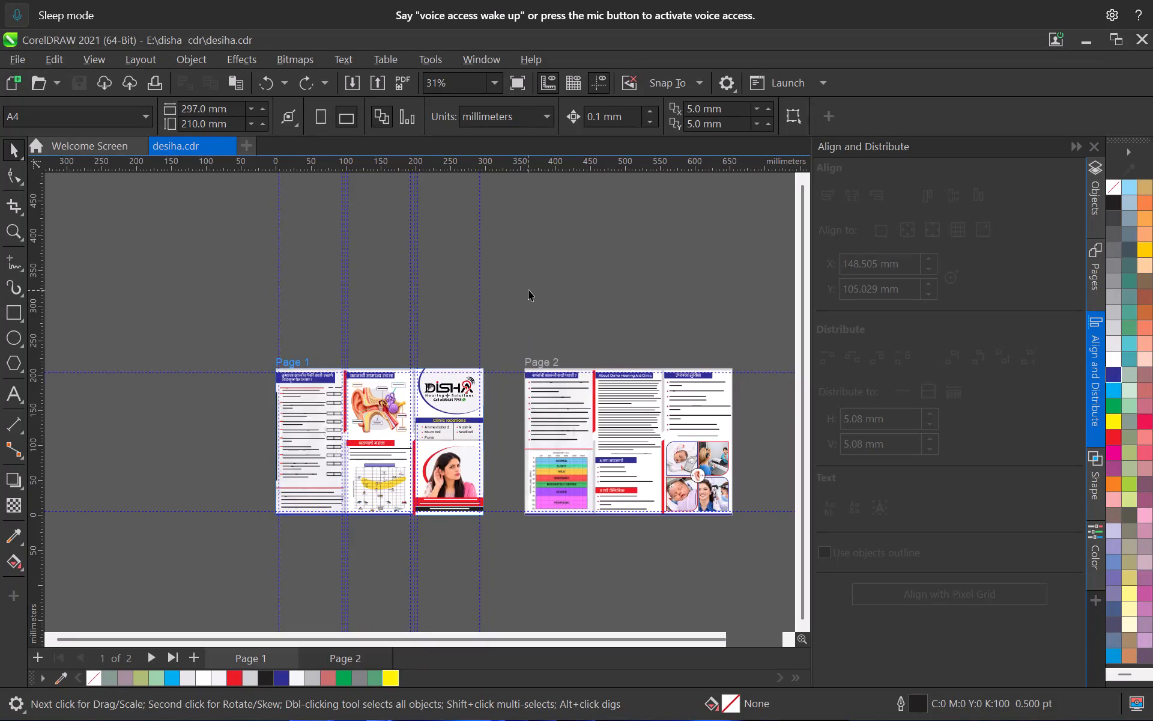
Capture a screen snip of the Disha Hearing Solutions cover panel on Page 1 of desiha.cdr, from logo to address strip.
scroll(528, 290, down, 4)
scroll(528, 290, up, 4)
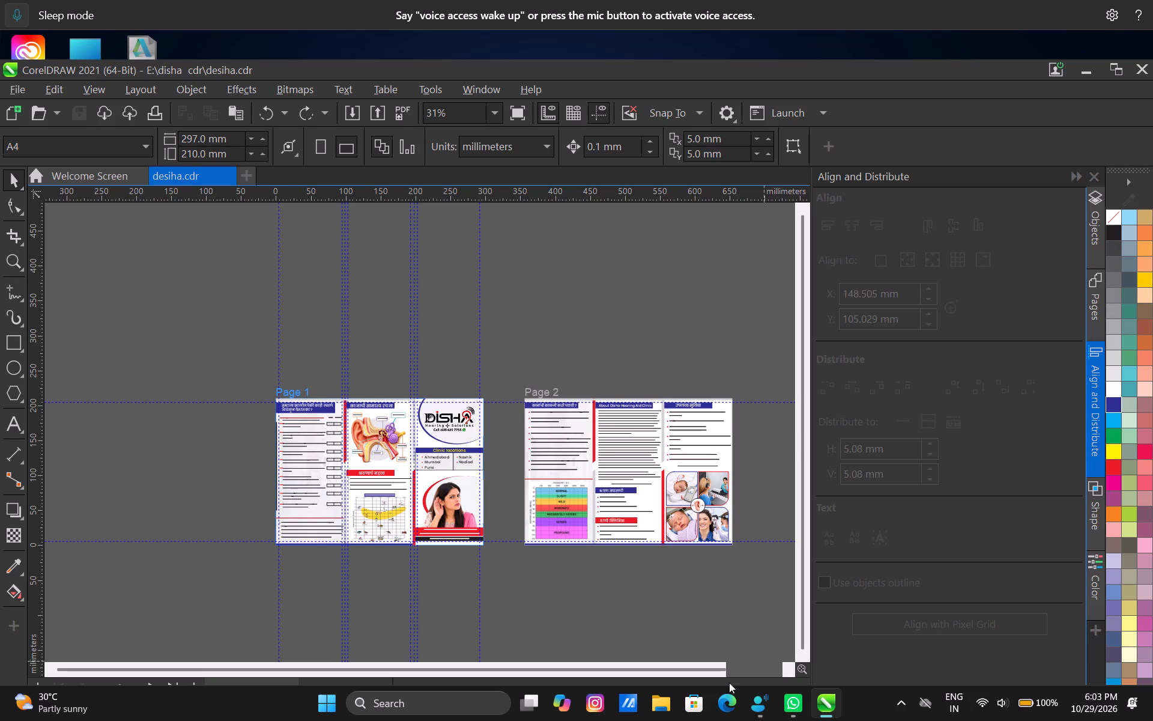
scroll(525, 467, up, 9)
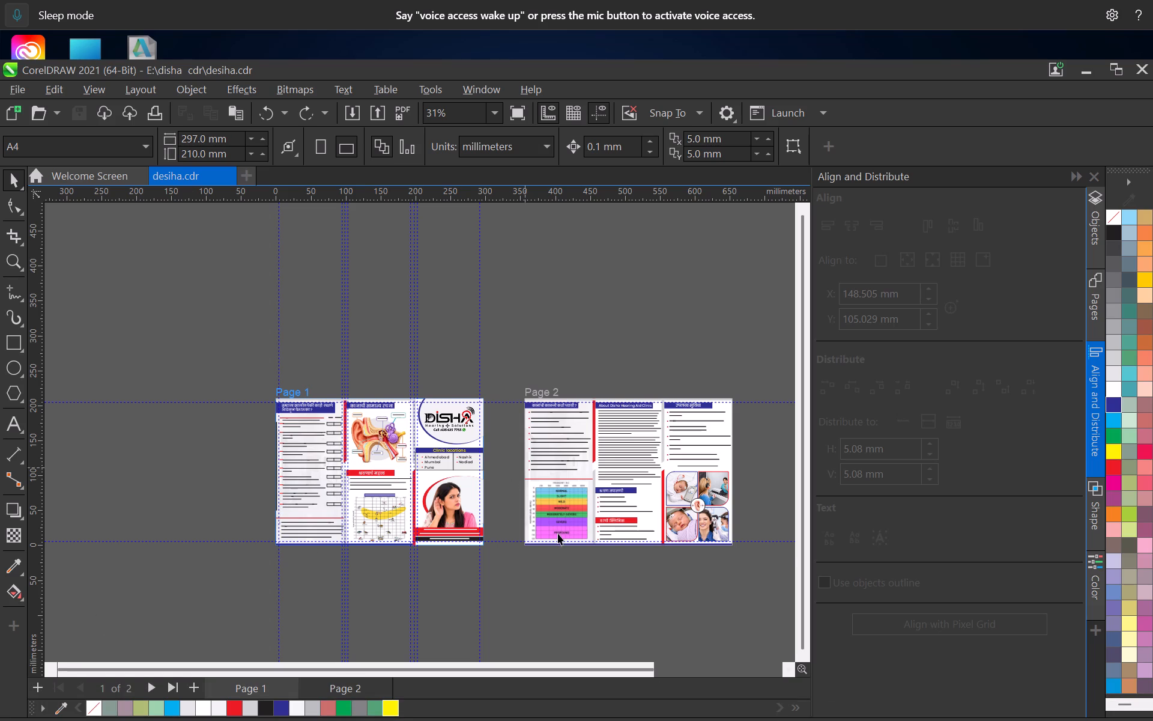
click(561, 553)
scroll(307, 448, up, 20)
middle_drag(387, 408, 549, 484)
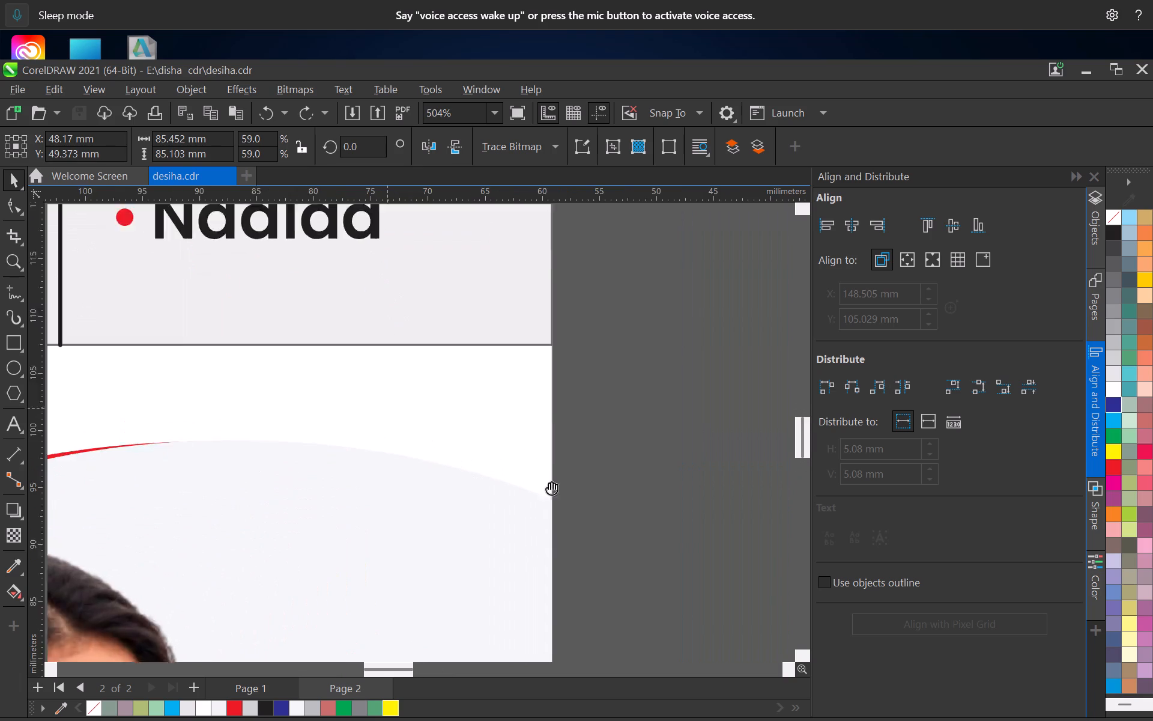
middle_drag(549, 484, 696, 518)
scroll(417, 324, down, 10)
middle_drag(418, 358, 516, 481)
scroll(491, 416, down, 3)
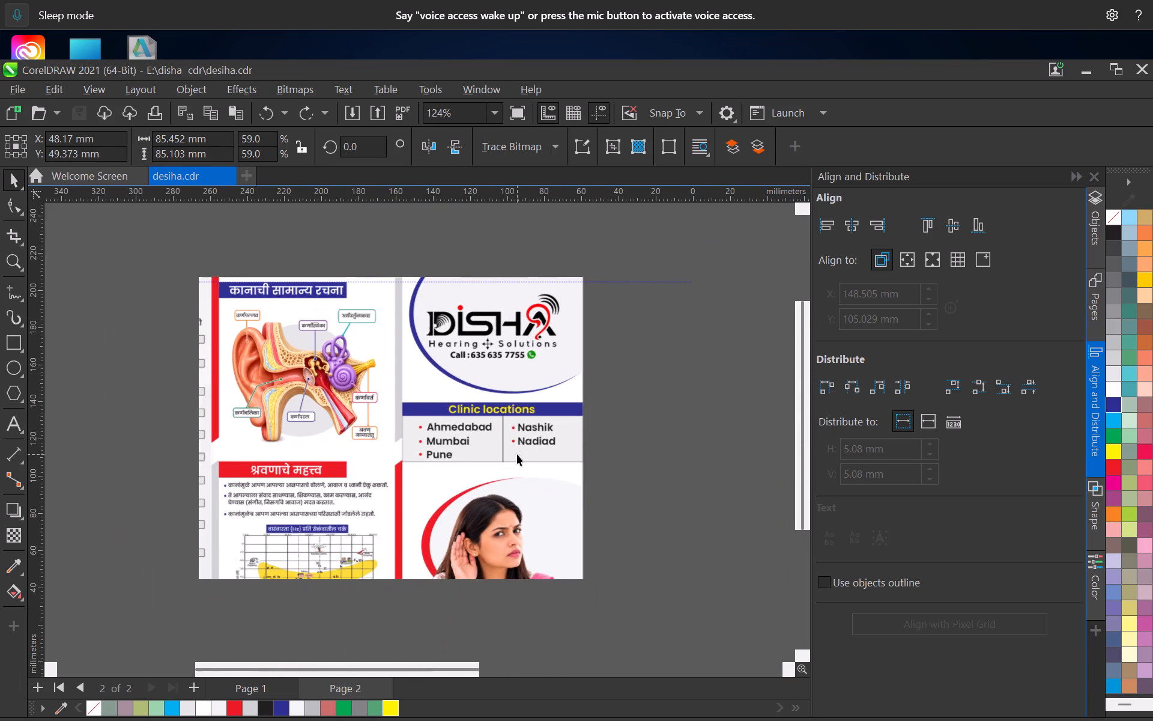
middle_drag(517, 454, 431, 434)
scroll(426, 440, down, 1)
key(shift+super+s)
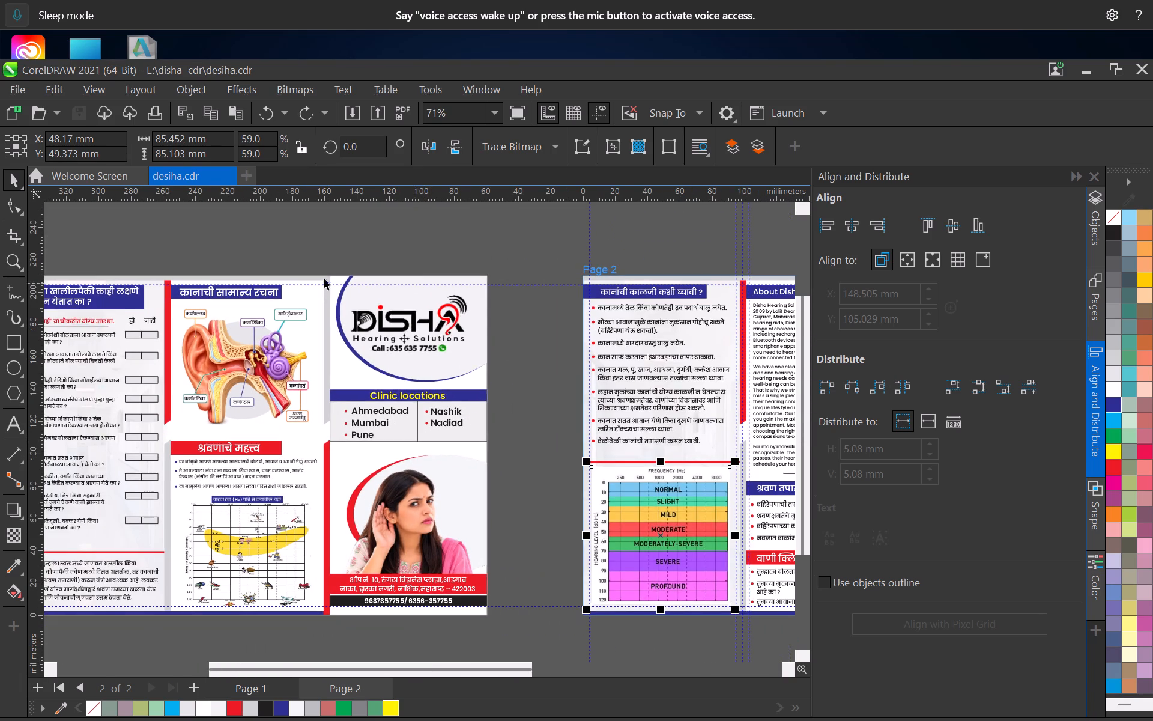
drag(329, 269, 488, 614)
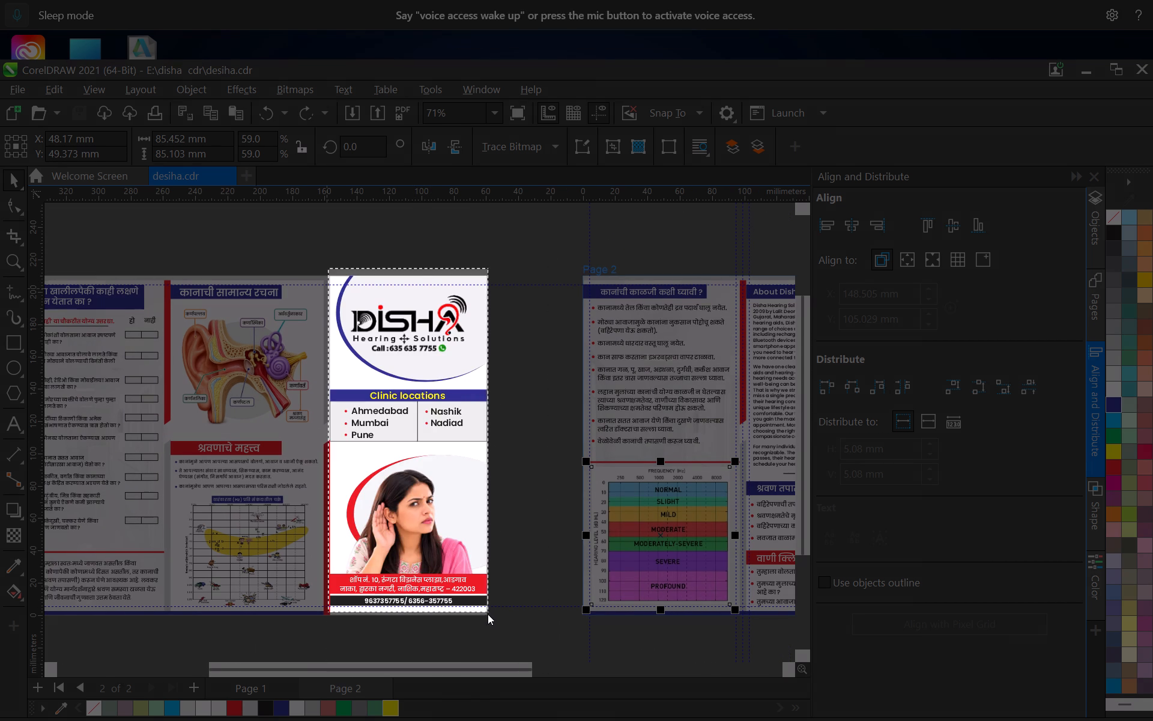
drag(488, 614, 488, 616)
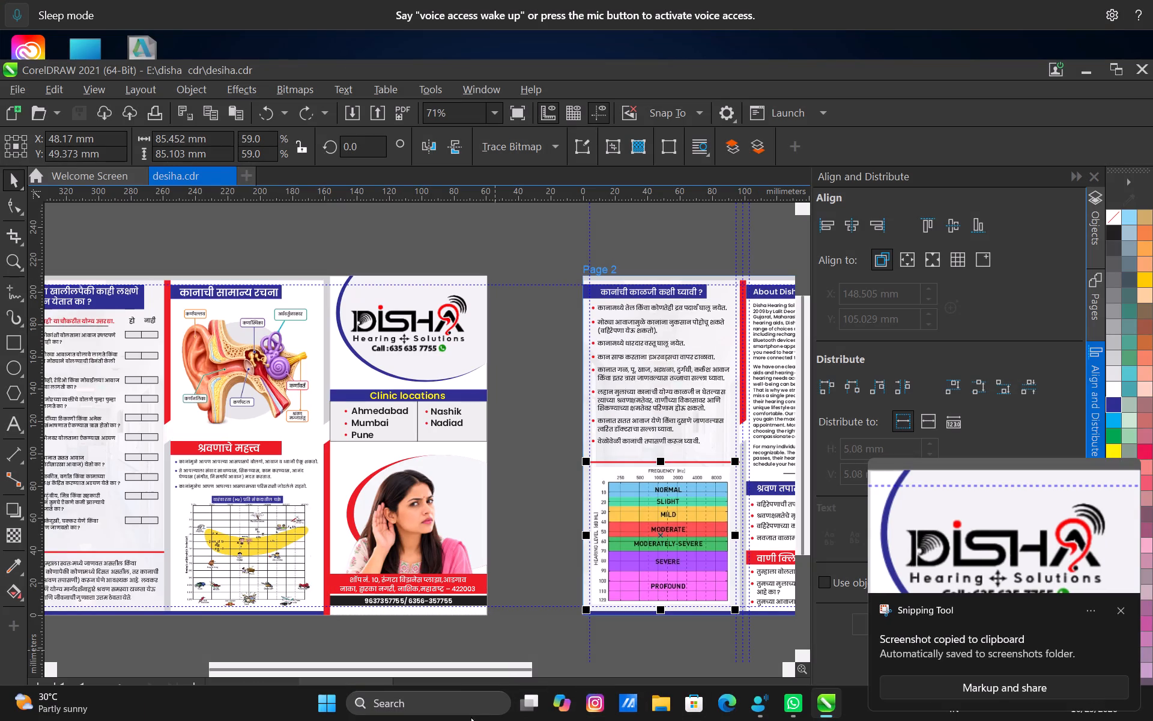
click(467, 713)
click(383, 288)
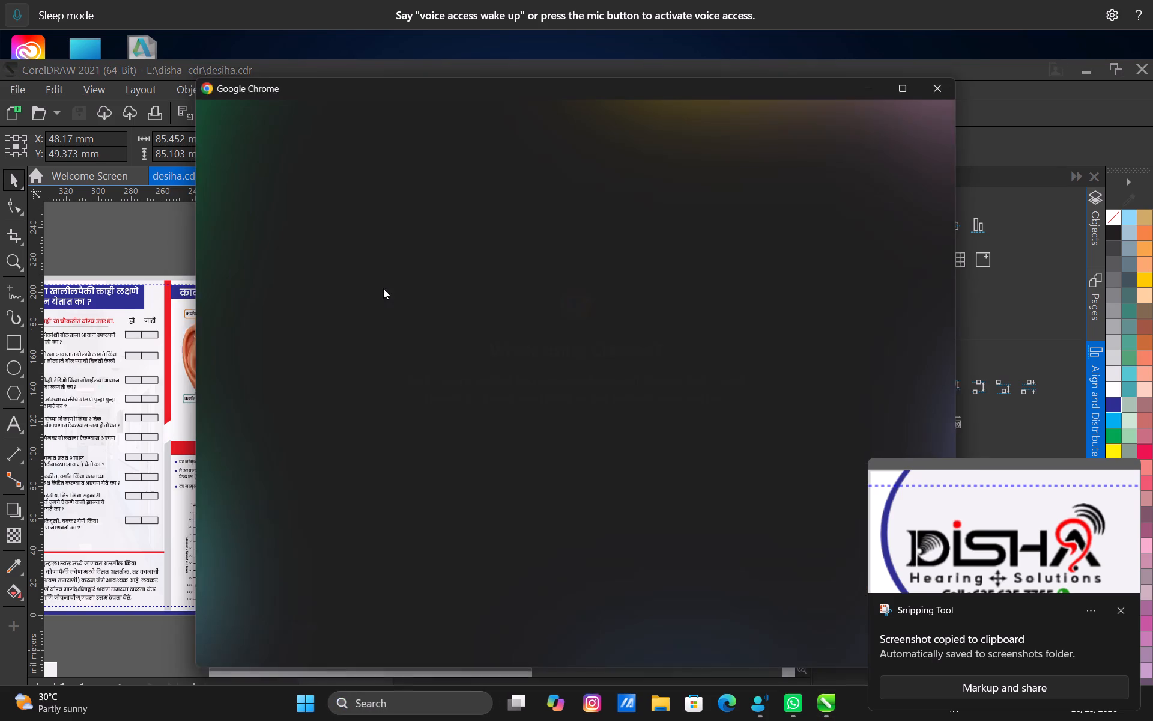
click(506, 549)
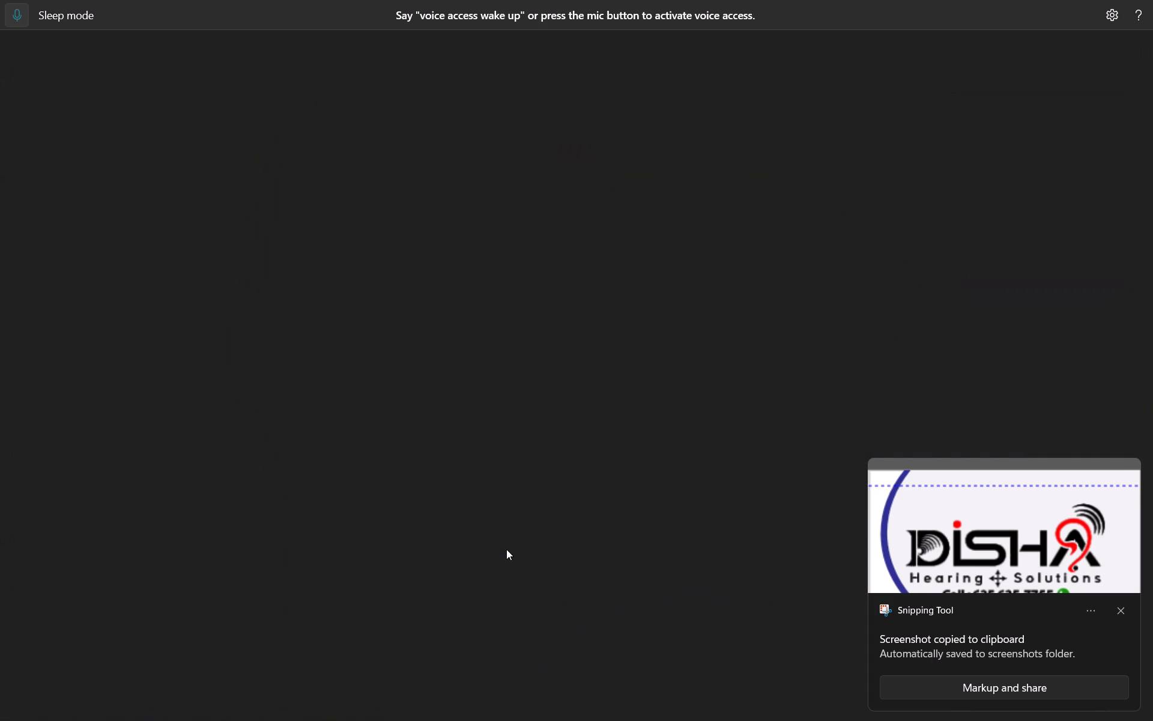
click(1125, 606)
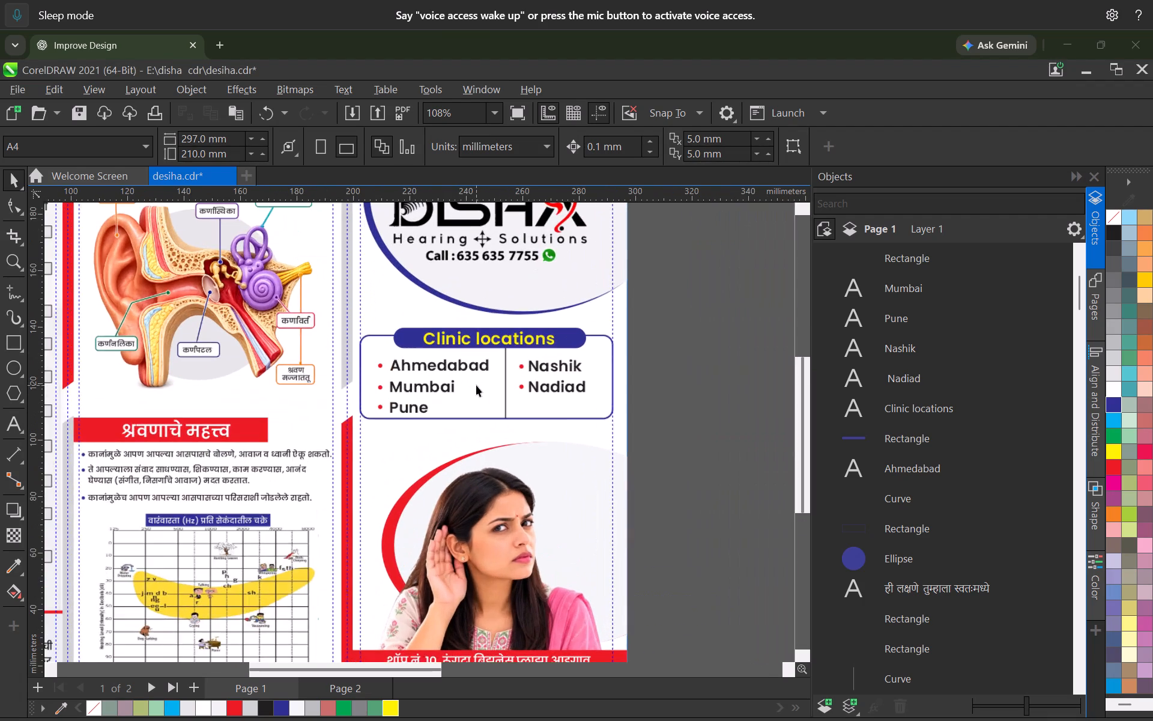
scroll(476, 385, up, 3)
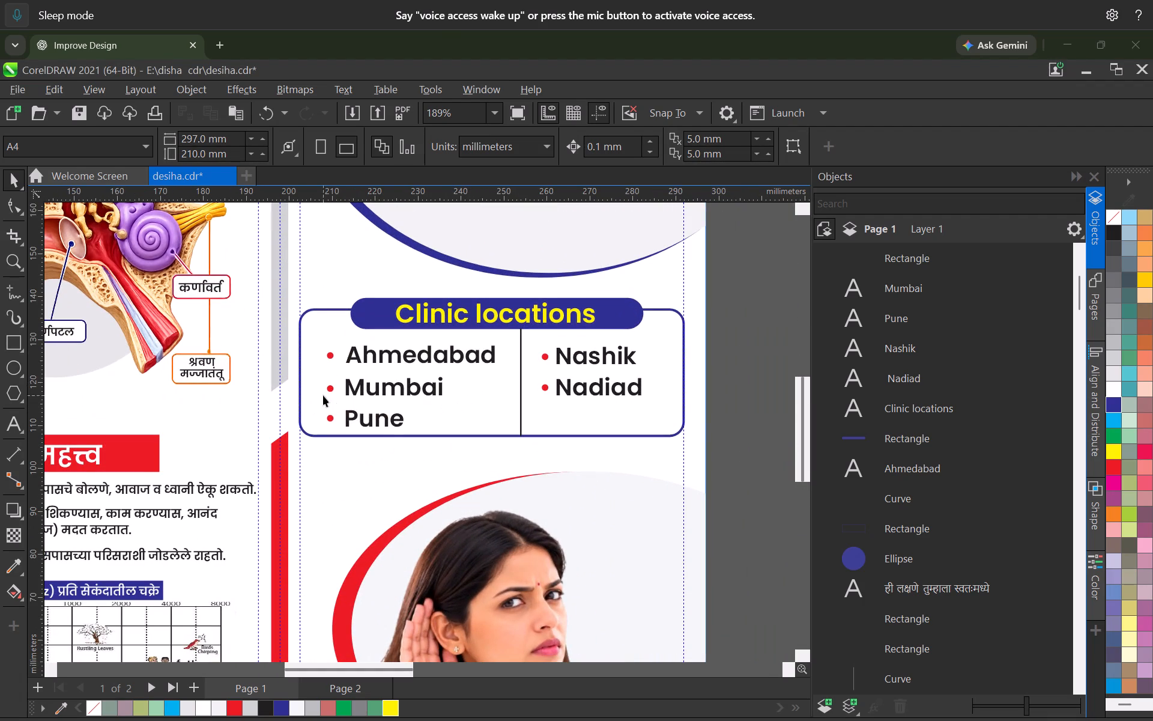
scroll(509, 440, down, 8)
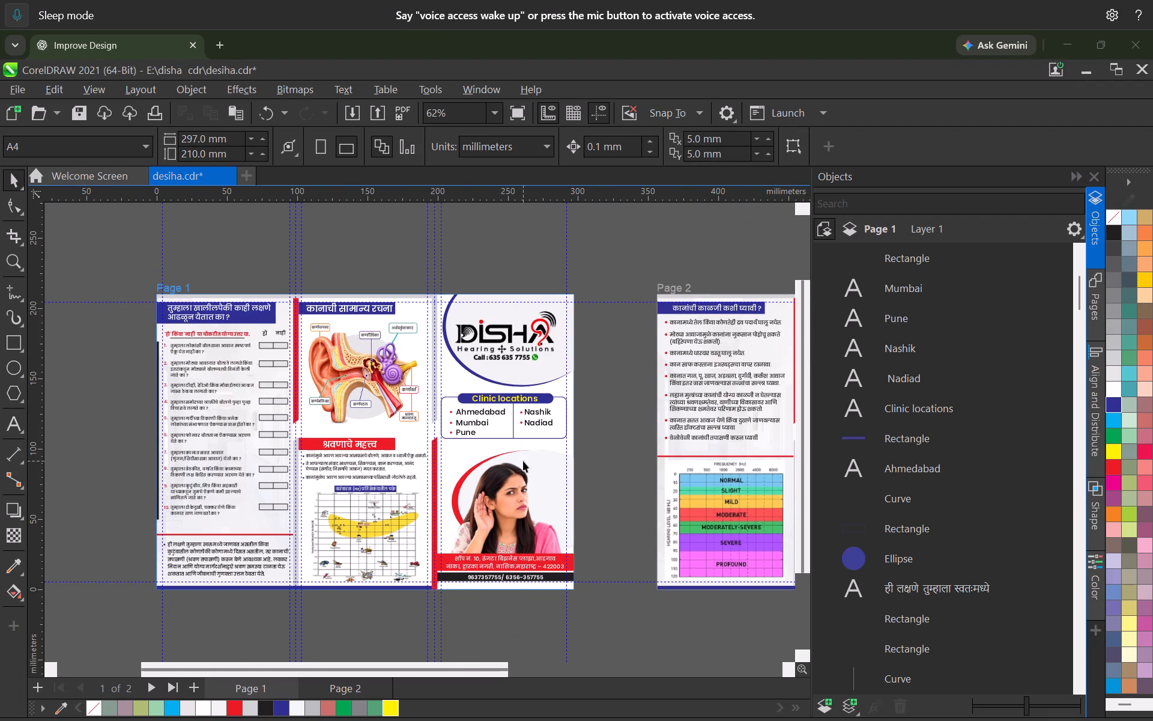
scroll(457, 403, up, 3)
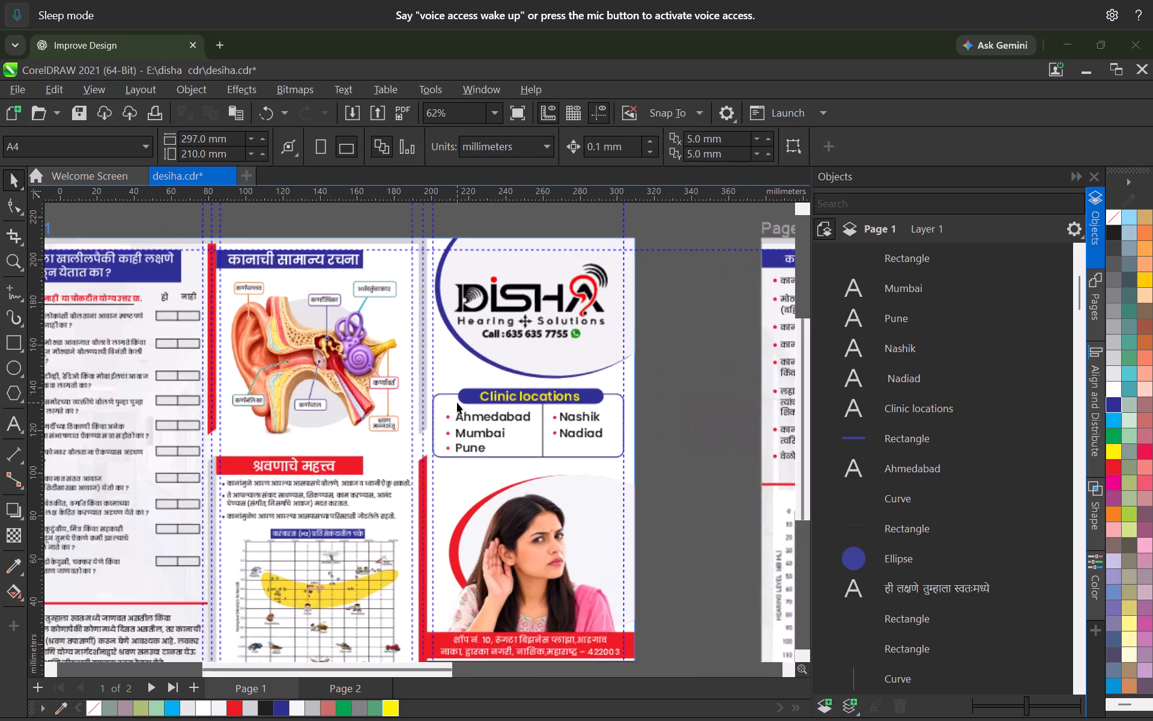
scroll(457, 403, up, 3)
scroll(491, 461, up, 4)
middle_drag(512, 443, 432, 457)
scroll(492, 422, down, 4)
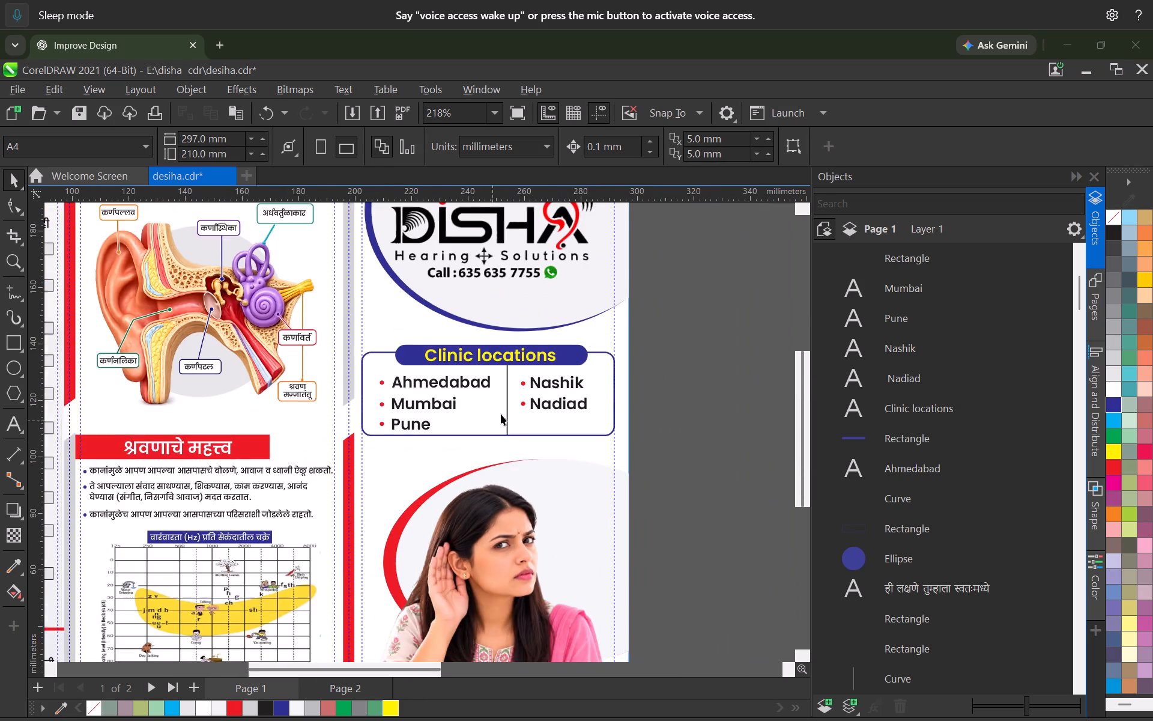
Nudge the vertical divider line between the two city columns about 2 mm to the left.
scroll(504, 412, up, 1)
click(508, 390)
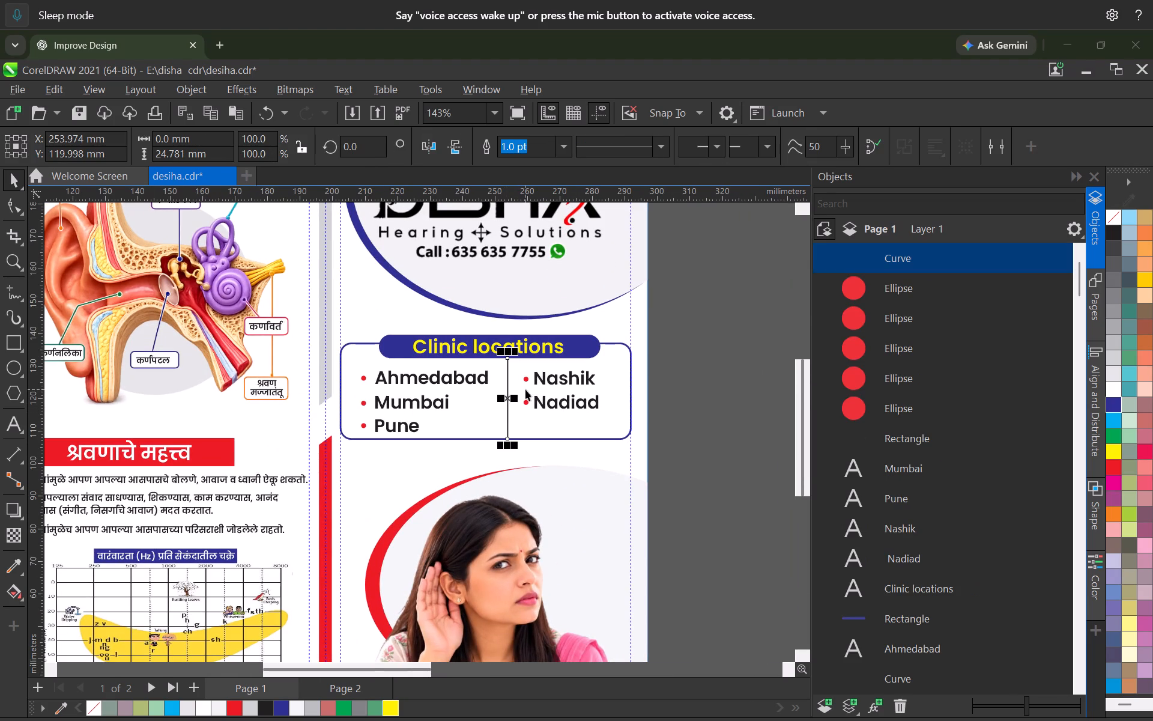
key(Left)
key(Left)
key(Left)
key(Left)
key(Left)
key(Left)
key(Left)
key(Left)
key(Left)
key(Left)
key(Left)
key(Left)
key(Left)
key(Left)
key(Left)
key(Left)
key(Left)
key(Left)
key(Left)
key(Left)
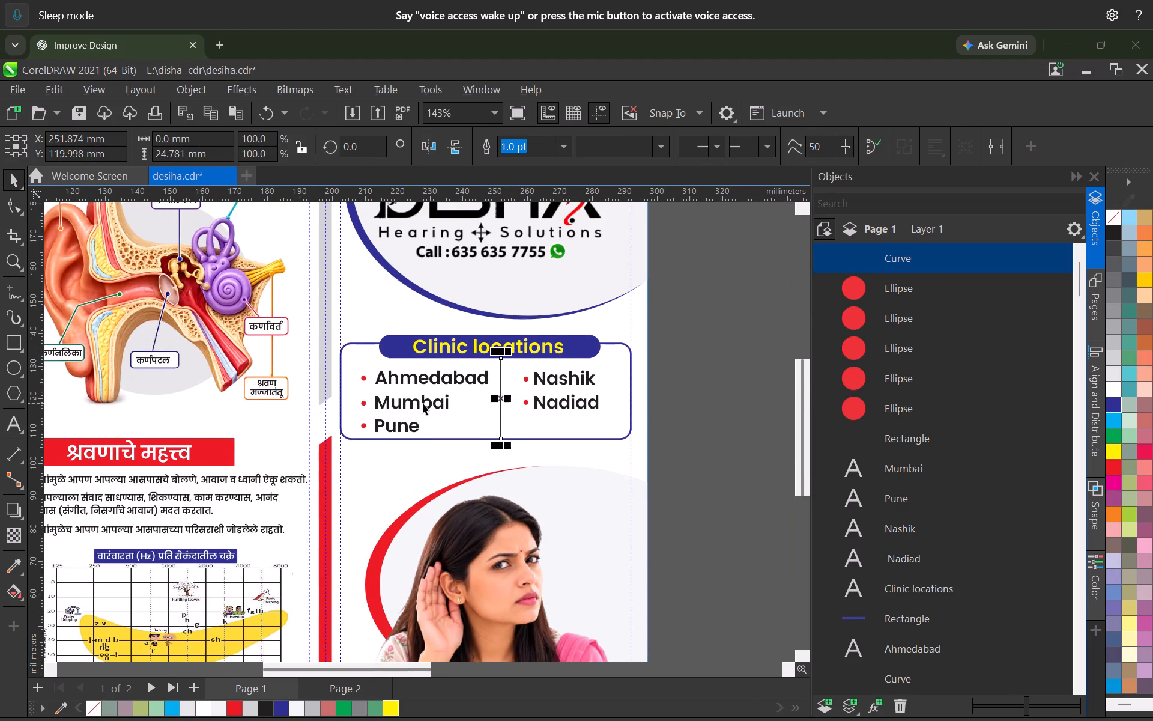
Nudge the Ahmedabad, Mumbai and Pune entries together with their red bullets about 1 mm to the left.
middle_drag(424, 407, 467, 418)
scroll(486, 451, up, 2)
click(402, 492)
drag(371, 478, 468, 385)
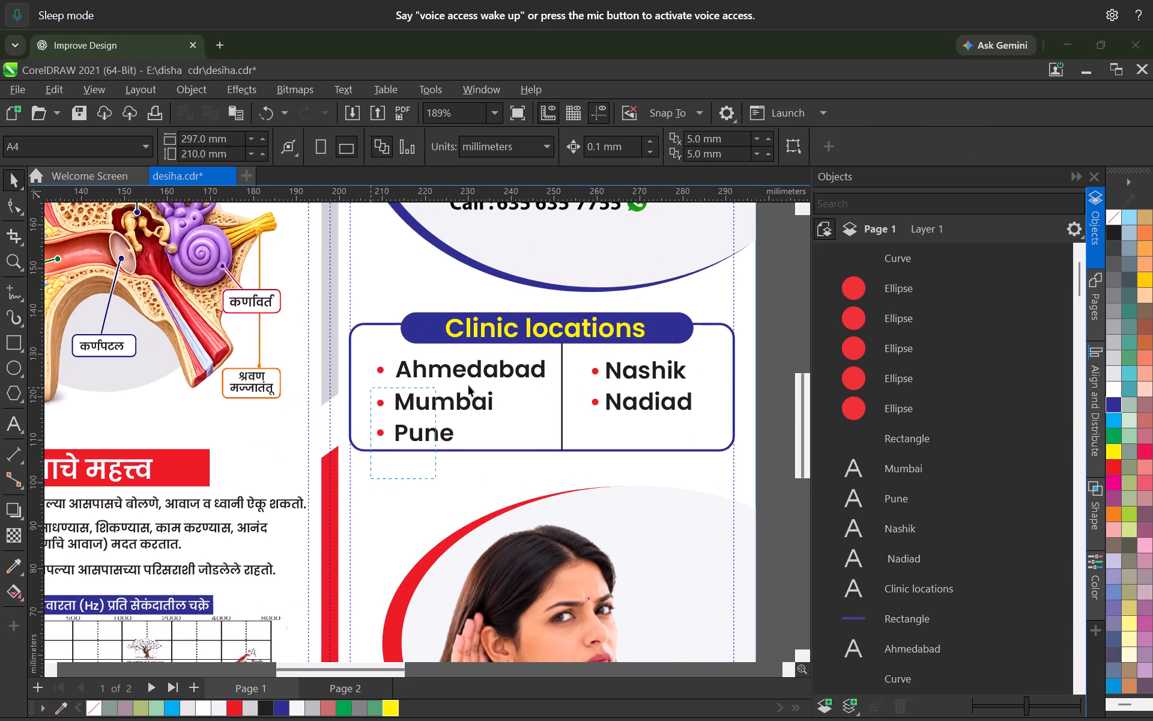
drag(468, 385, 552, 347)
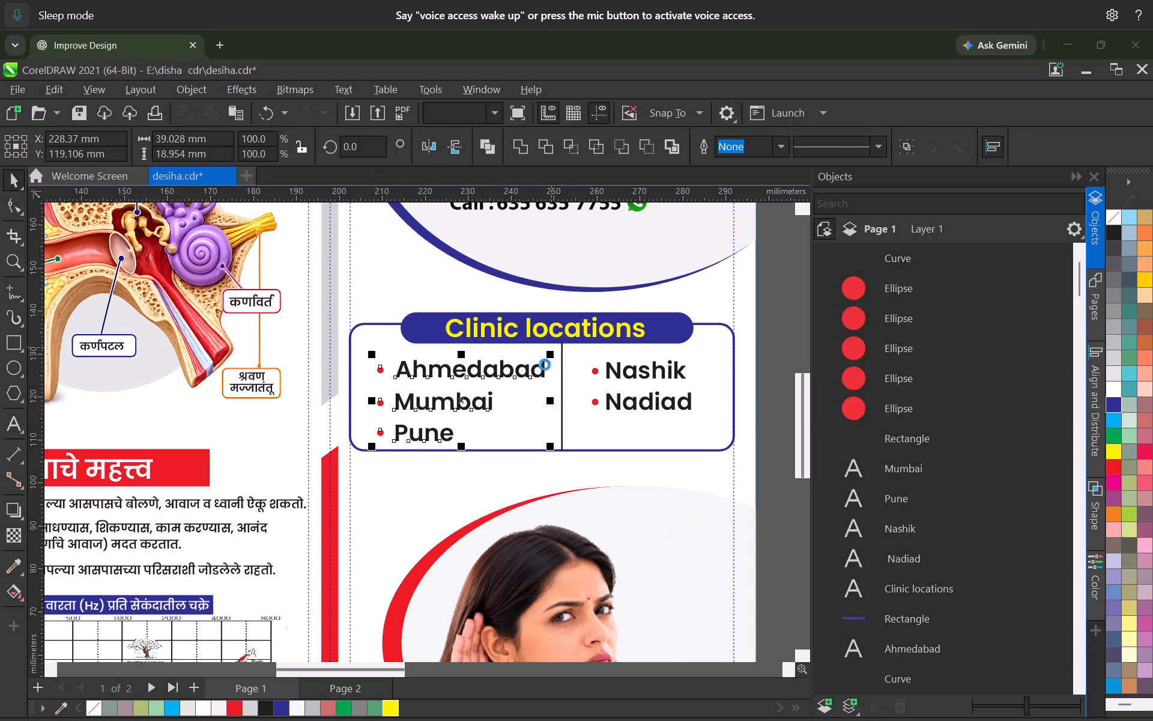
key(Left)
key(Left)
key(Left)
key(Left)
key(Left)
key(Left)
key(Left)
key(Left)
key(Left)
key(Left)
key(Left)
key(Left)
key(Left)
key(Left)
key(Left)
key(Left)
key(Left)
click(692, 461)
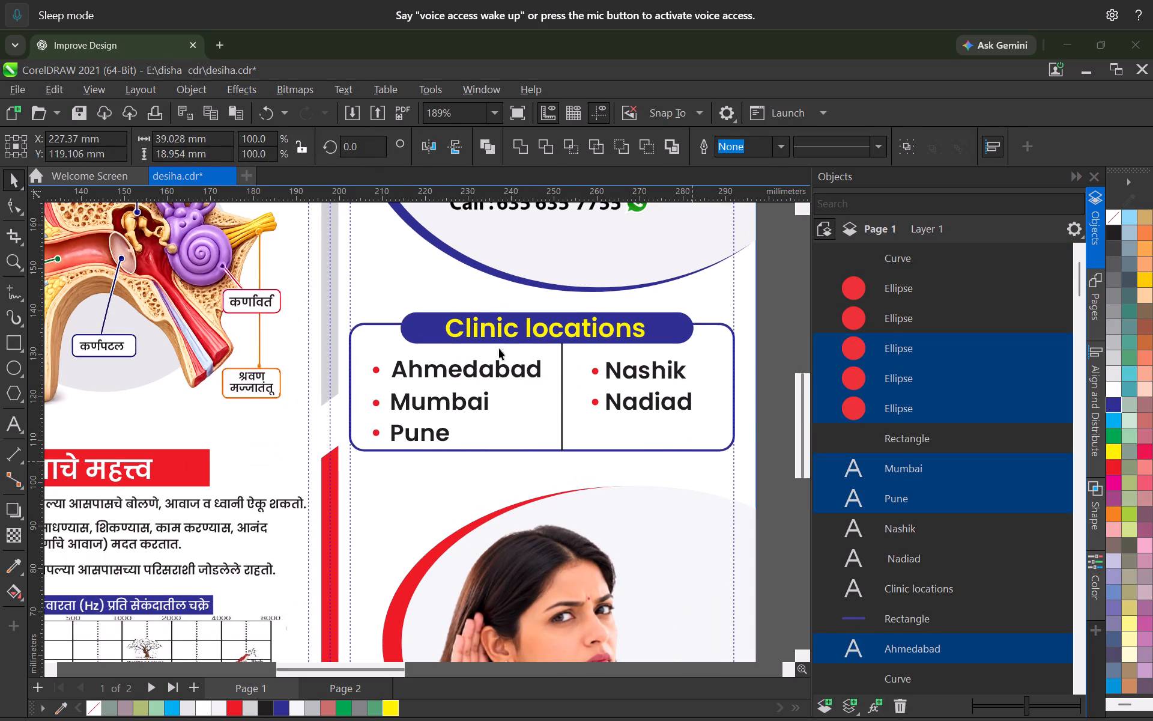
Change the font of the Ahmedabad text to Segoe UI Variable (Display, Bold).
click(509, 374)
click(623, 150)
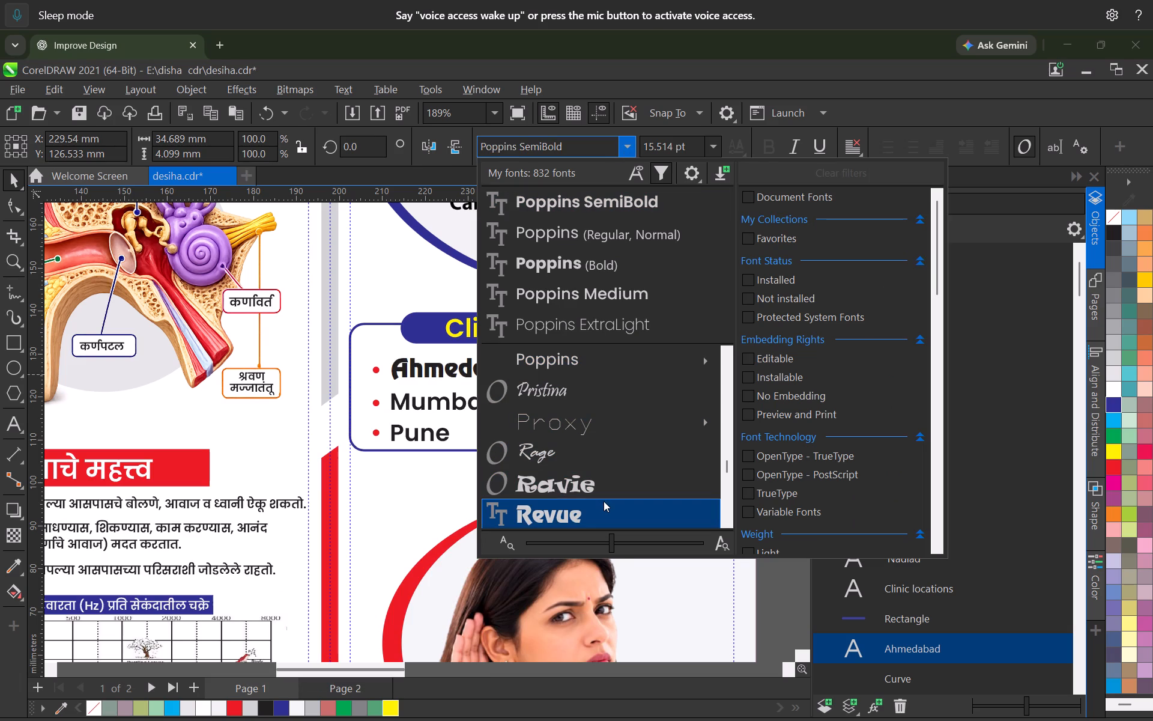
scroll(604, 501, down, 2)
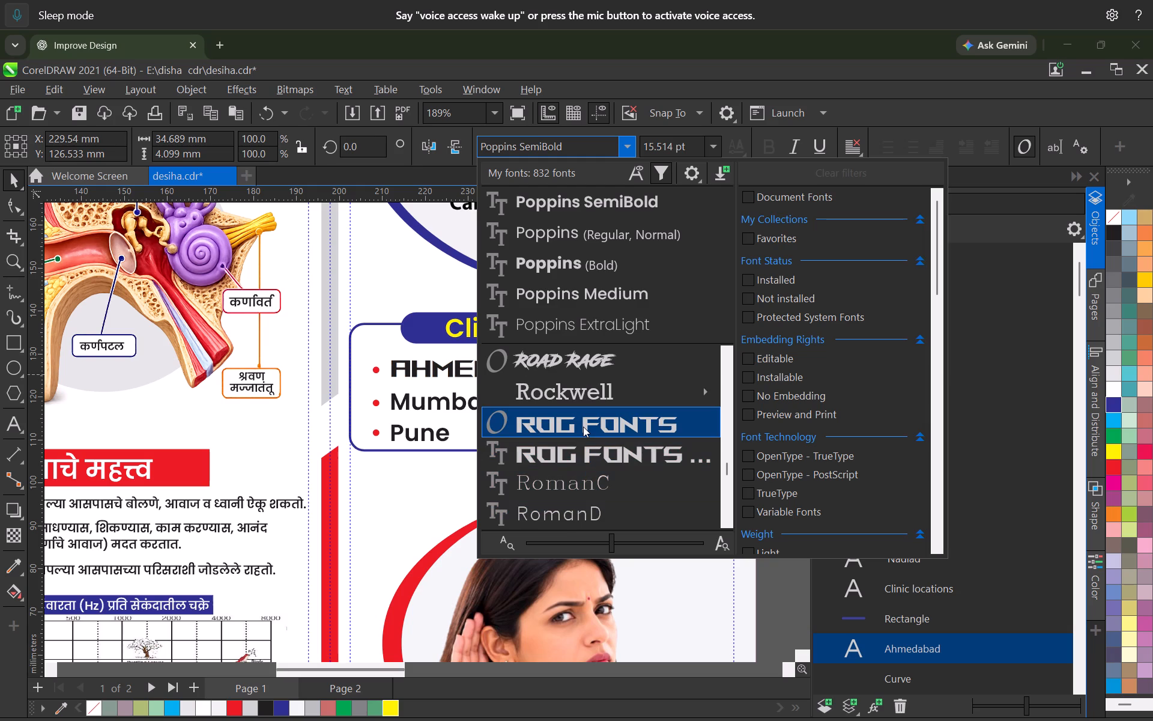
scroll(578, 494, down, 1)
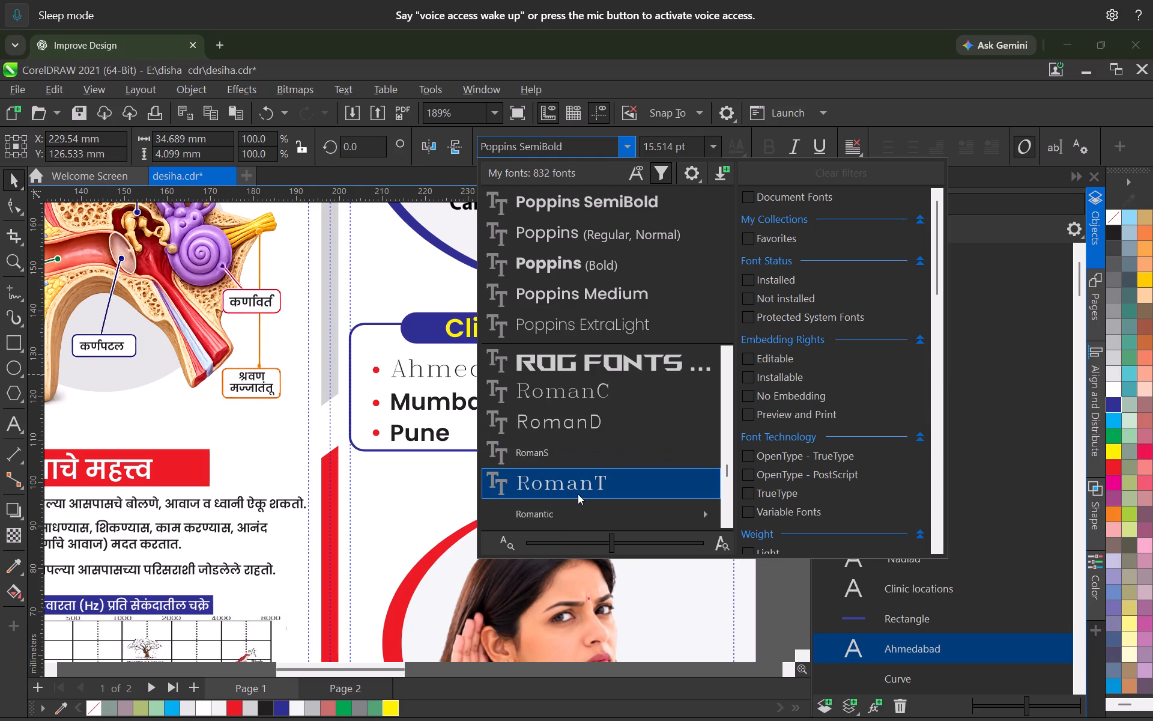
scroll(576, 493, down, 2)
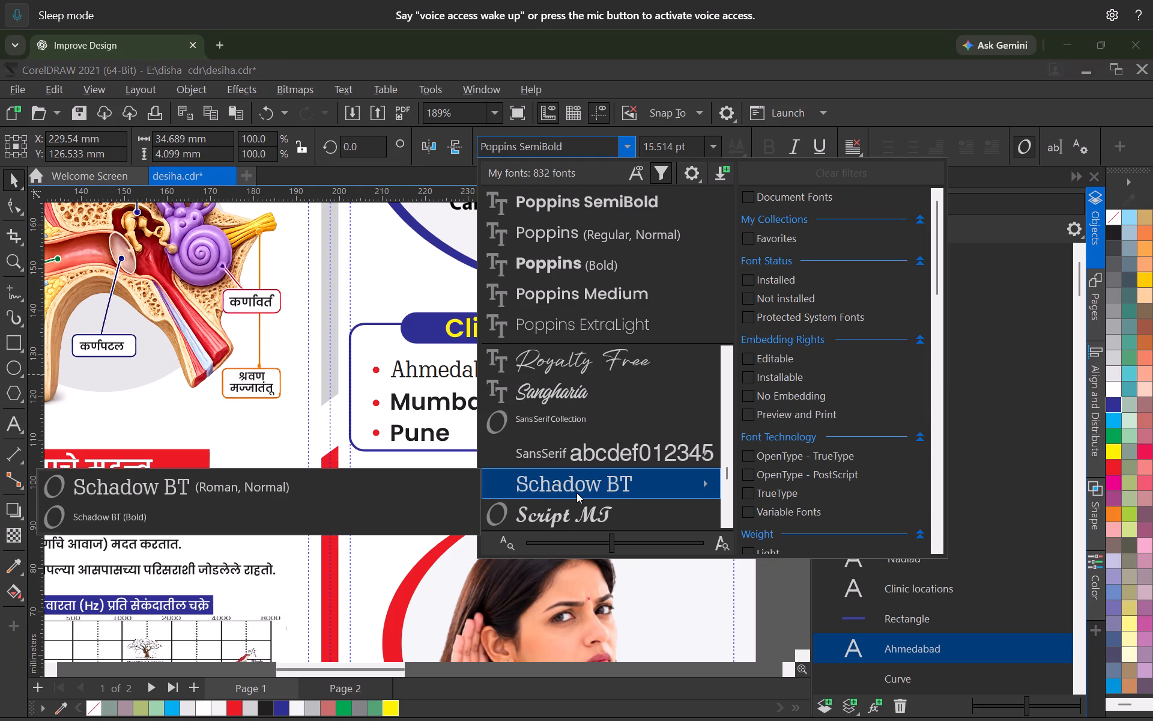
scroll(577, 488, down, 2)
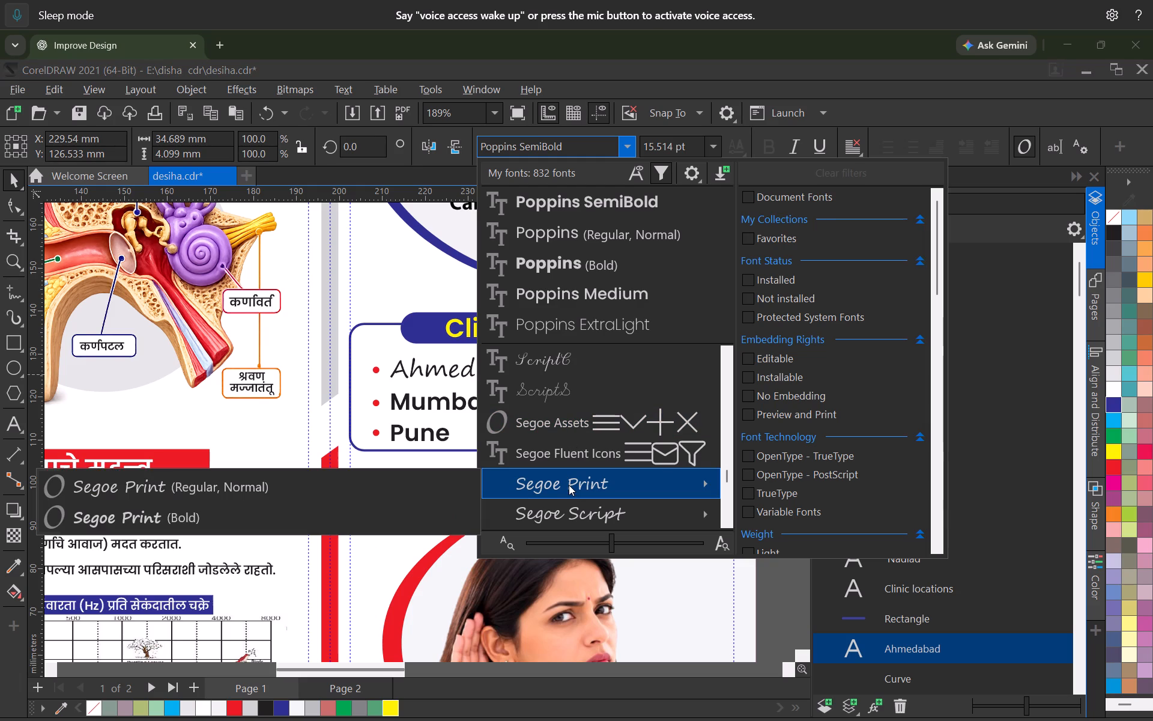
scroll(569, 485, down, 2)
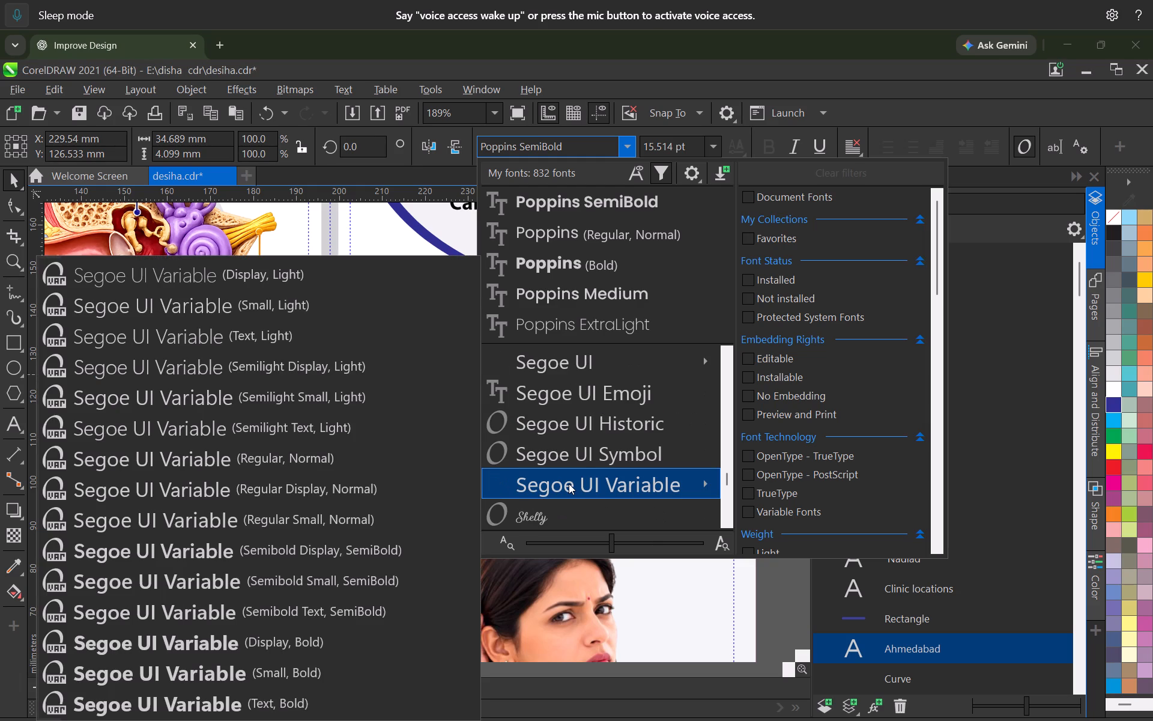
click(163, 641)
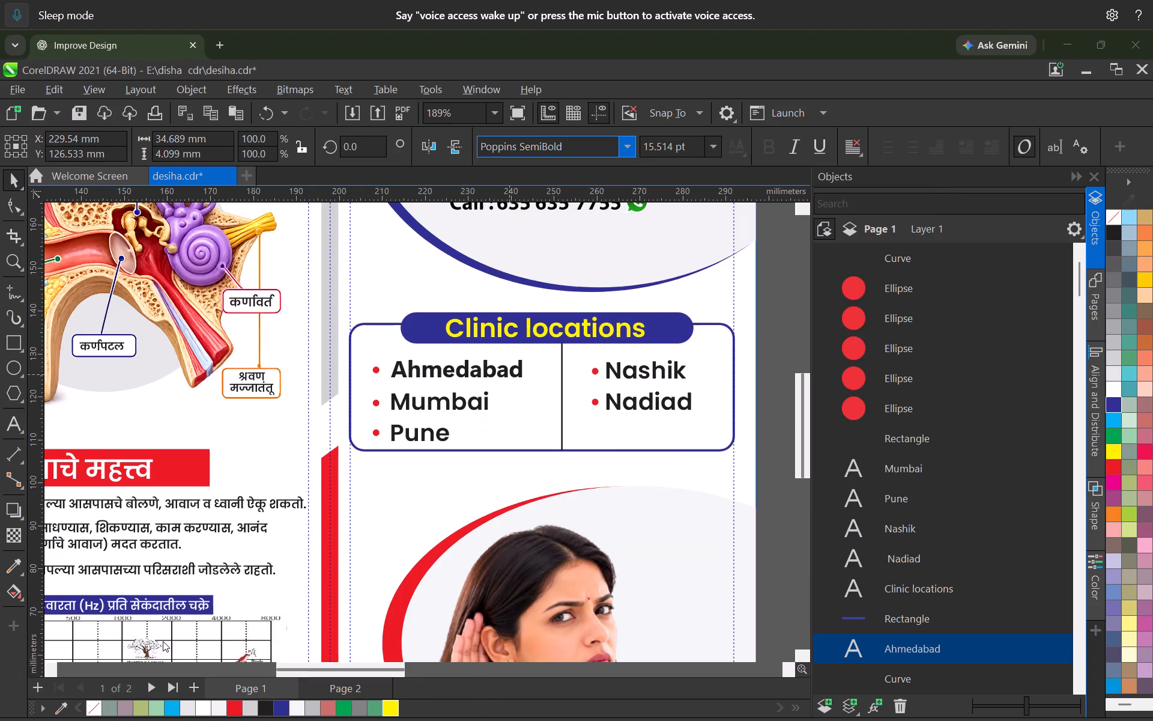
Change the font of the Mumbai text to Segoe UI Variable (Display, Bold), matching the Ahmedabad entry.
scroll(462, 354, up, 4)
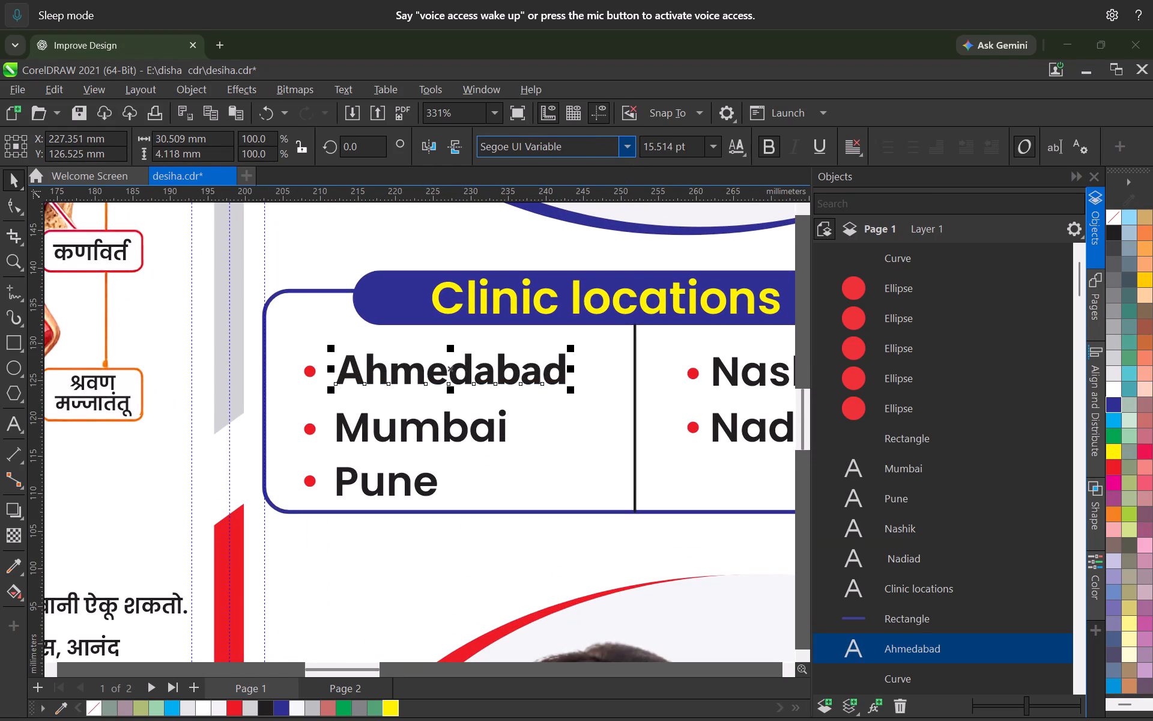
drag(580, 146, 613, 135)
key(ctrl+c)
key(ctrl+c)
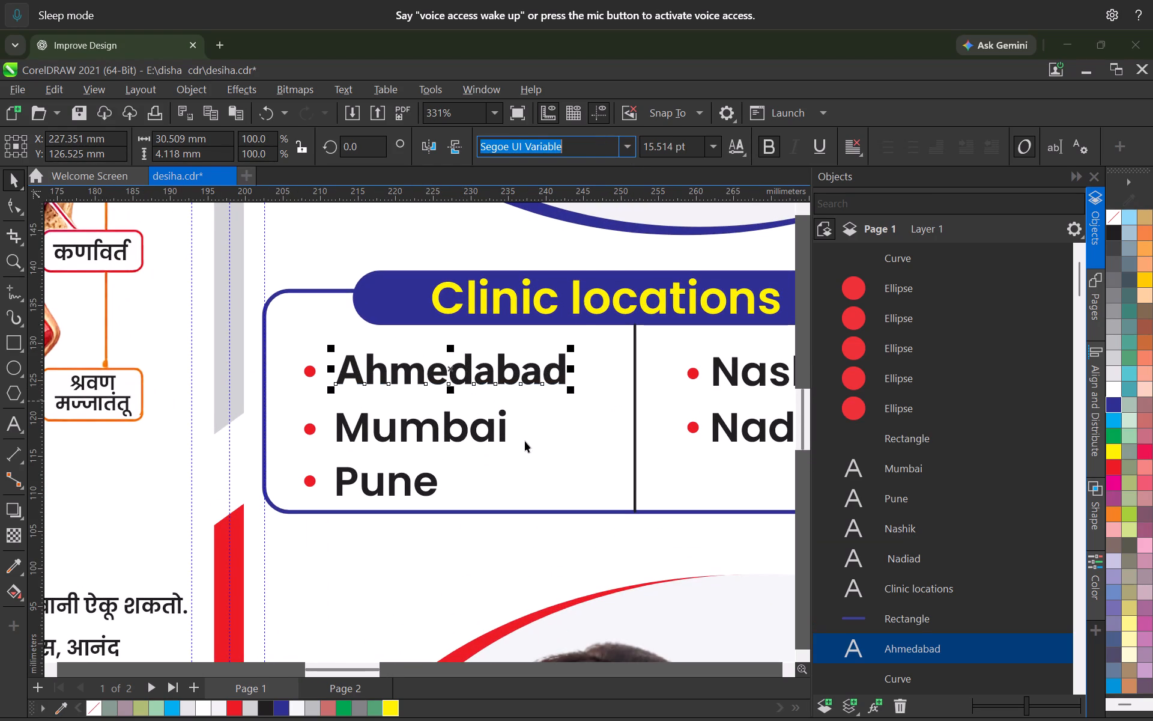
click(446, 436)
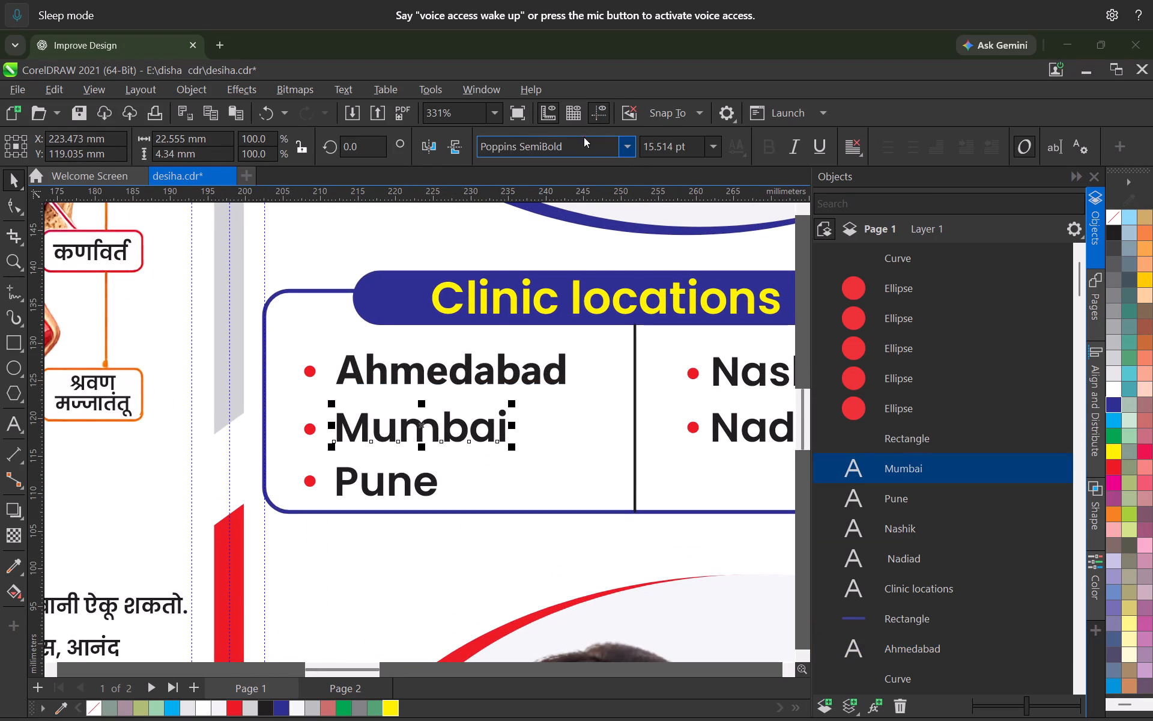
drag(574, 144, 366, 147)
double_click(573, 147)
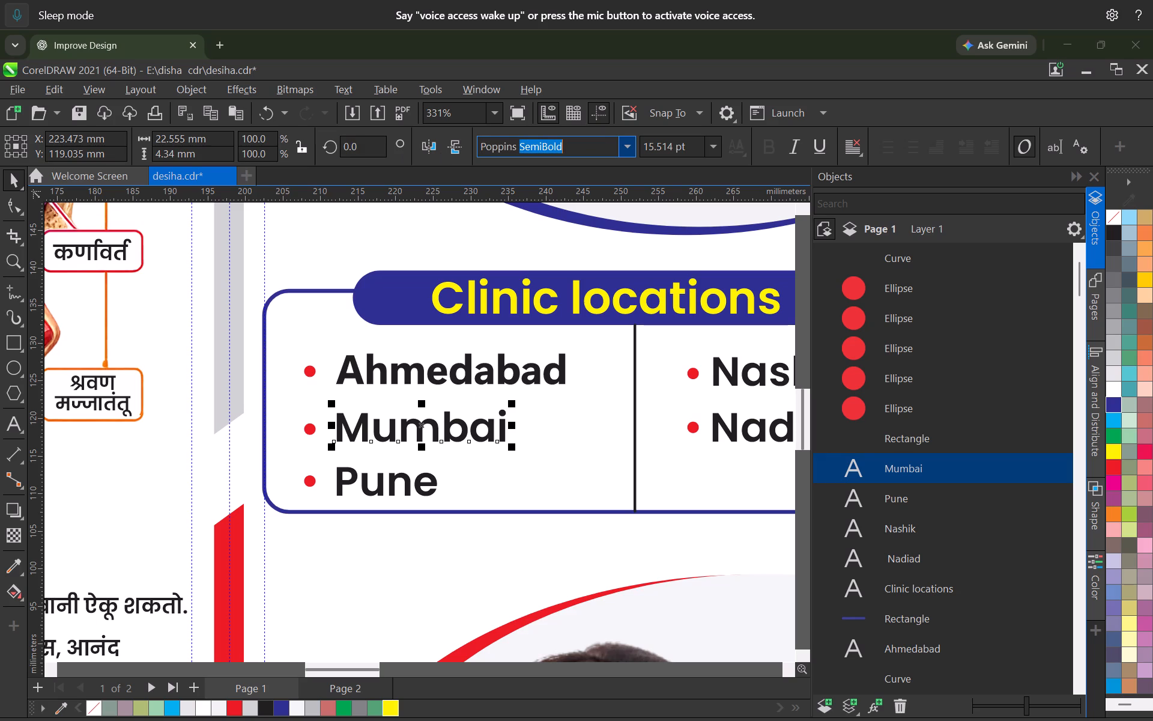
key(ctrl+a)
key(ctrl+v)
key(Return)
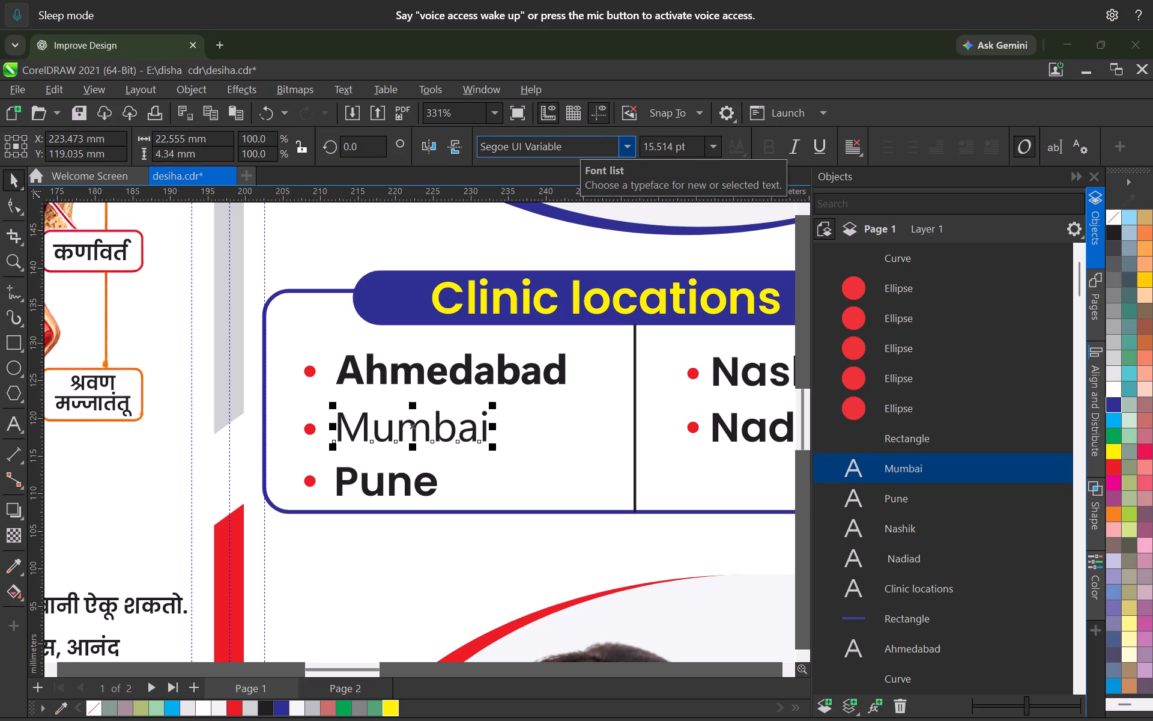
click(622, 148)
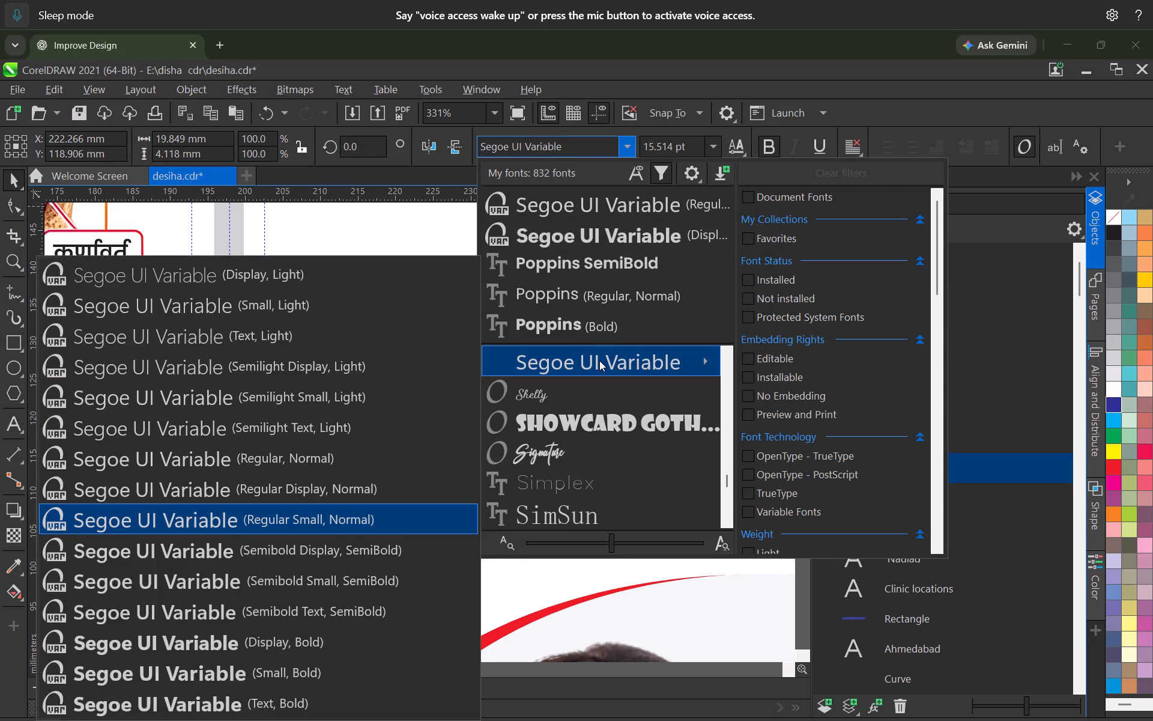
click(634, 238)
Apply the Segoe UI Variable (Display, Bold) font to the Pune, Nashik and Nadiad texts.
click(383, 487)
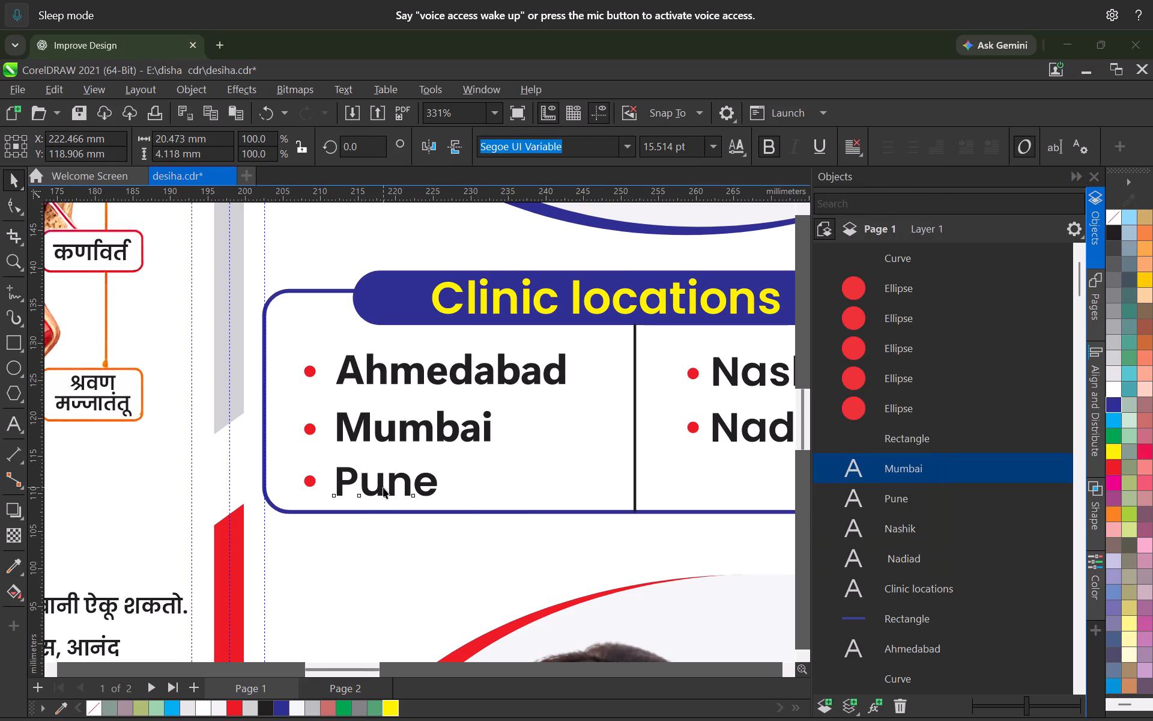
click(621, 143)
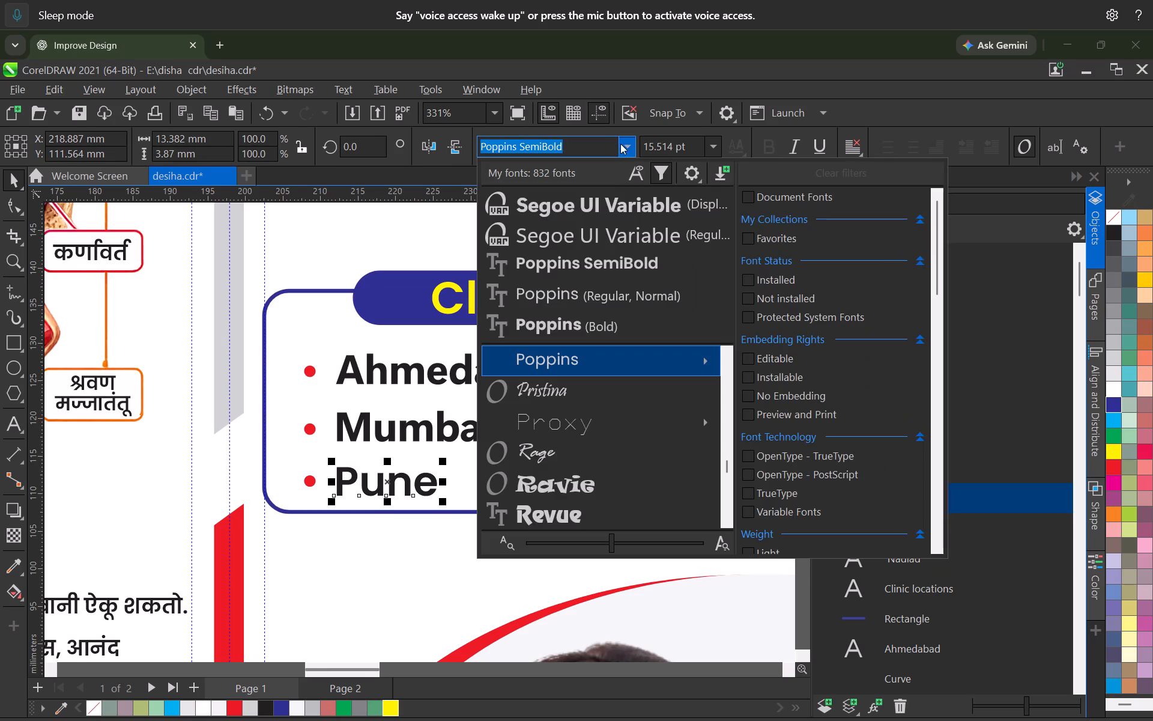
click(605, 206)
middle_drag(583, 421, 400, 445)
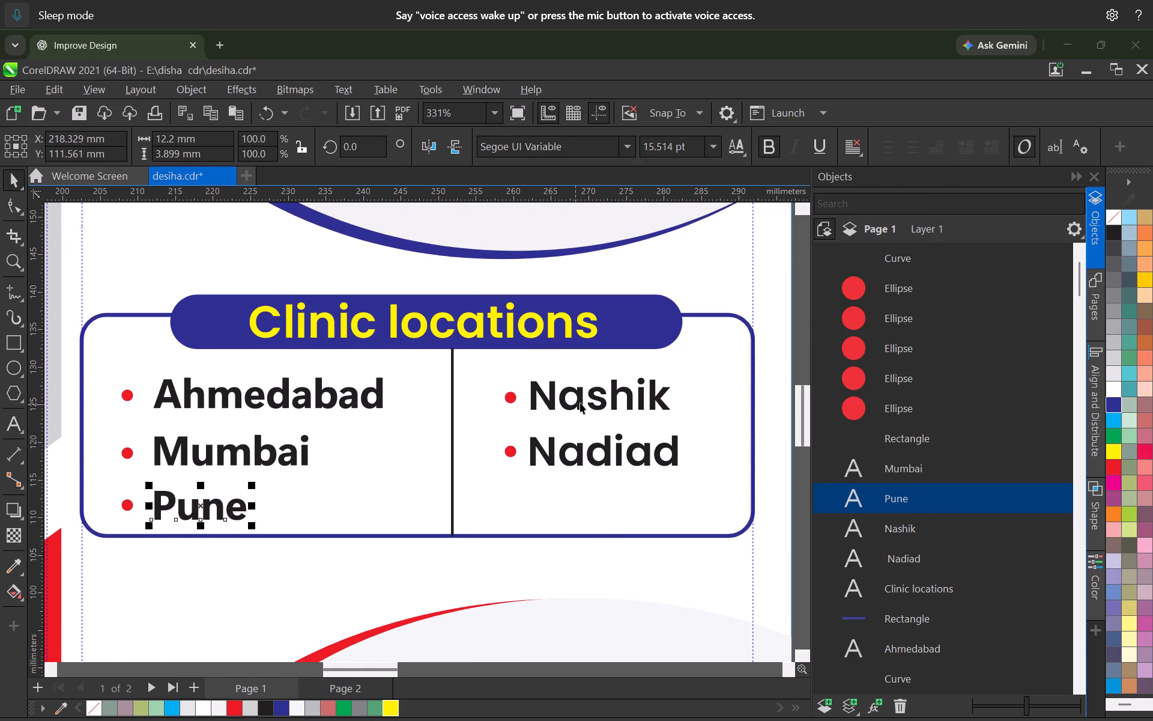
click(581, 402)
click(631, 151)
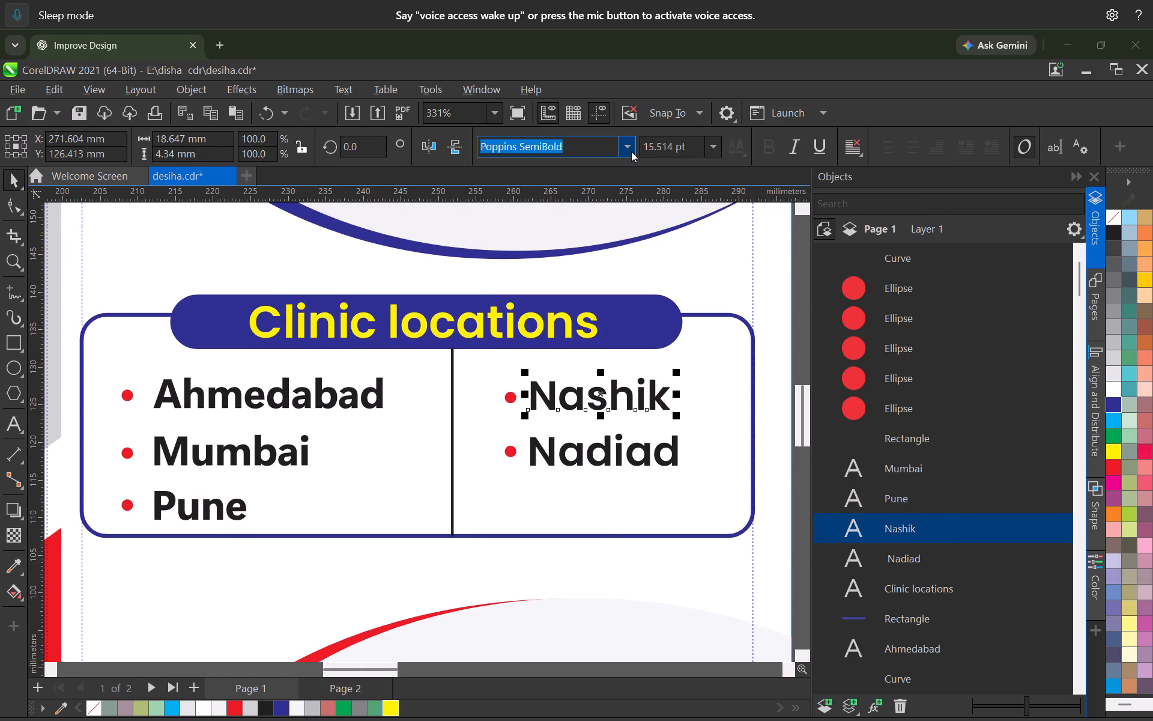
click(604, 199)
click(616, 466)
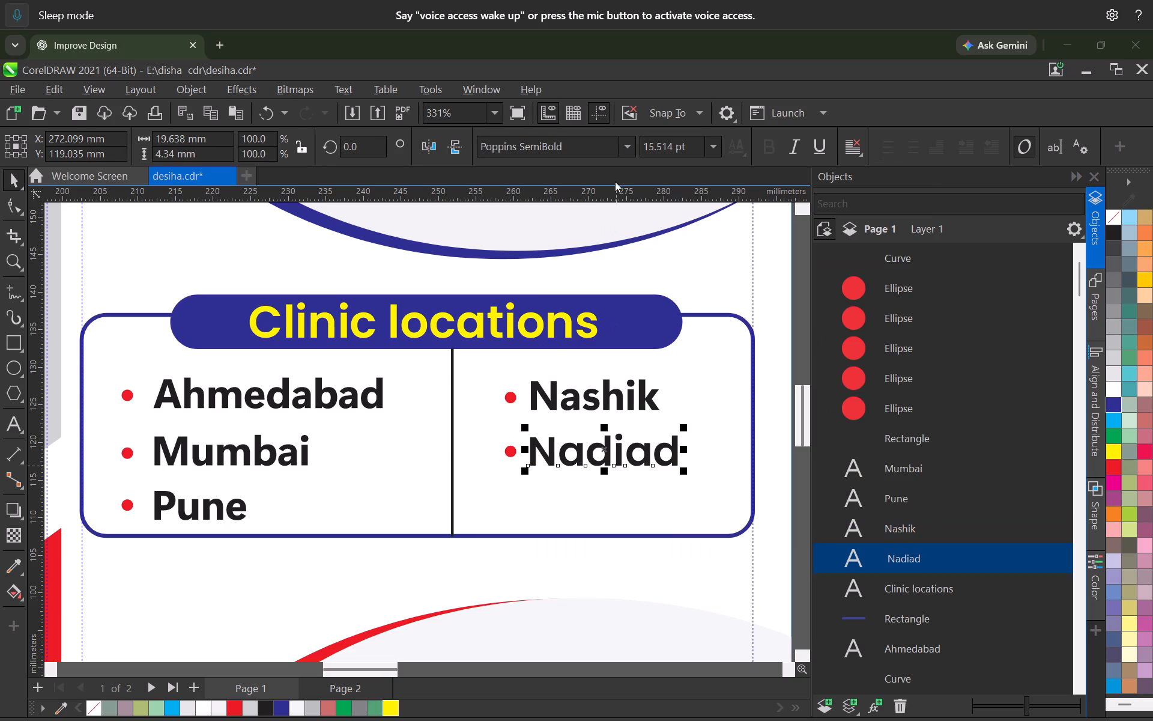
click(619, 144)
click(581, 210)
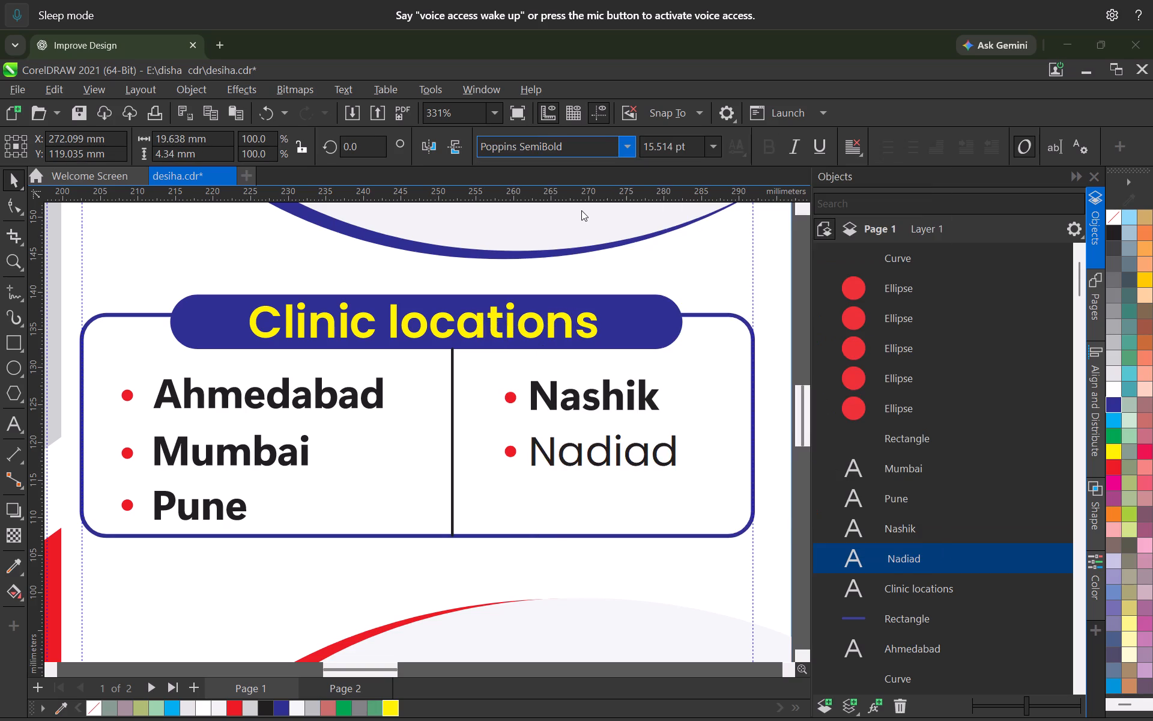
Deselect the text, check the restyled city list and save the brochure file.
scroll(599, 285, down, 6)
click(733, 382)
scroll(453, 380, up, 4)
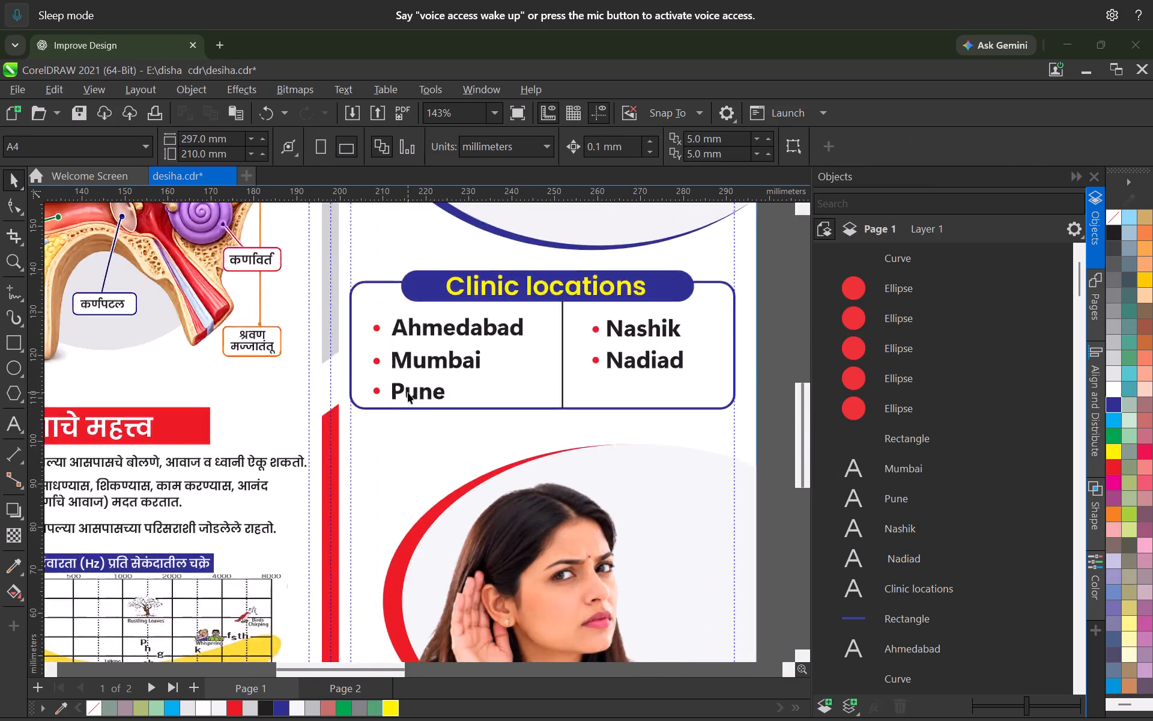
scroll(408, 392, up, 2)
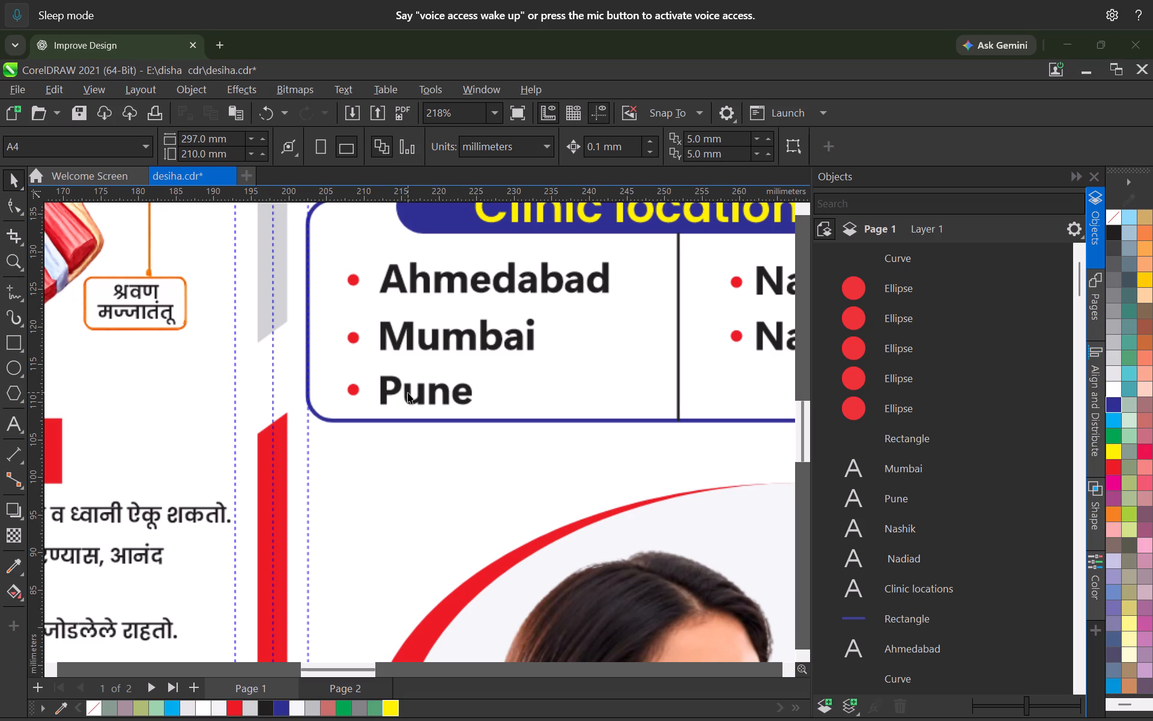
key(ctrl+s)
scroll(468, 390, down, 7)
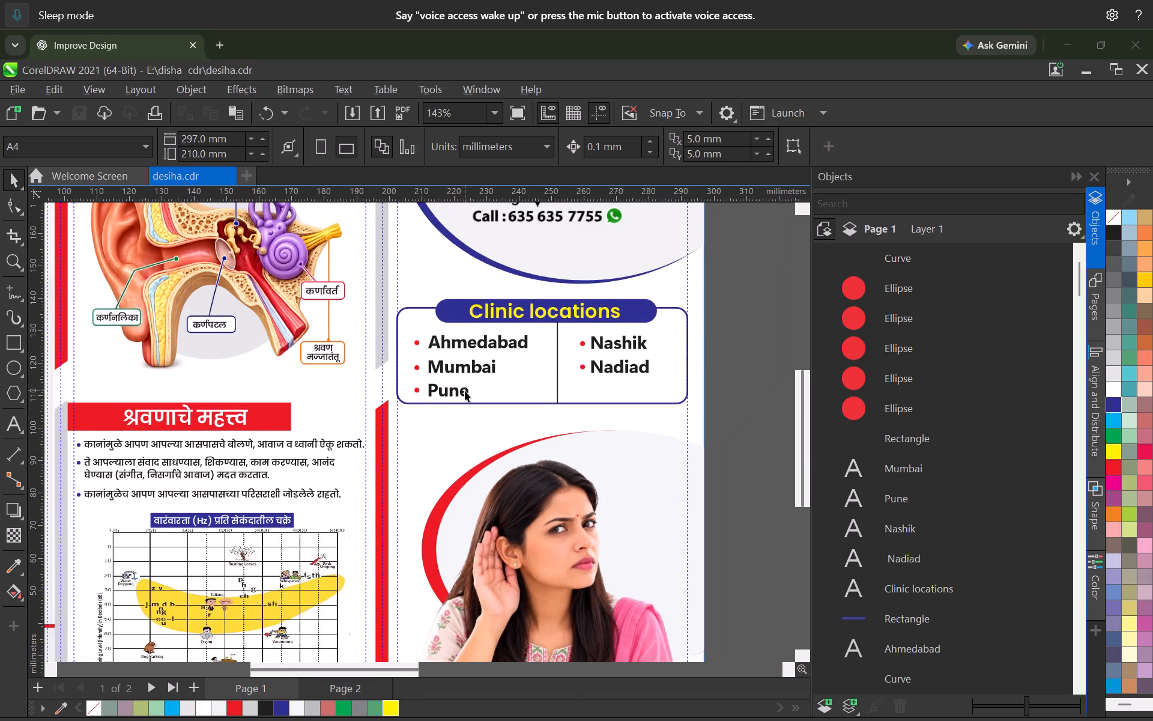
scroll(524, 381, down, 3)
scroll(561, 364, up, 8)
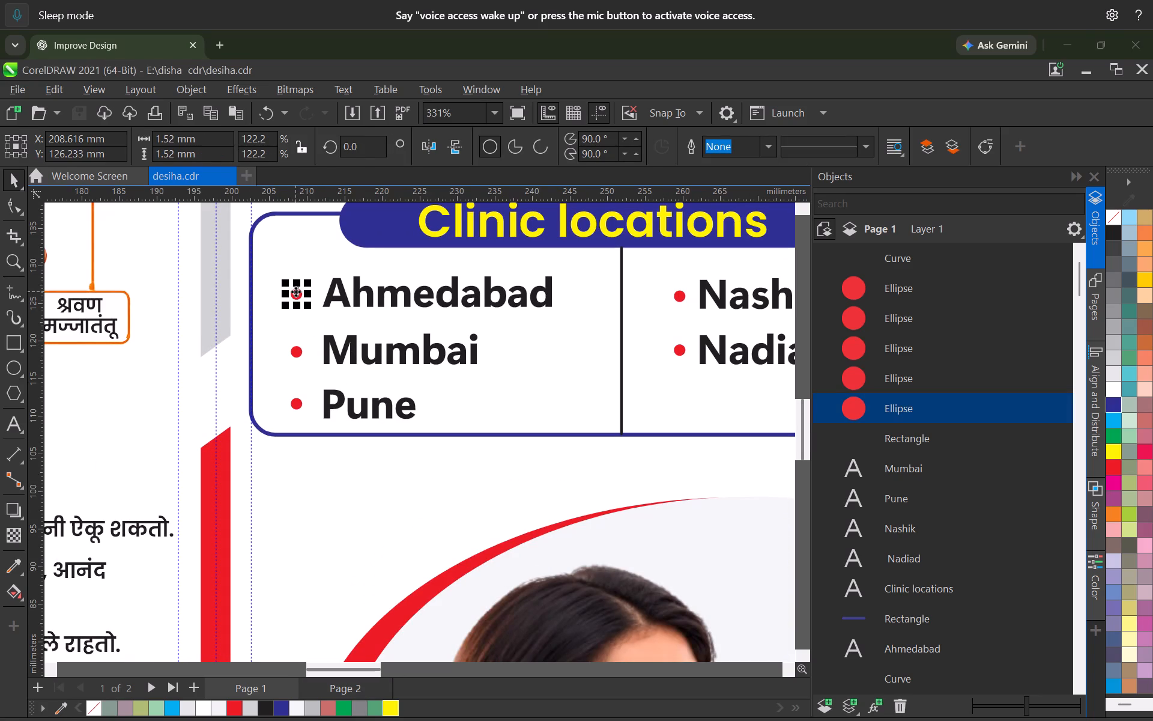
key(Delete)
click(292, 347)
key(Delete)
click(300, 397)
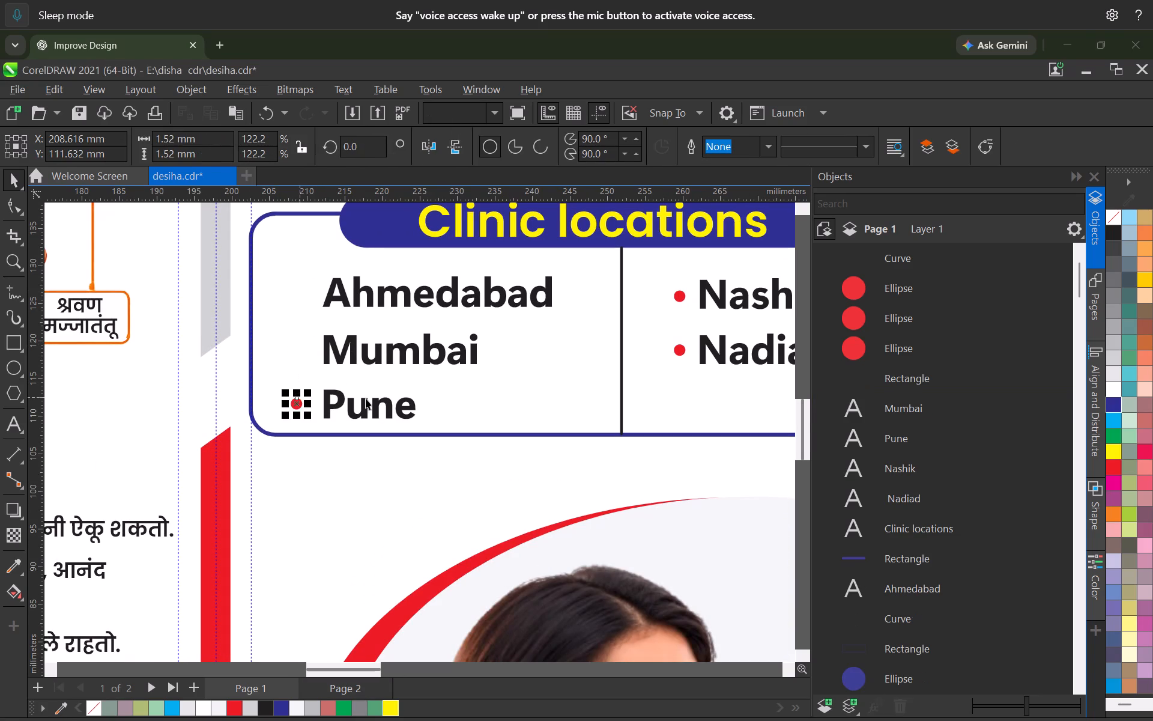
key(Delete)
click(682, 296)
key(Delete)
click(681, 350)
key(Delete)
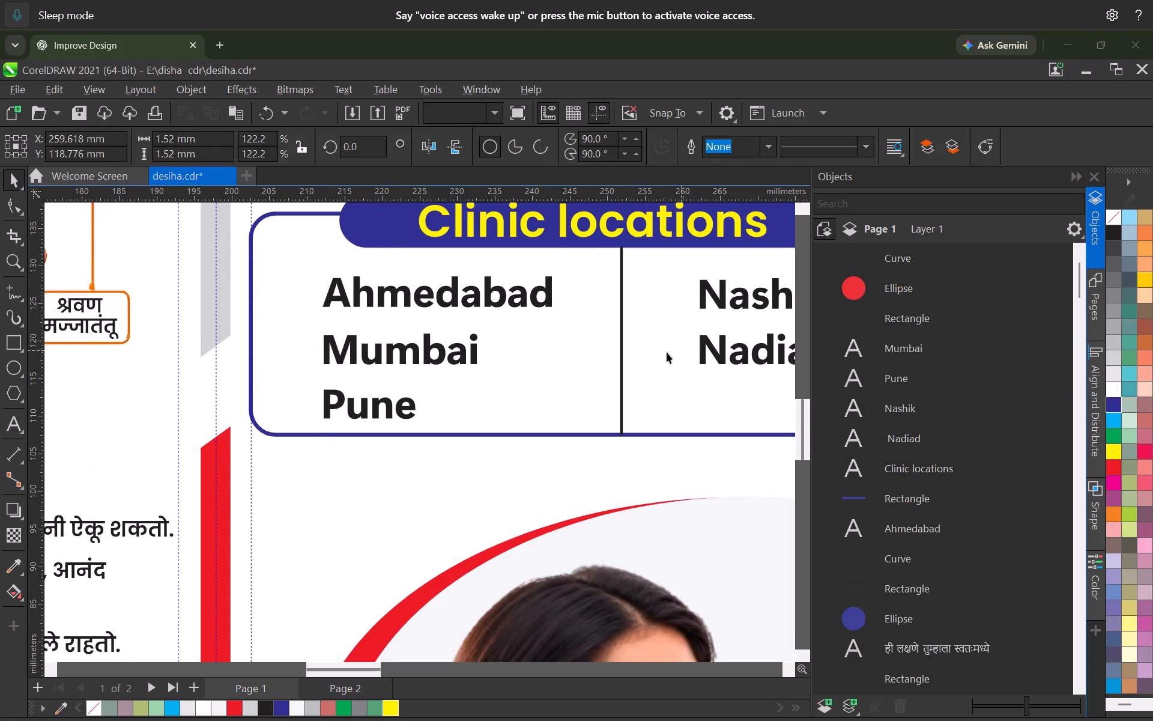
Following the ChatGPT design, shorten the divider between the city columns about its centre to about 19 mm and colour it light grey.
scroll(547, 378, down, 4)
key(alt+Tab)
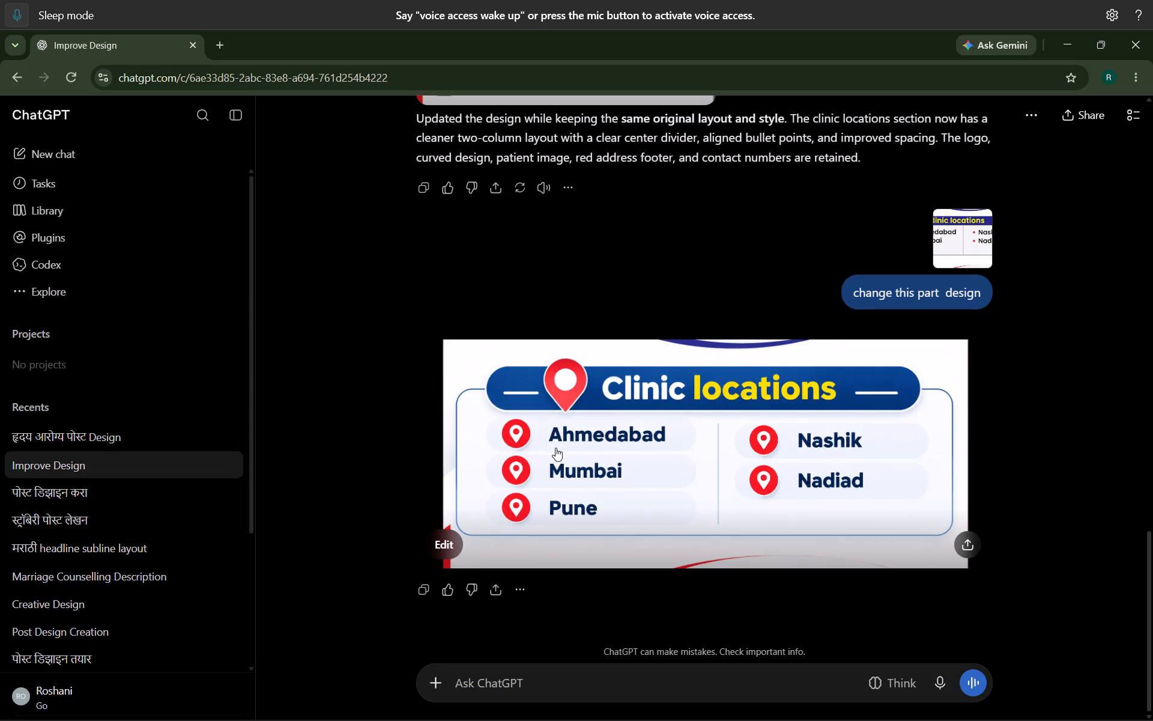
key(alt+Tab)
scroll(598, 400, up, 2)
click(619, 395)
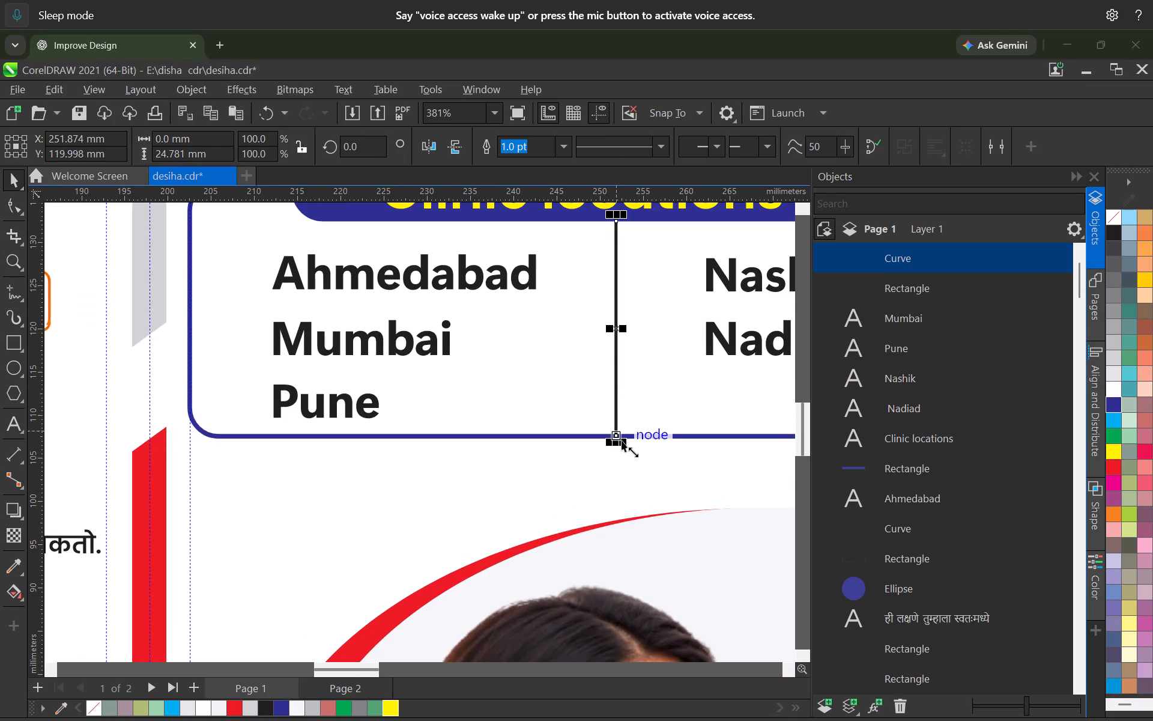
shift+drag(619, 440, 619, 410)
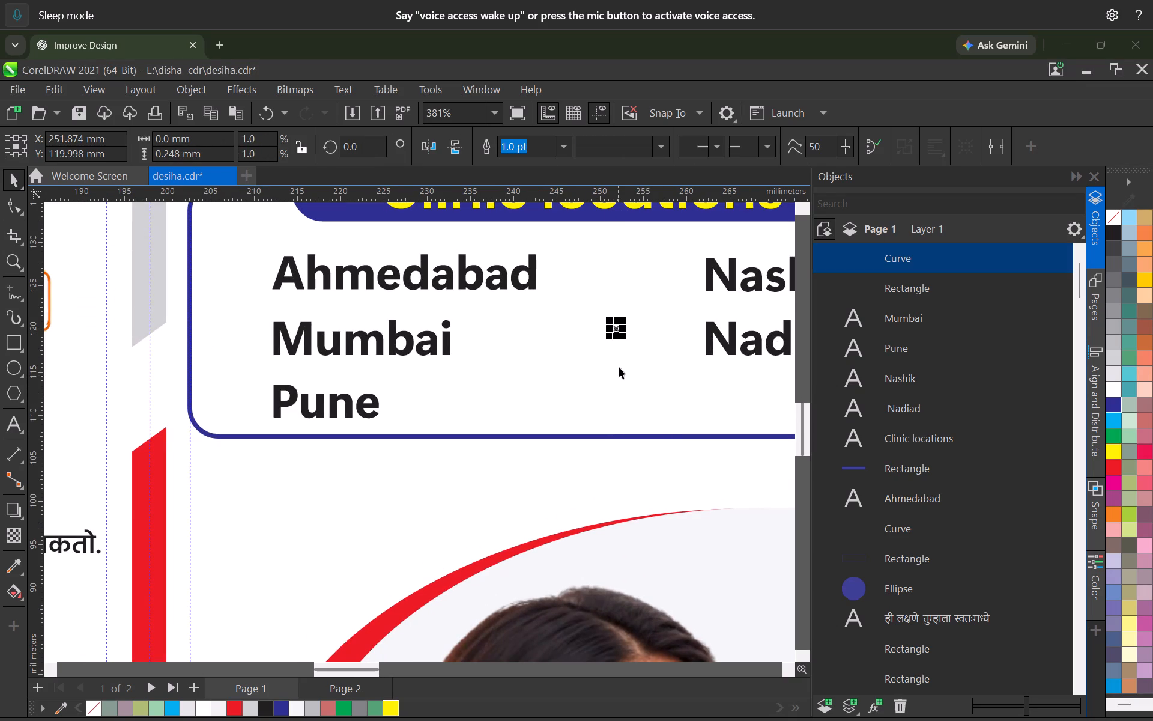
shift+drag(614, 335, 614, 416)
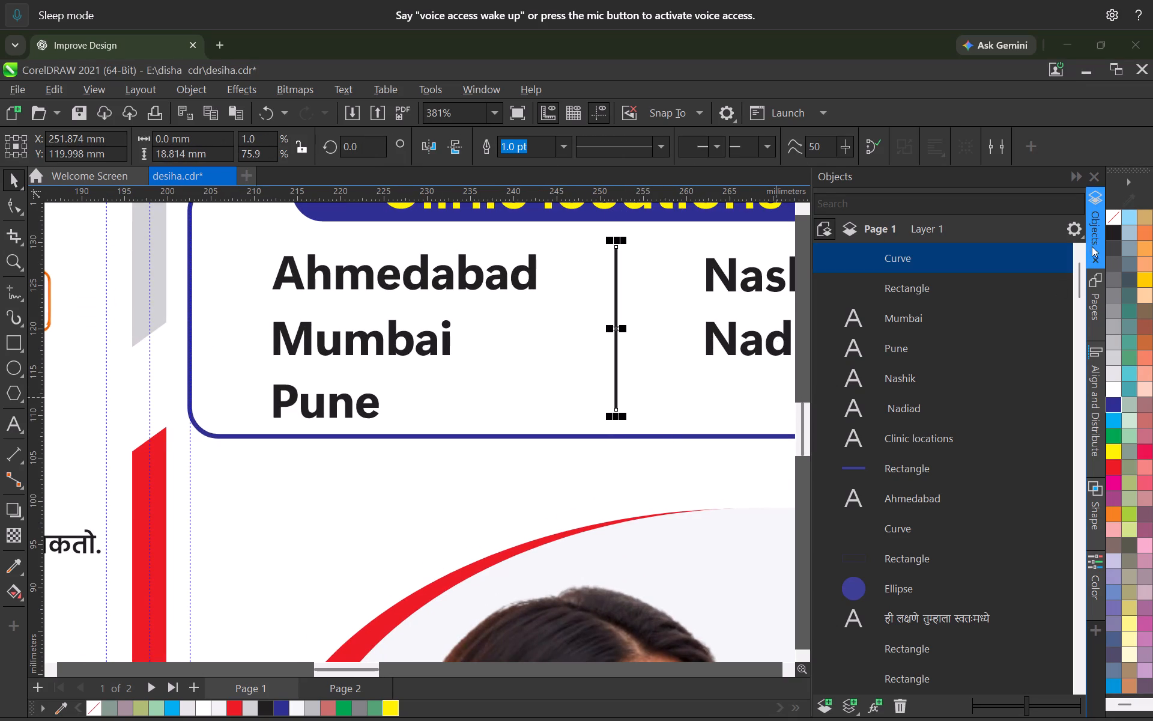
right_click(1115, 374)
scroll(592, 324, down, 4)
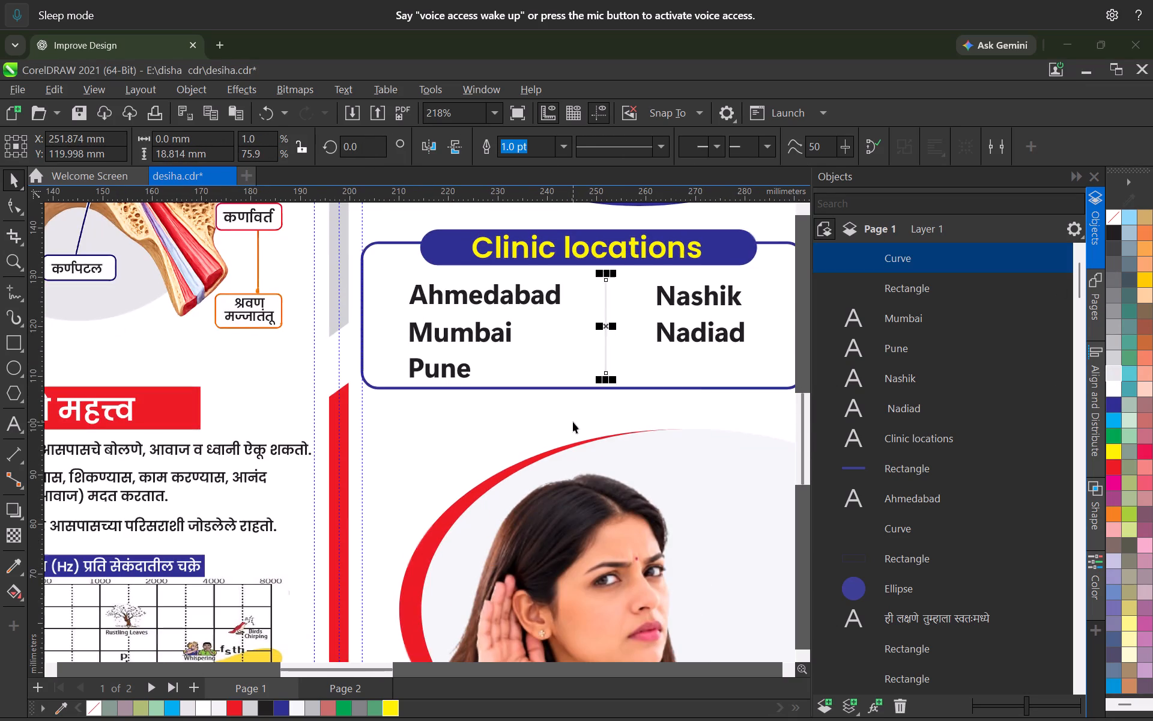
click(573, 422)
Copy the redesigned "Clinic locations" image from ChatGPT, paste it into the CorelDRAW brochure and scale it down beside the cover section.
scroll(613, 367, up, 4)
key(alt+Tab)
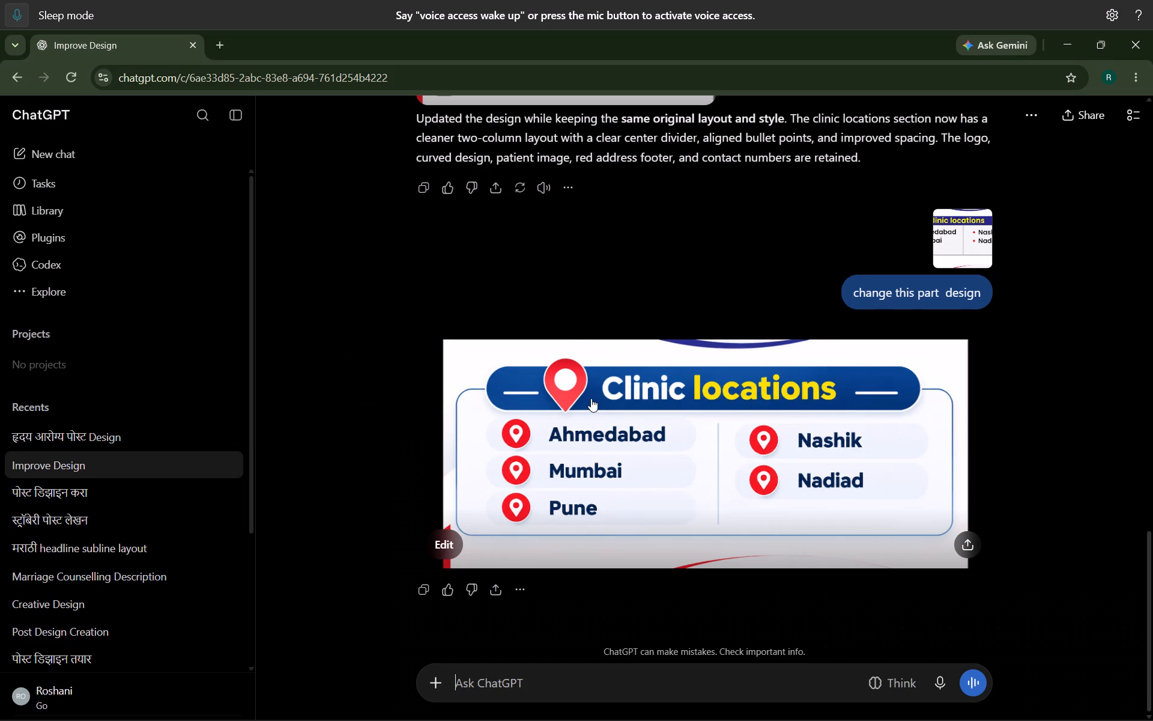
key(alt+Tab)
click(600, 401)
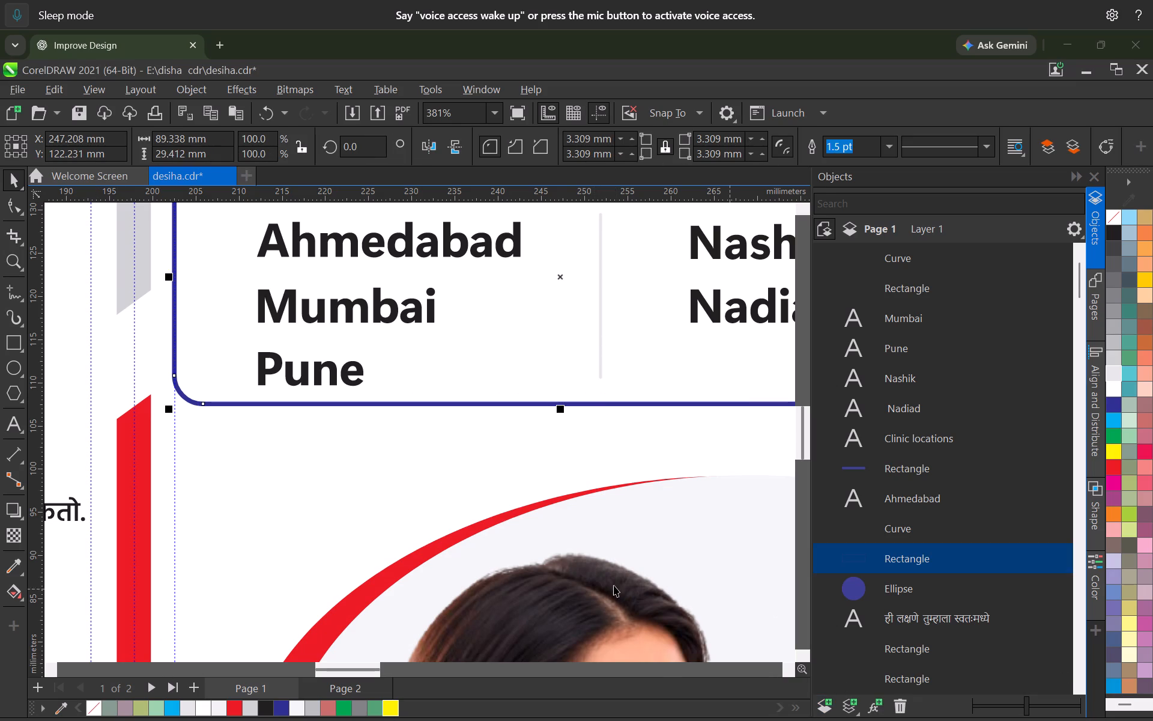
key(alt+Tab)
right_click(595, 443)
click(634, 511)
key(alt+Tab)
key(ctrl+v)
scroll(420, 459, down, 20)
scroll(420, 459, down, 1)
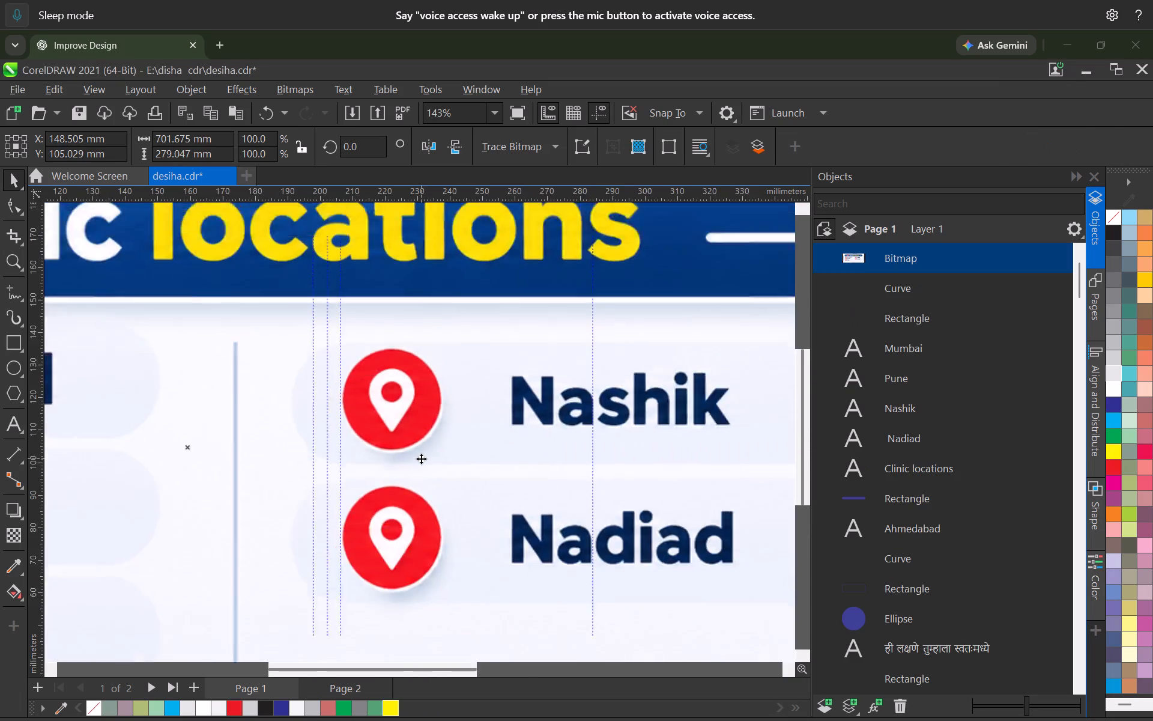
scroll(564, 561, down, 10)
shift+drag(665, 603, 615, 571)
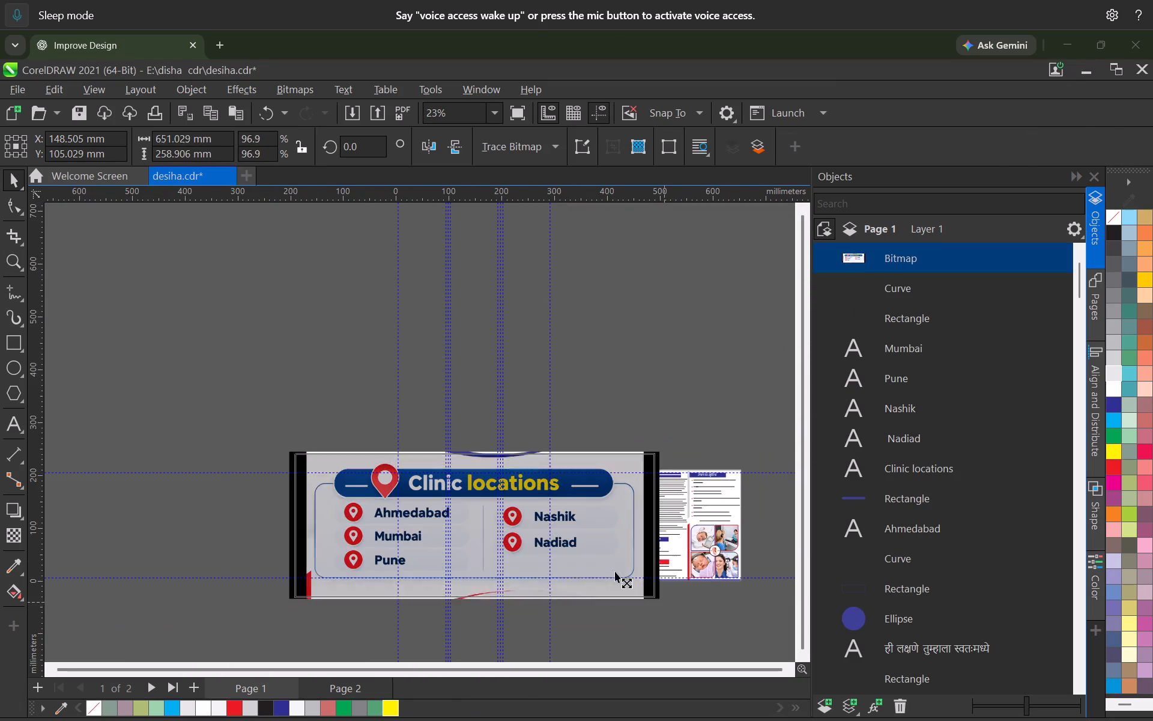
shift+drag(615, 571, 551, 535)
scroll(437, 546, up, 20)
scroll(437, 546, up, 3)
middle_drag(677, 528, 529, 546)
click(523, 502)
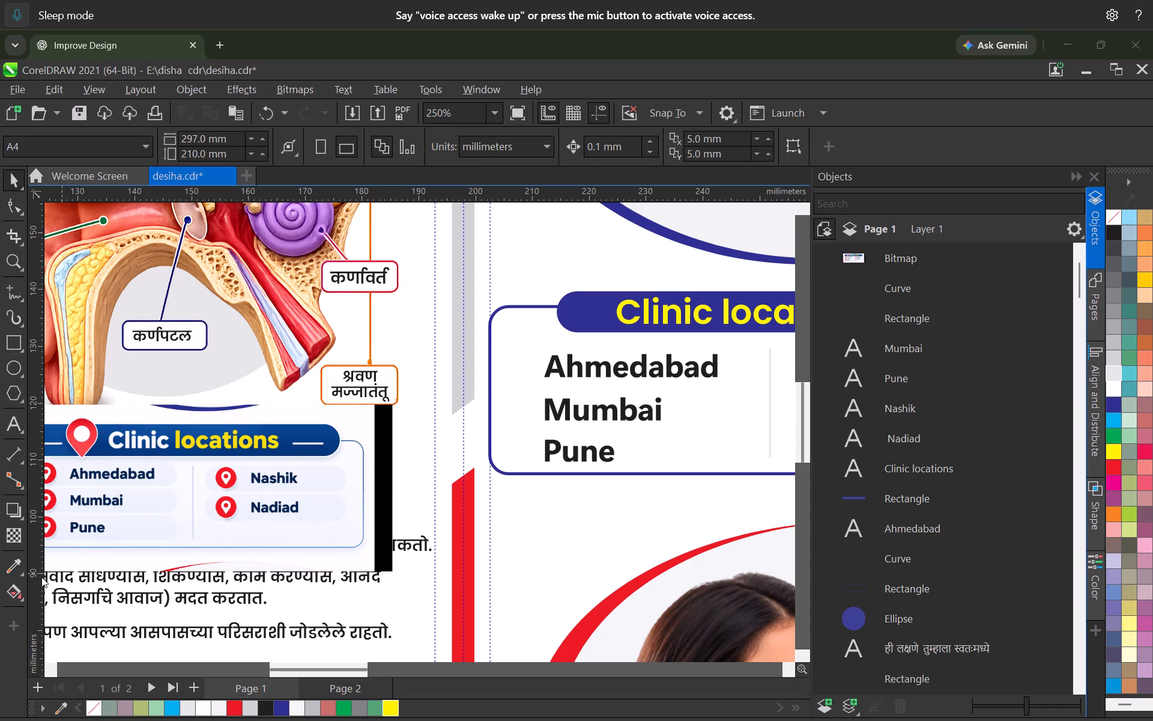
Sample the pale background colour of the pasted design and fill the "Clinic locations" frame with it.
click(15, 557)
click(329, 535)
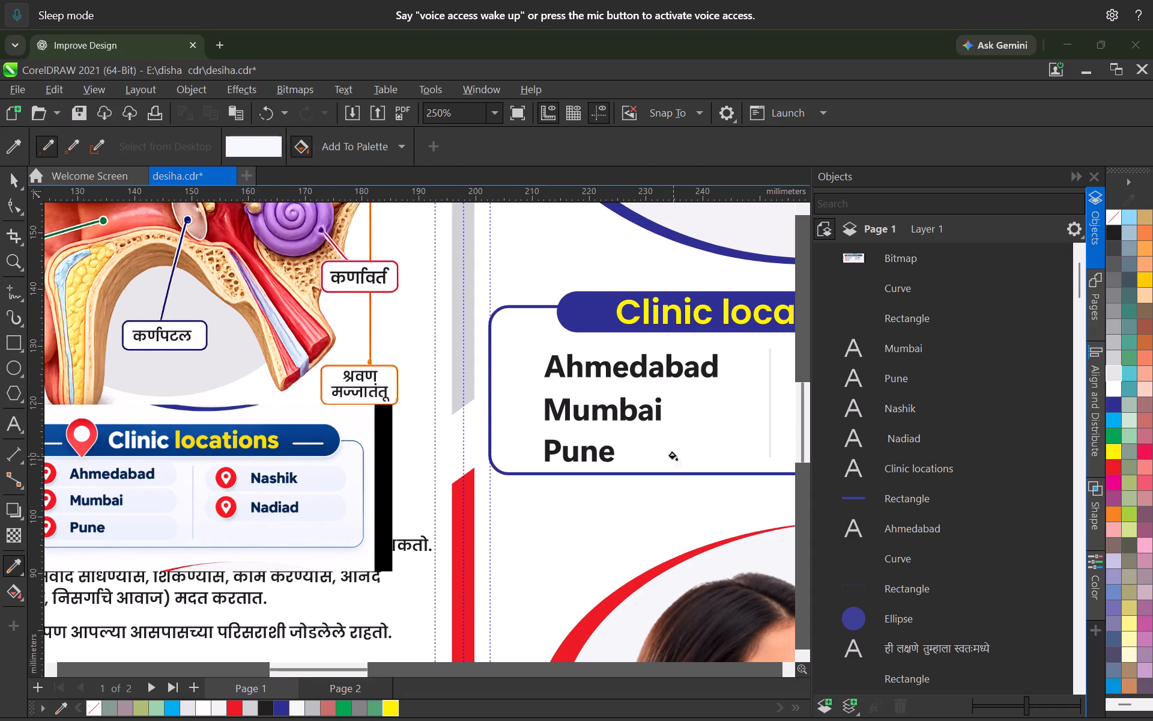
click(673, 456)
middle_drag(695, 503, 569, 535)
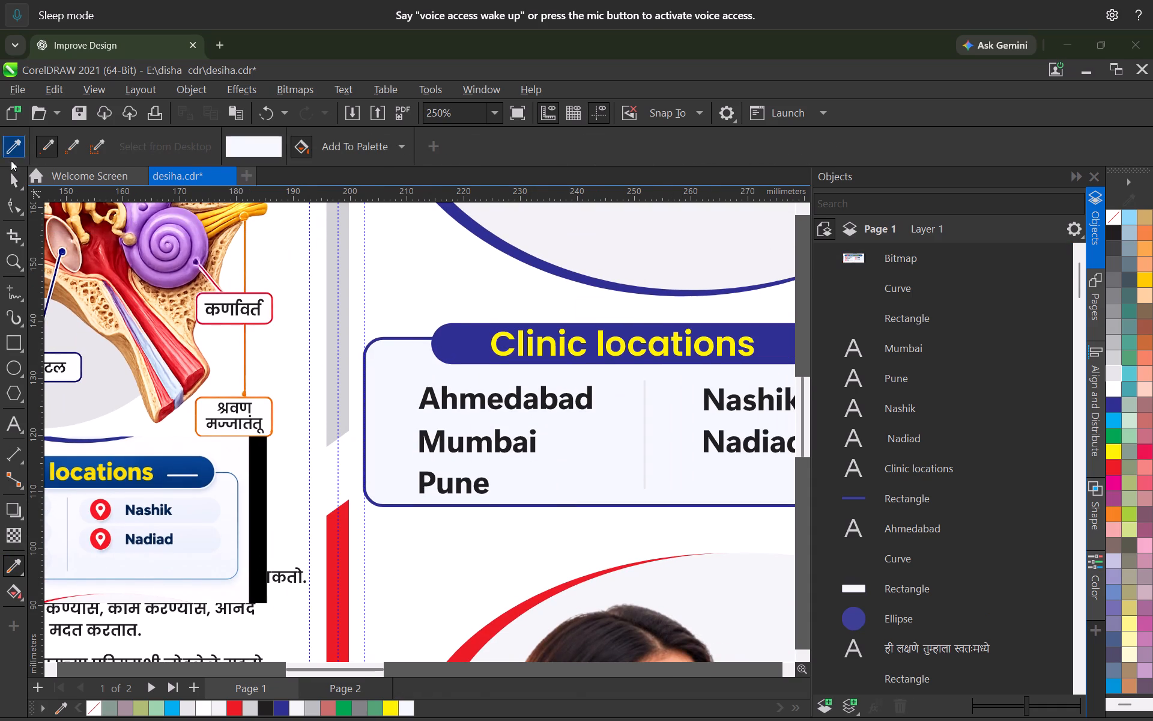
click(11, 178)
Draw a rectangle about 37 mm wide and 6 mm high around the name Pune.
scroll(656, 580, up, 3)
click(20, 347)
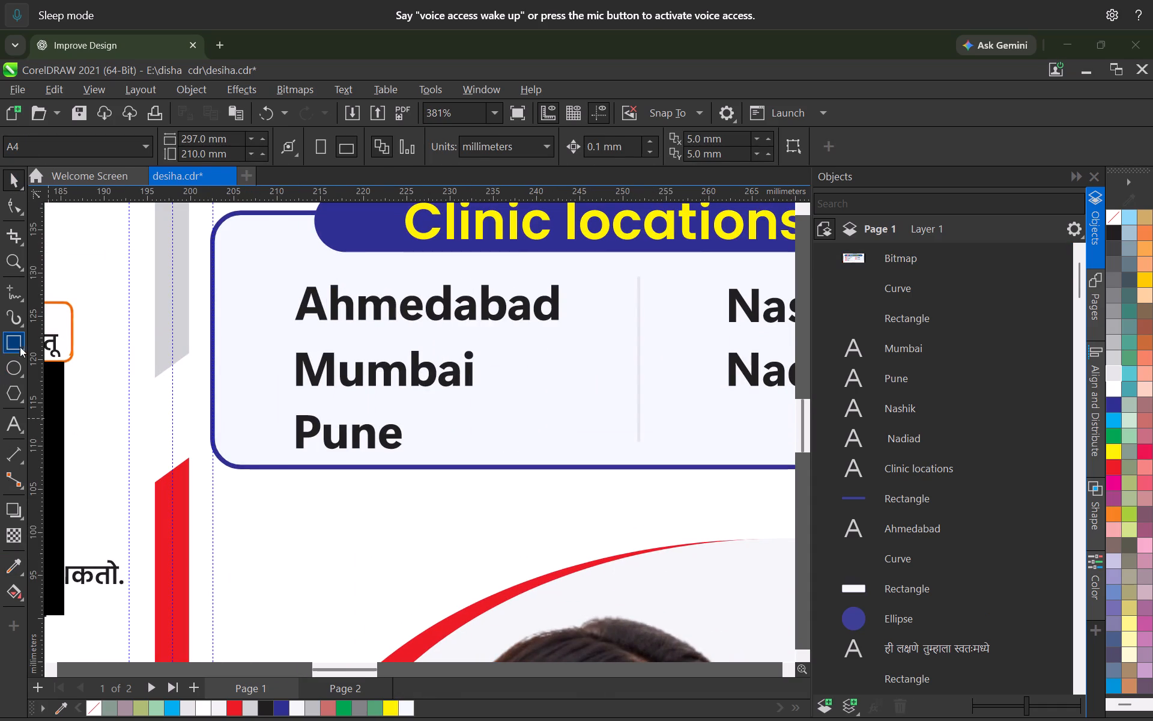
middle_drag(377, 537, 513, 594)
scroll(468, 550, down, 4)
middle_drag(486, 540, 616, 509)
drag(567, 468, 595, 473)
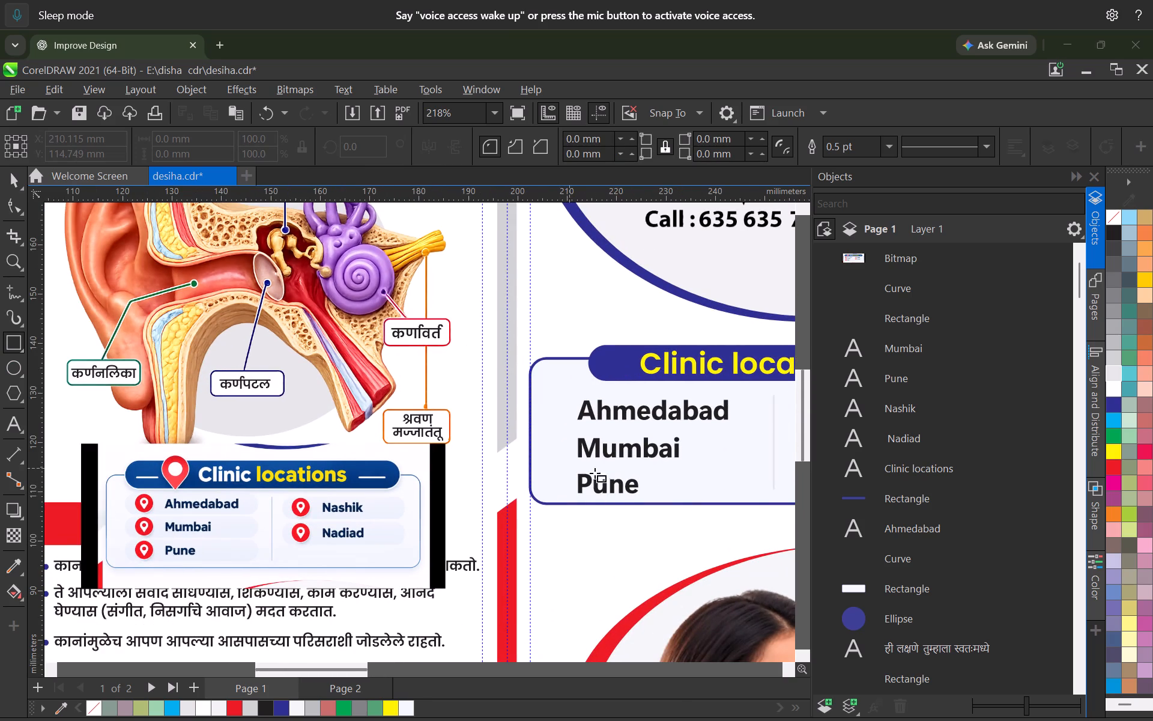
drag(595, 473, 751, 497)
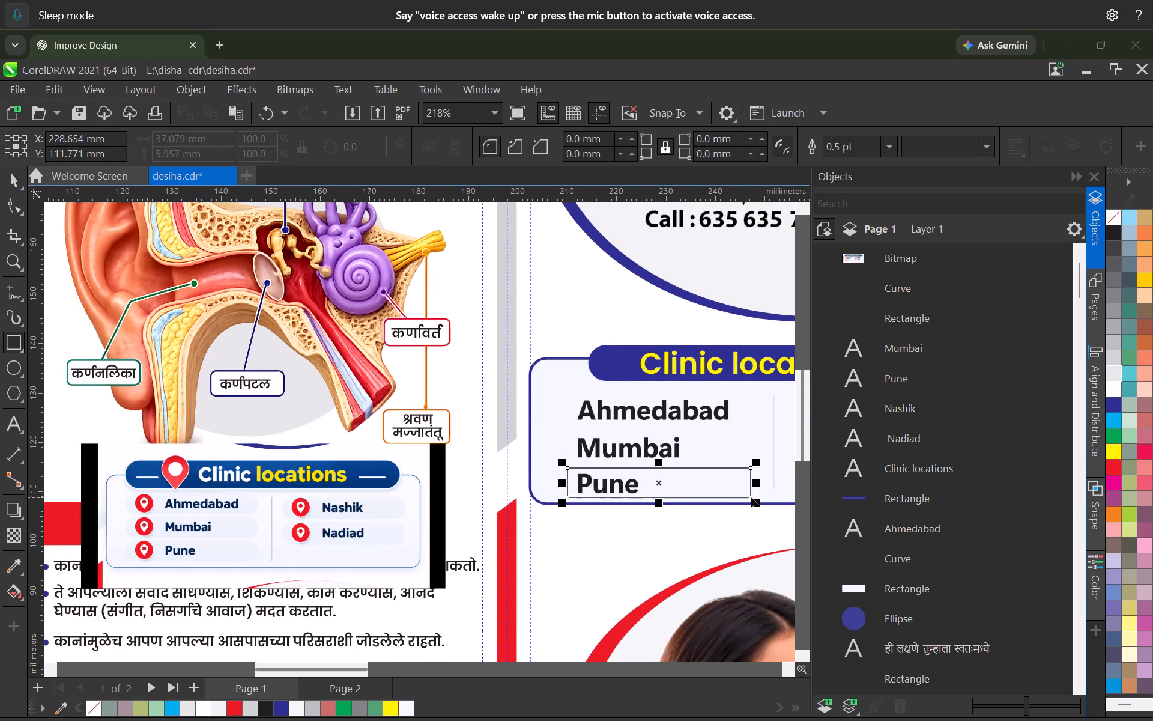
click(14, 188)
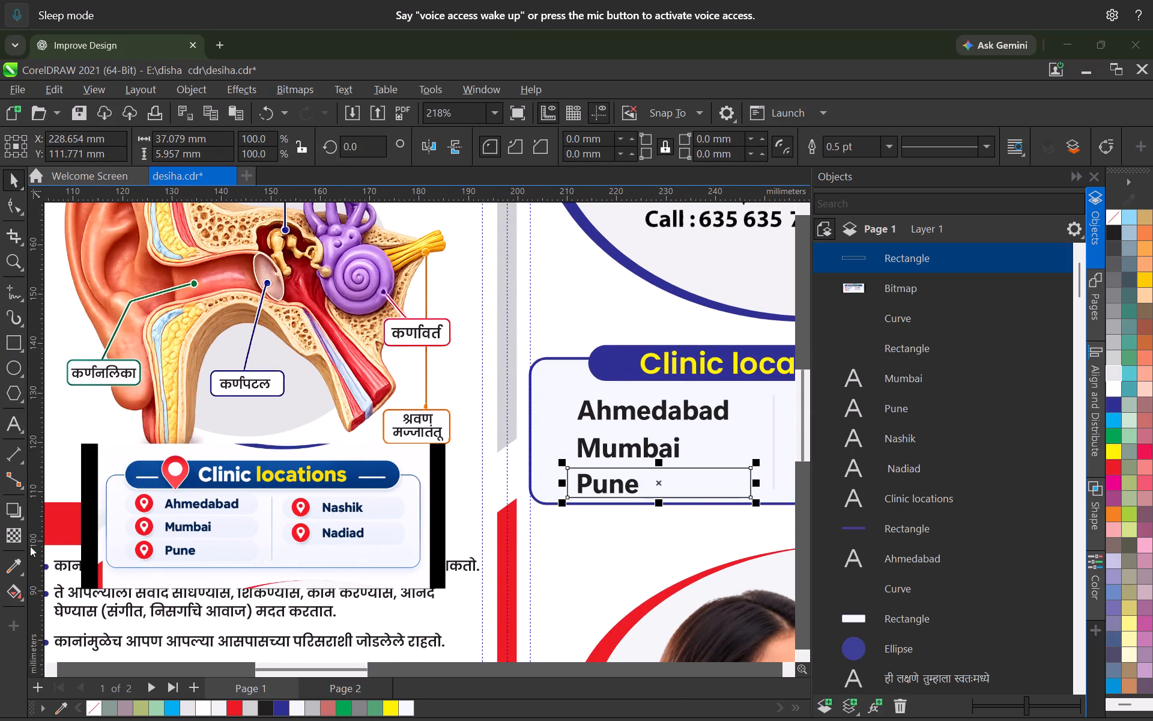
Fill the rectangle at Pune with the pale blue sampled from the reference design's city strip, and remove its outline.
click(17, 562)
click(199, 554)
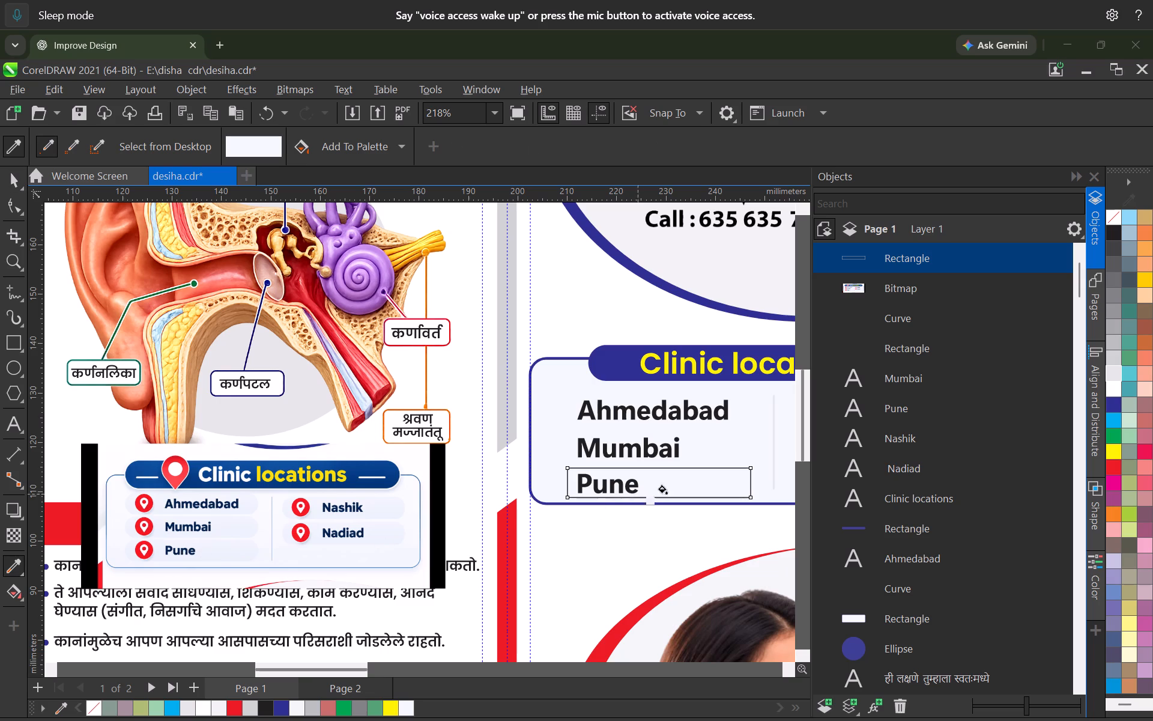
click(676, 490)
right_click(1118, 218)
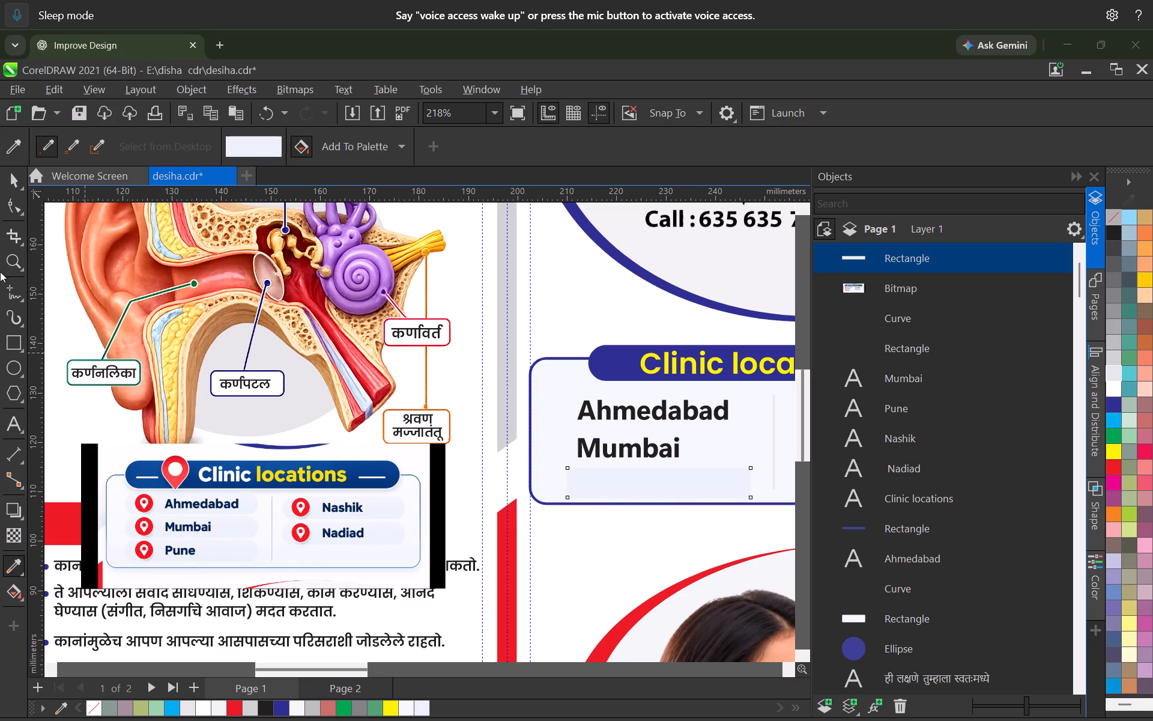
click(13, 175)
Round the corners of the pale blue rectangle to about 3 mm so it becomes a pill shape.
scroll(568, 572, up, 3)
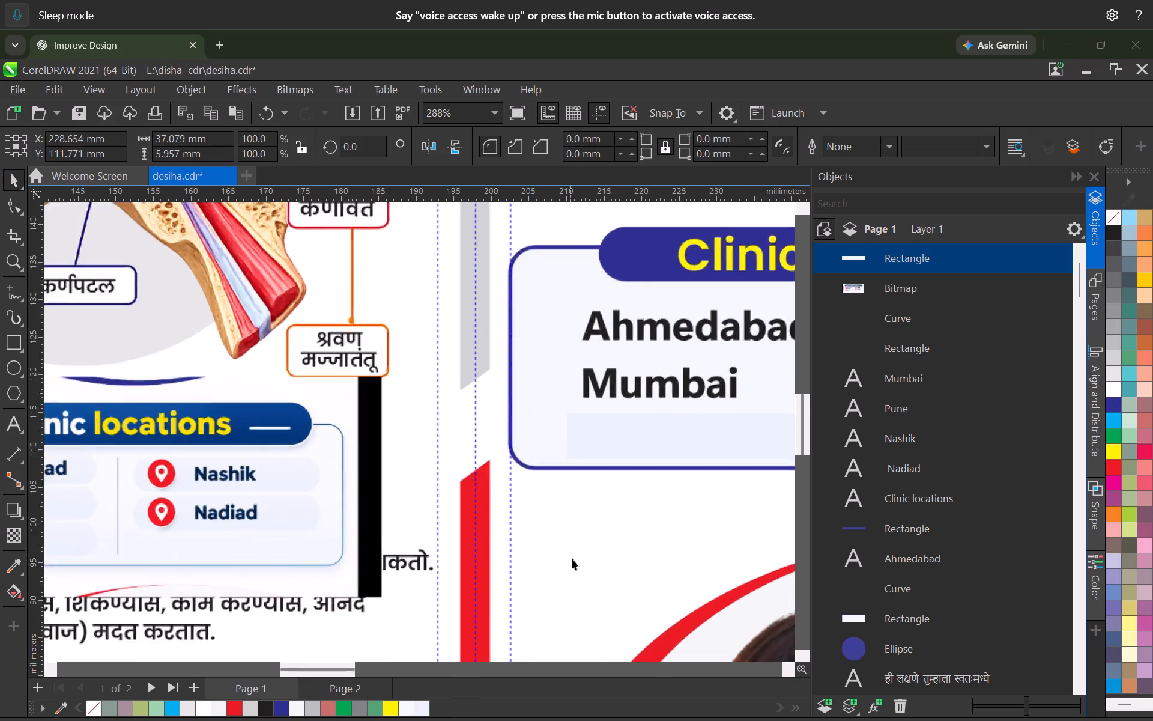
scroll(572, 559, up, 3)
middle_drag(631, 476, 401, 531)
click(9, 217)
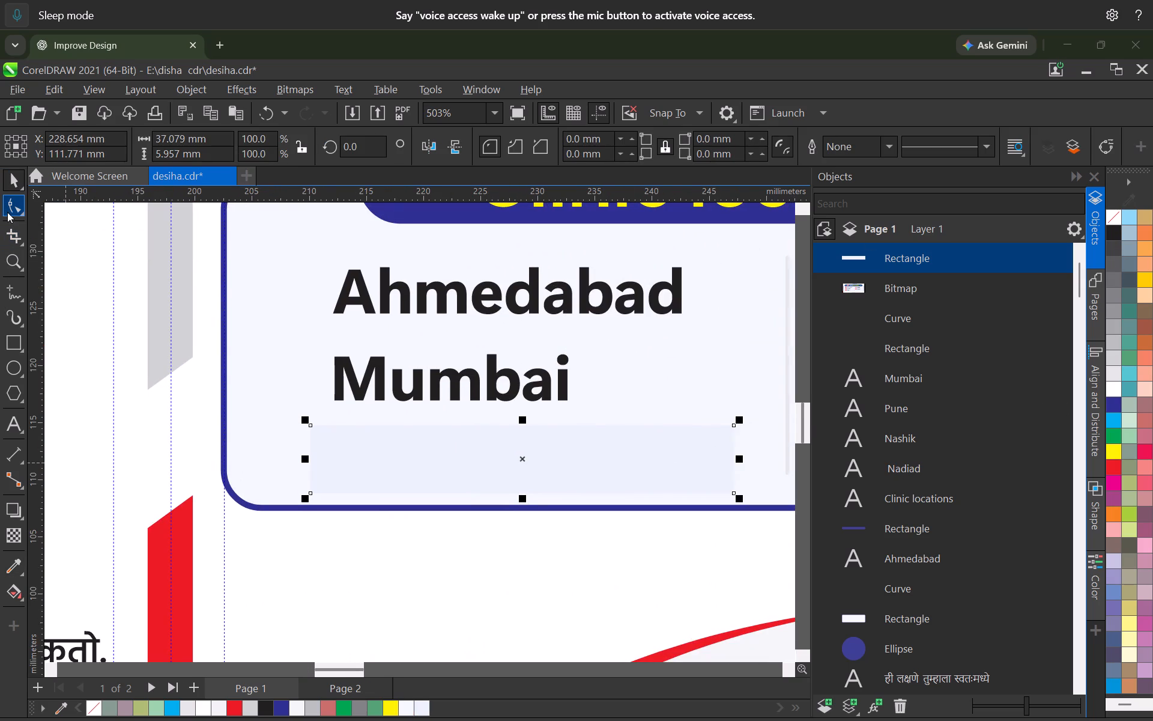
click(7, 211)
drag(310, 428, 310, 440)
scroll(323, 404, down, 7)
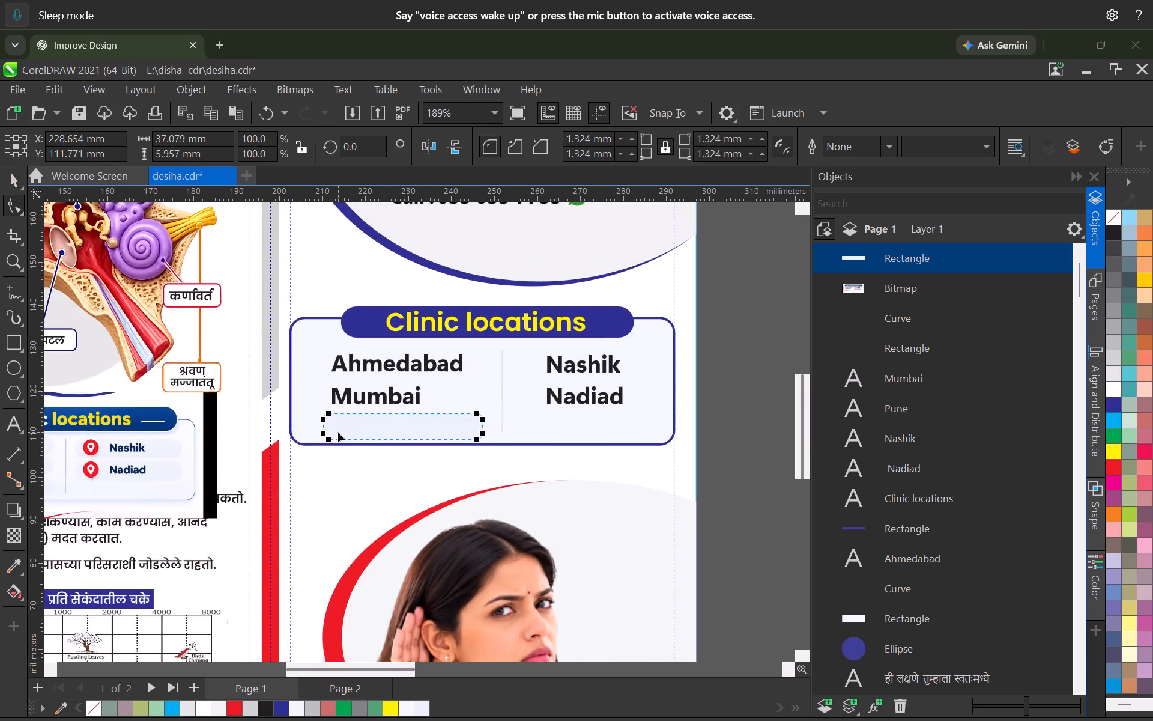
scroll(338, 434, up, 7)
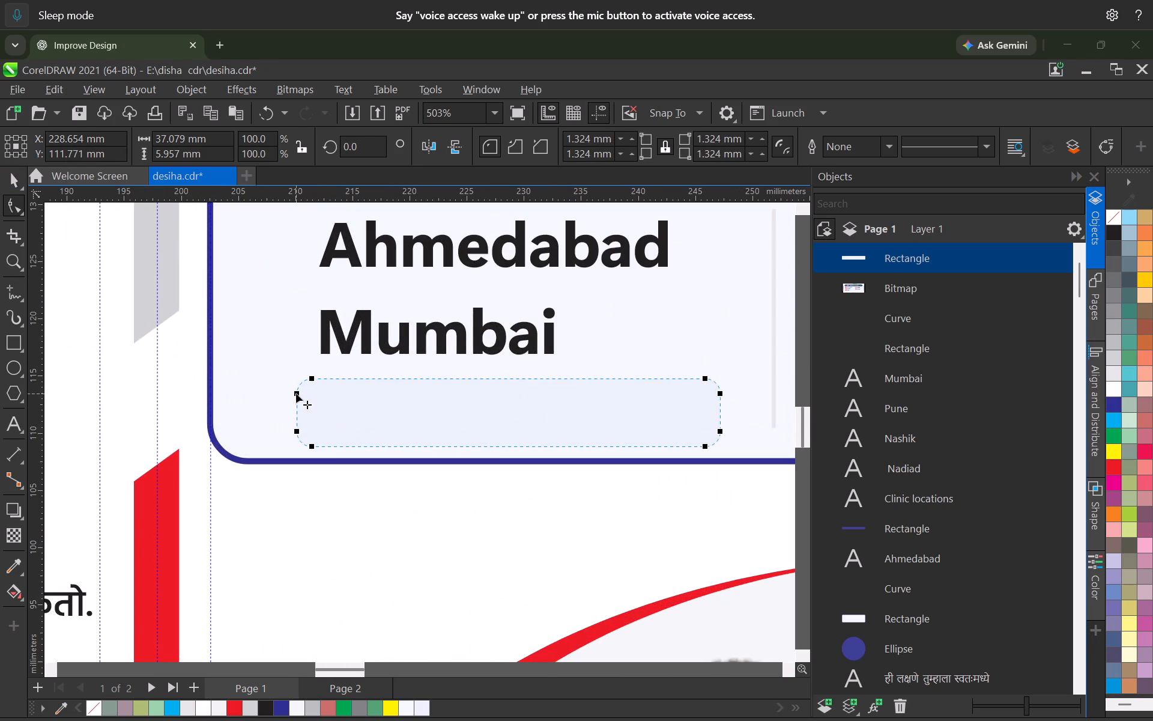
drag(296, 394, 296, 404)
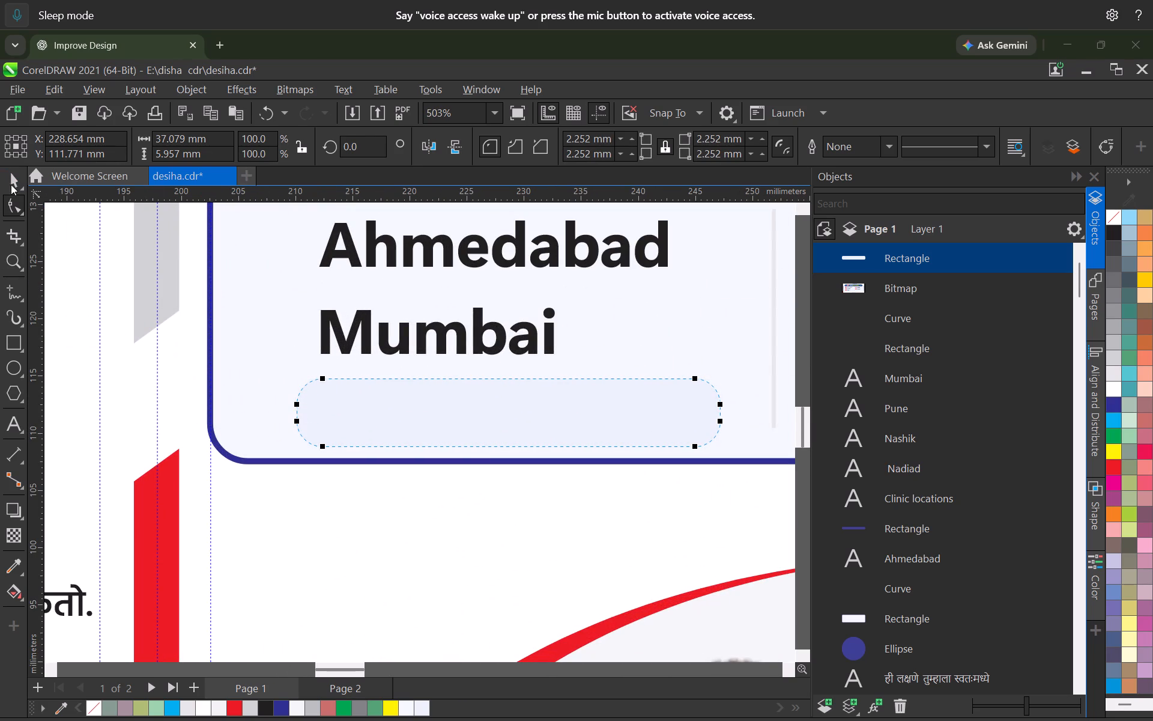
drag(298, 404, 297, 423)
click(10, 182)
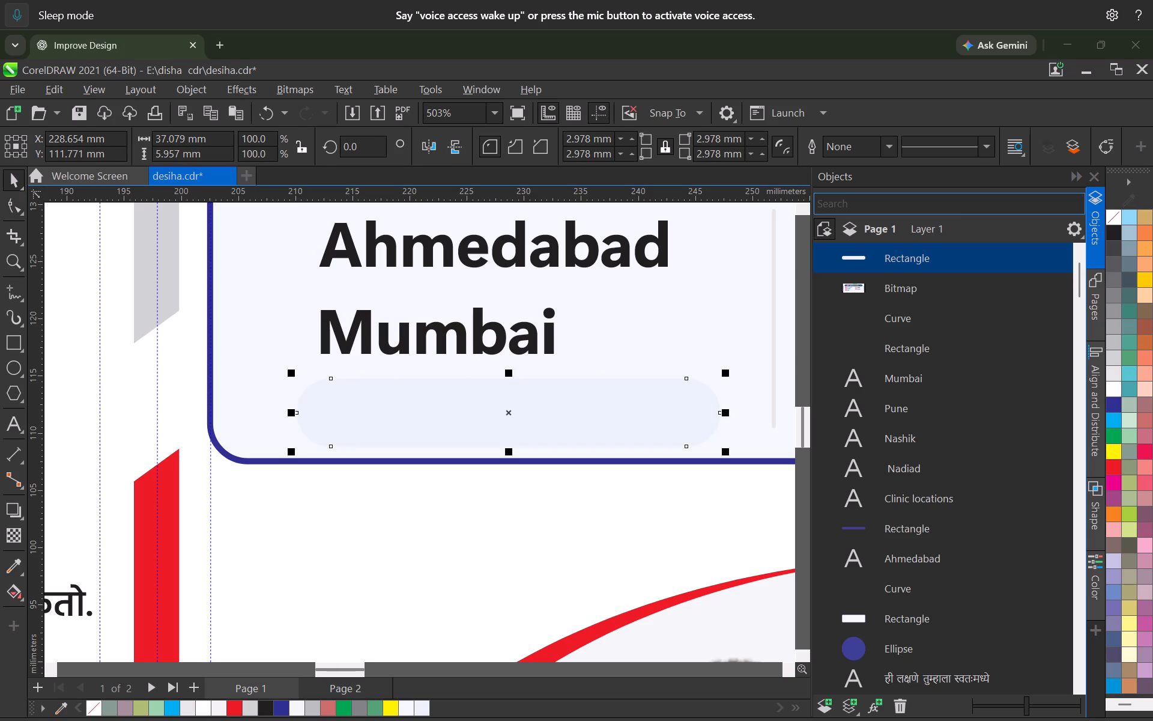
Move the pale blue pill down the stacking order so it sits behind the name Pune.
drag(901, 255, 895, 677)
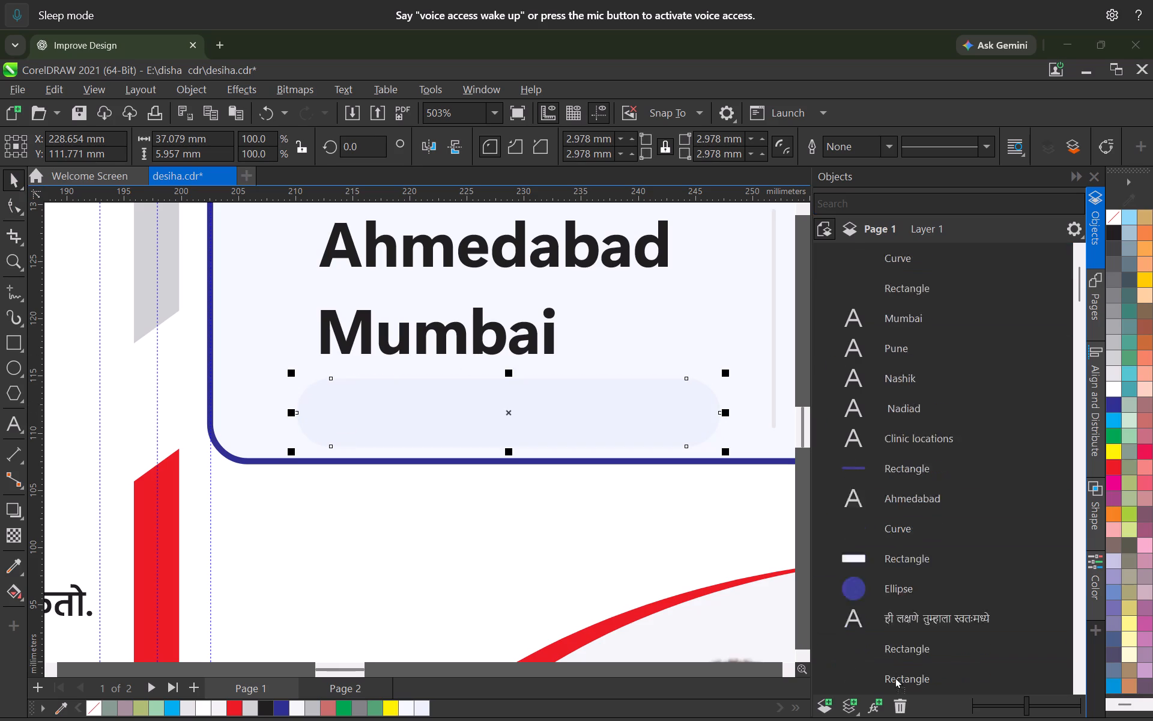
drag(895, 677, 887, 457)
scroll(442, 381, down, 5)
middle_drag(440, 375, 360, 510)
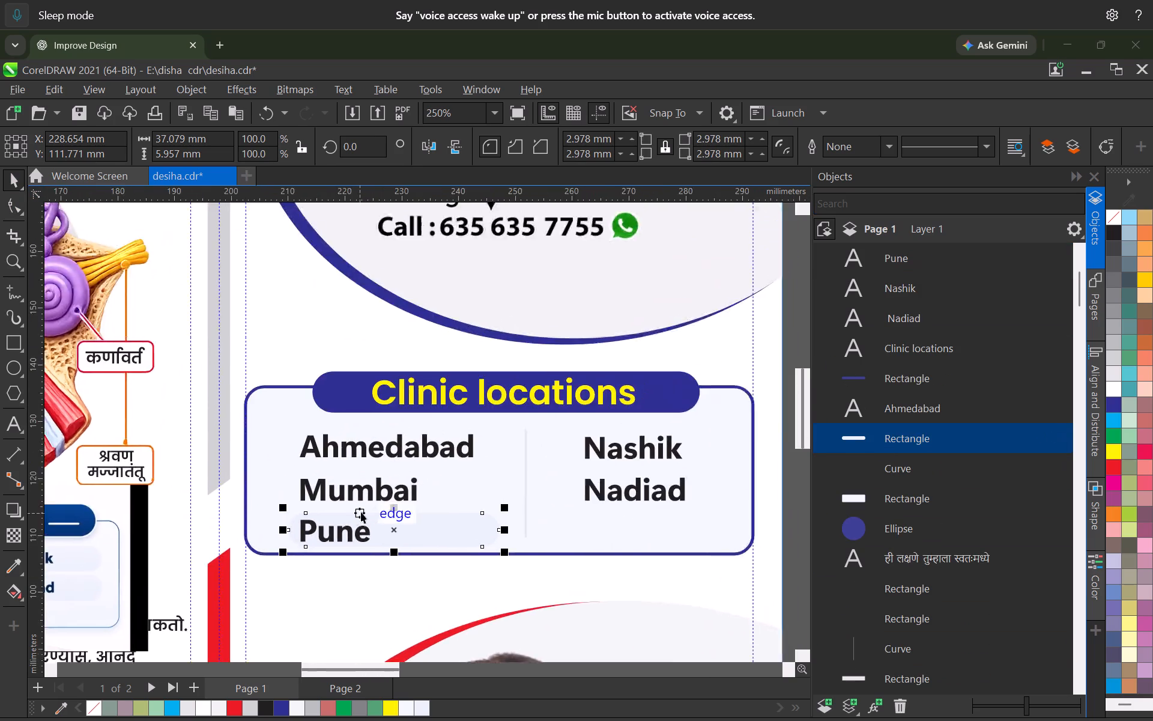
Duplicate the pale blue pill upwards twice, placing one copy at Mumbai and one at Ahmedabad.
scroll(369, 513, up, 4)
drag(418, 546, 414, 476)
shift+right_click(414, 476)
drag(463, 475, 473, 398)
shift+right_click(473, 398)
scroll(504, 434, down, 3)
Select both pill copies and move them down the stacking order behind Mumbai and Ahmedabad, undoing any accidental grouping.
shift+click(513, 467)
drag(878, 258, 894, 435)
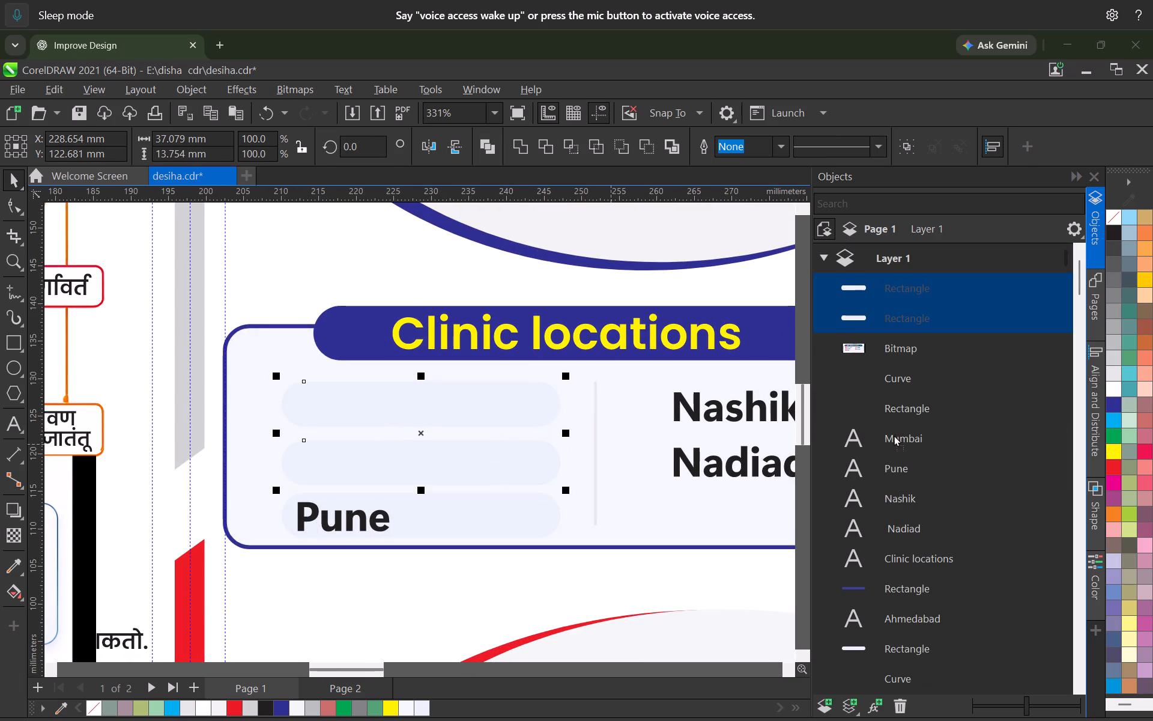
drag(894, 435, 890, 553)
scroll(521, 476, down, 2)
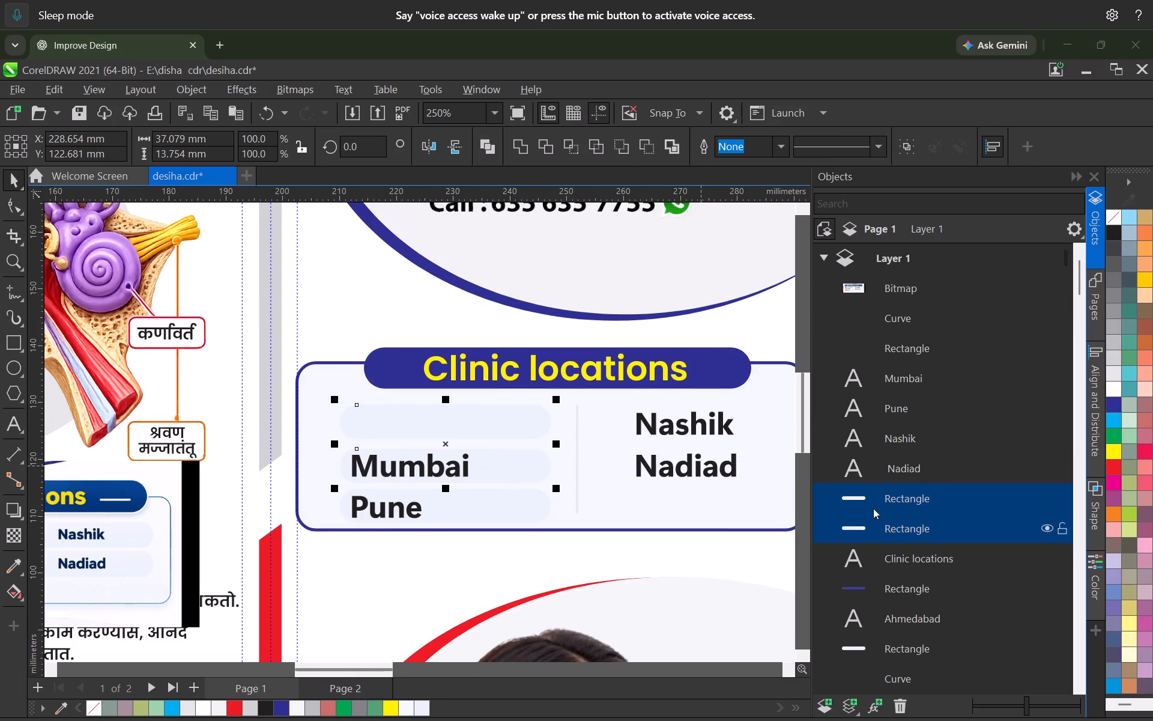
drag(876, 493, 882, 573)
scroll(597, 414, down, 3)
middle_drag(586, 414, 381, 370)
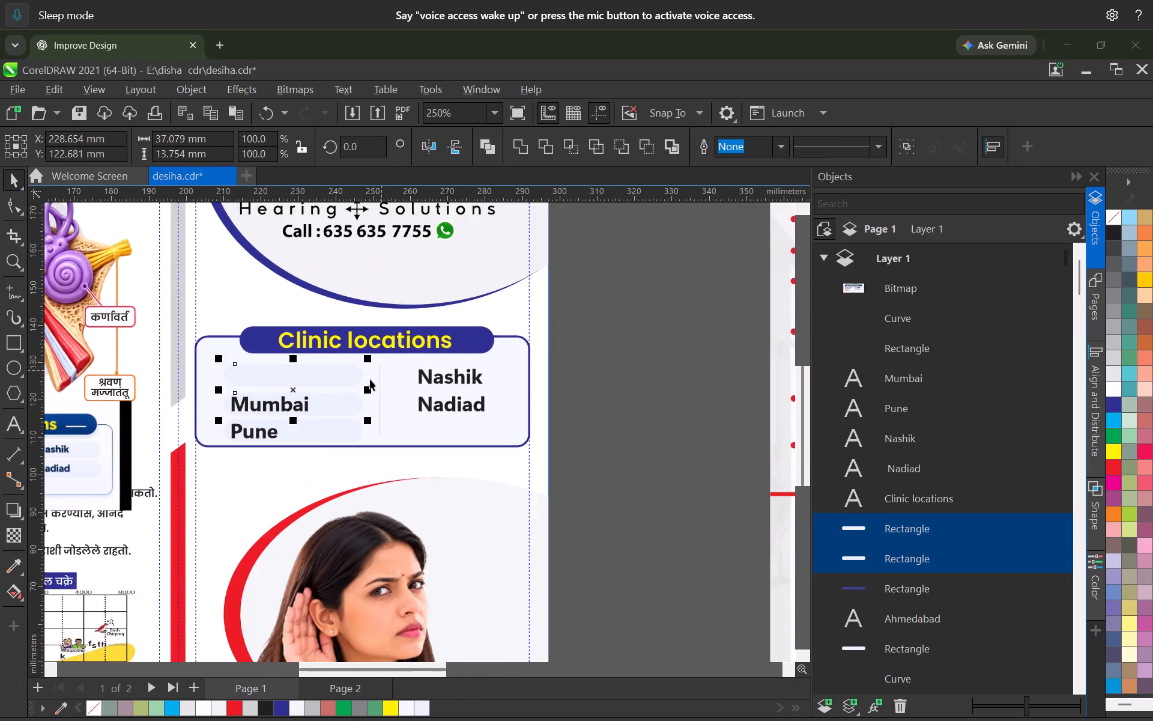
scroll(342, 392, up, 2)
drag(850, 527, 858, 595)
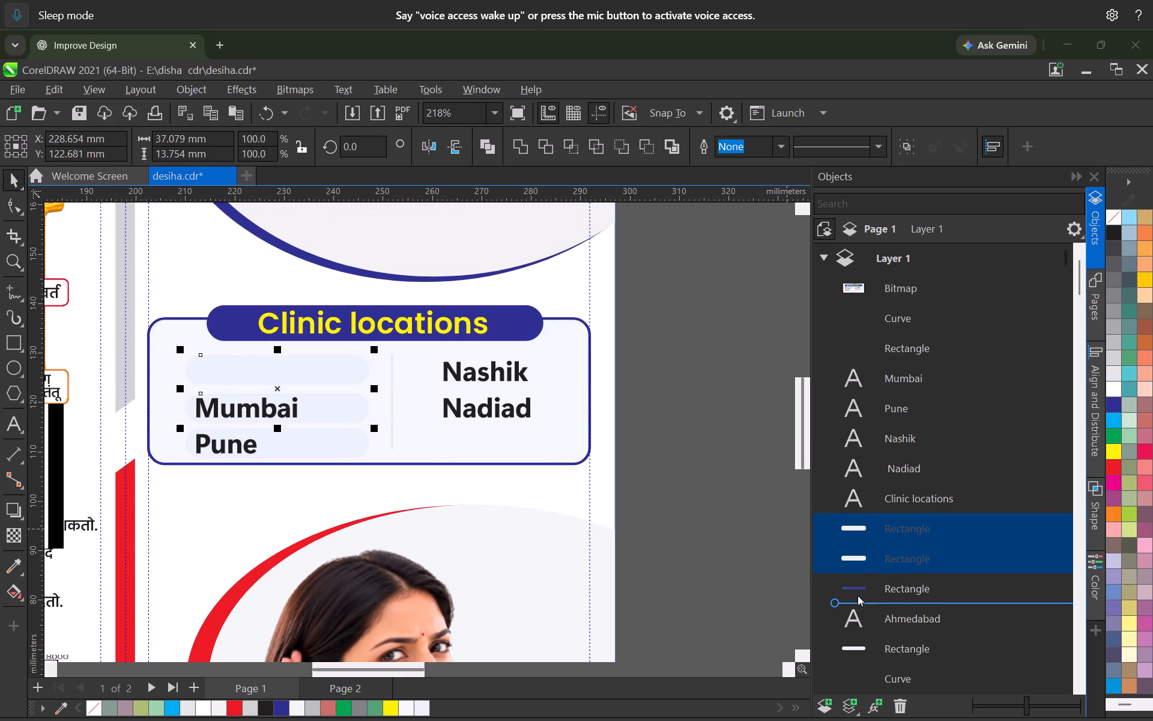
scroll(470, 401, down, 2)
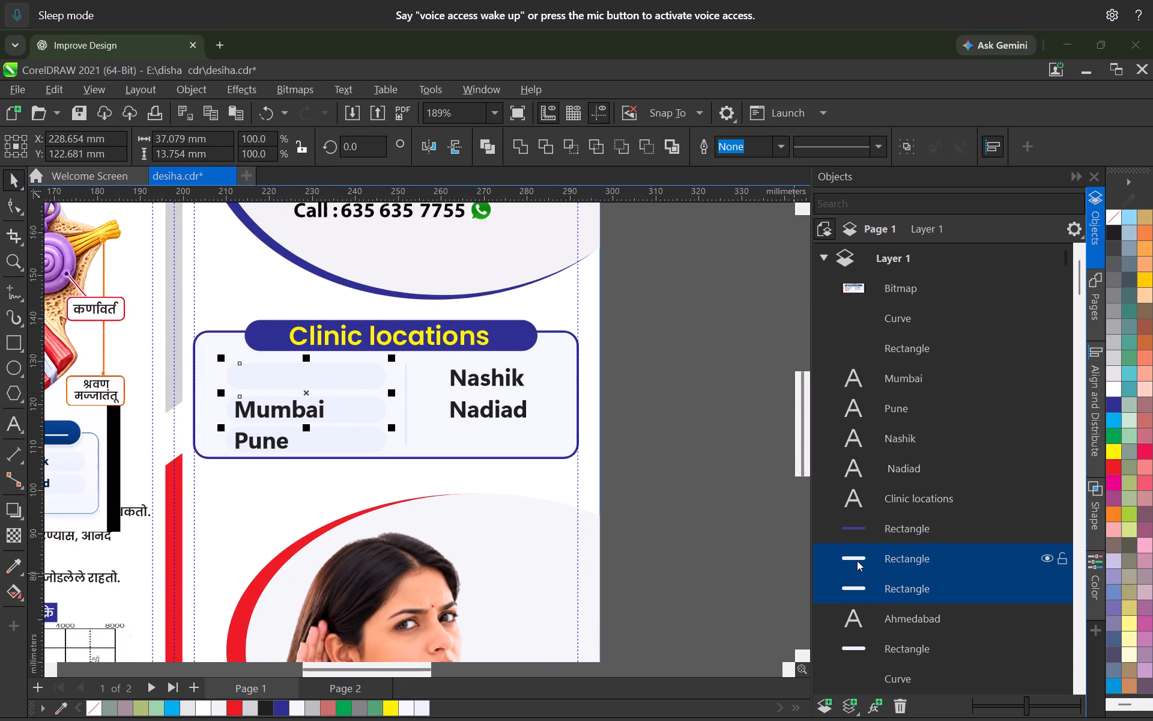
drag(857, 561, 864, 650)
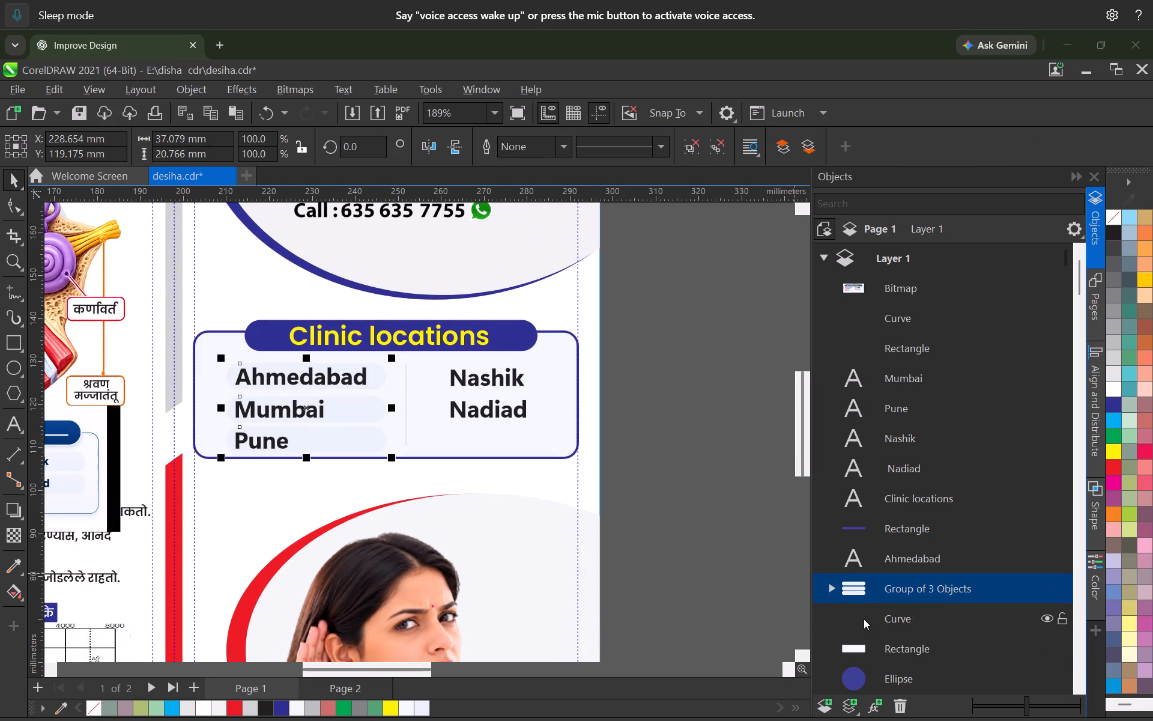
key(ctrl+z)
drag(858, 566, 861, 661)
scroll(531, 480, down, 2)
click(593, 421)
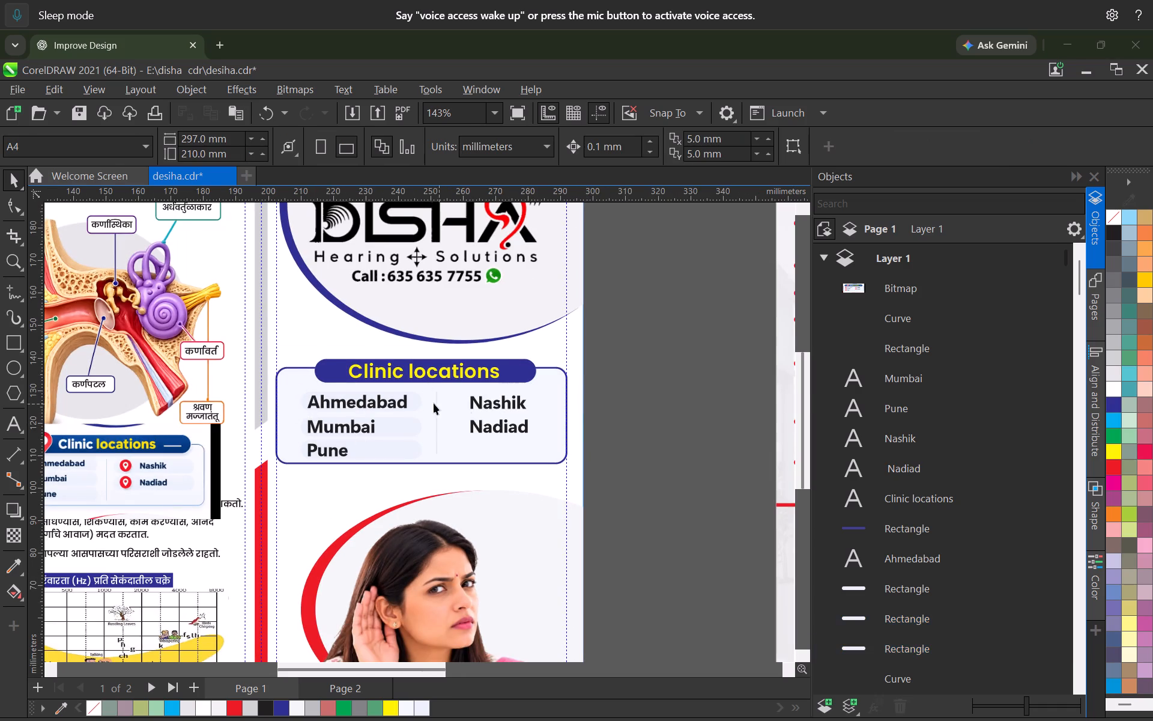
Copy the Ahmedabad and Mumbai pills across to the Nashik and Nadiad rows, centred horizontally at about X 271.5 mm.
scroll(432, 402, up, 6)
click(405, 401)
shift+click(396, 469)
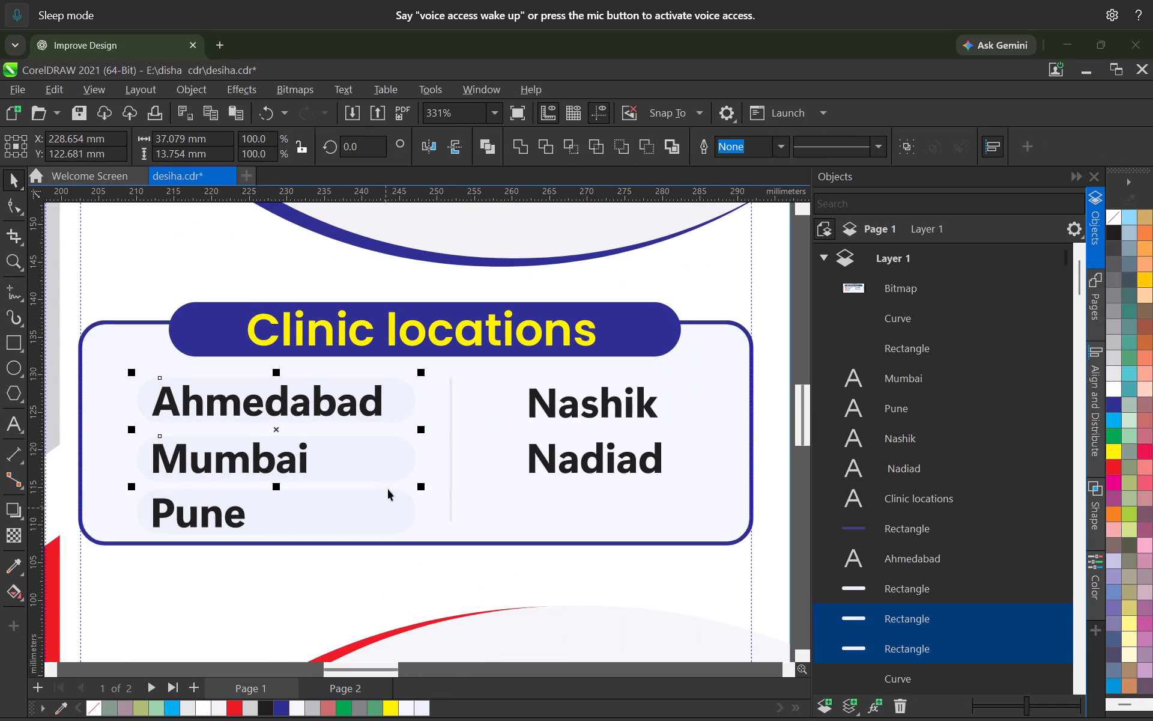
drag(387, 456, 710, 470)
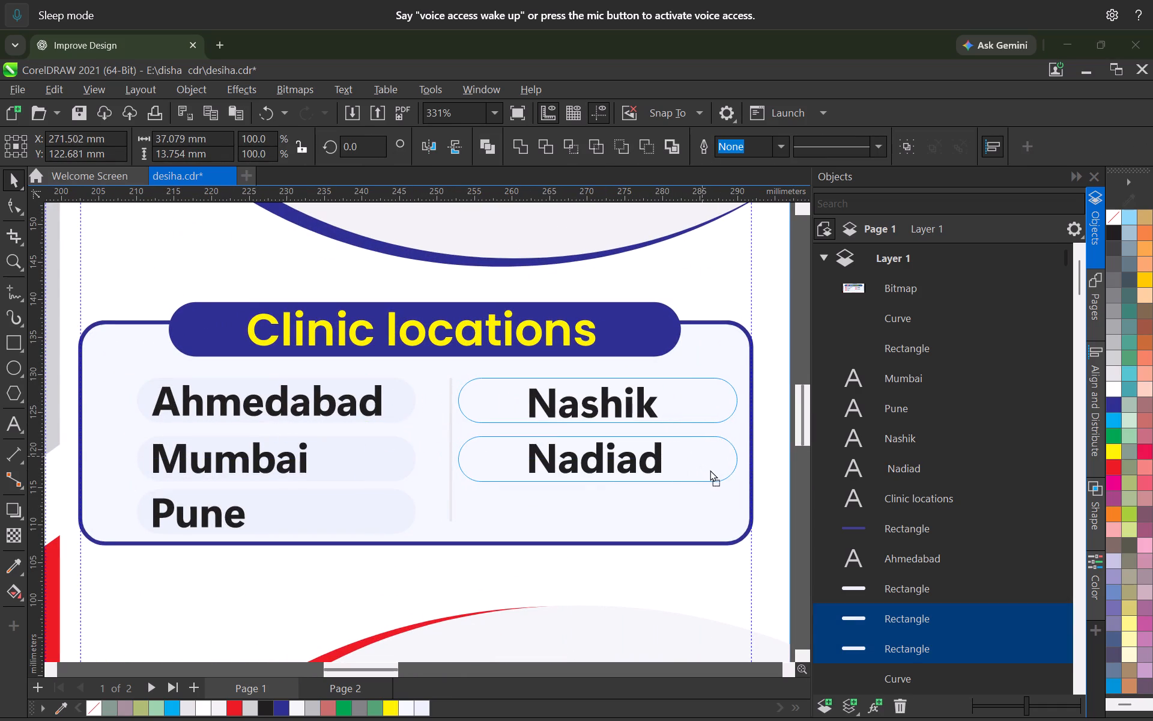
drag(710, 470, 715, 472)
shift+right_click(715, 472)
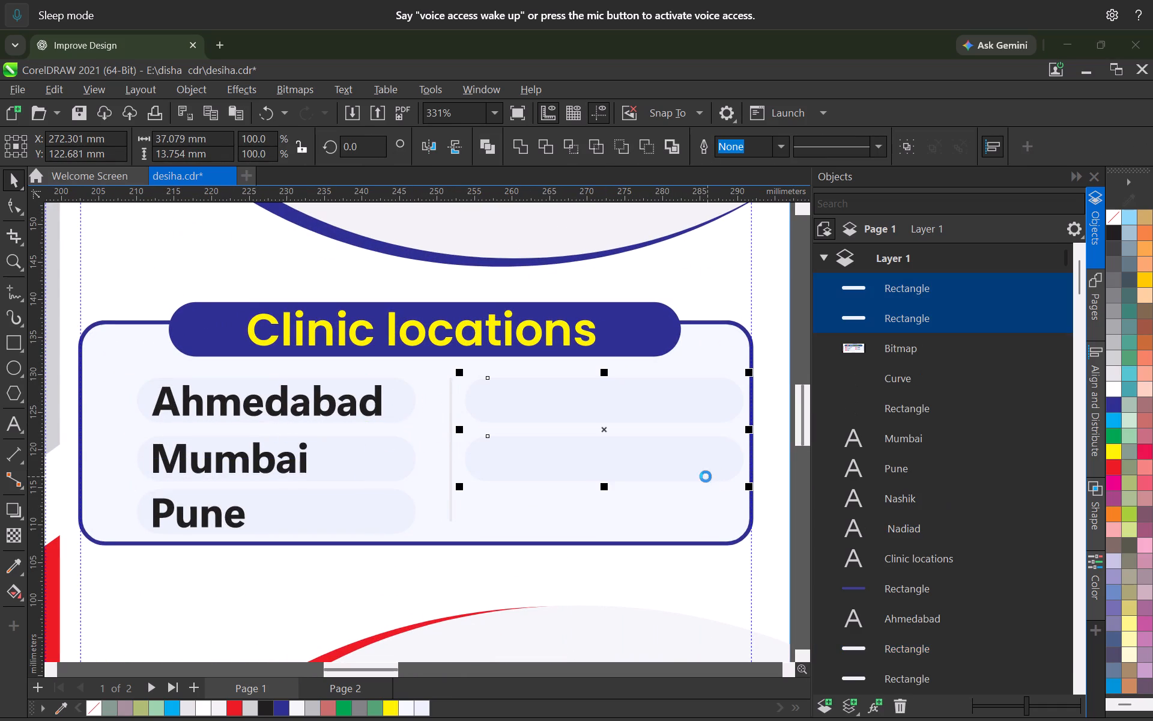
key(Left)
key(Left)
key(Left)
key(Left)
key(Left)
key(Left)
key(Left)
key(Left)
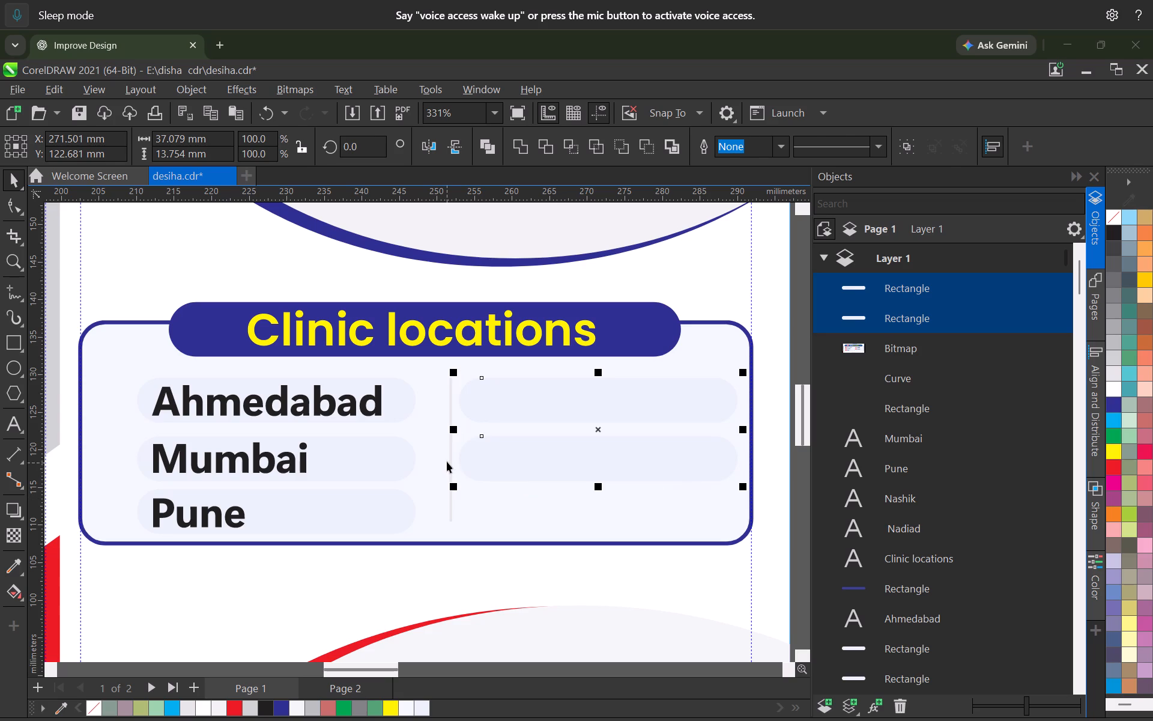
Nudge the divider between the city columns about 1.8 mm to the left.
click(450, 461)
key(Left)
key(Left)
key(Left)
key(Left)
key(Left)
key(Left)
key(Left)
key(Left)
key(Left)
key(Left)
key(Left)
key(Left)
key(Left)
key(Left)
key(Left)
key(Left)
key(Left)
key(Left)
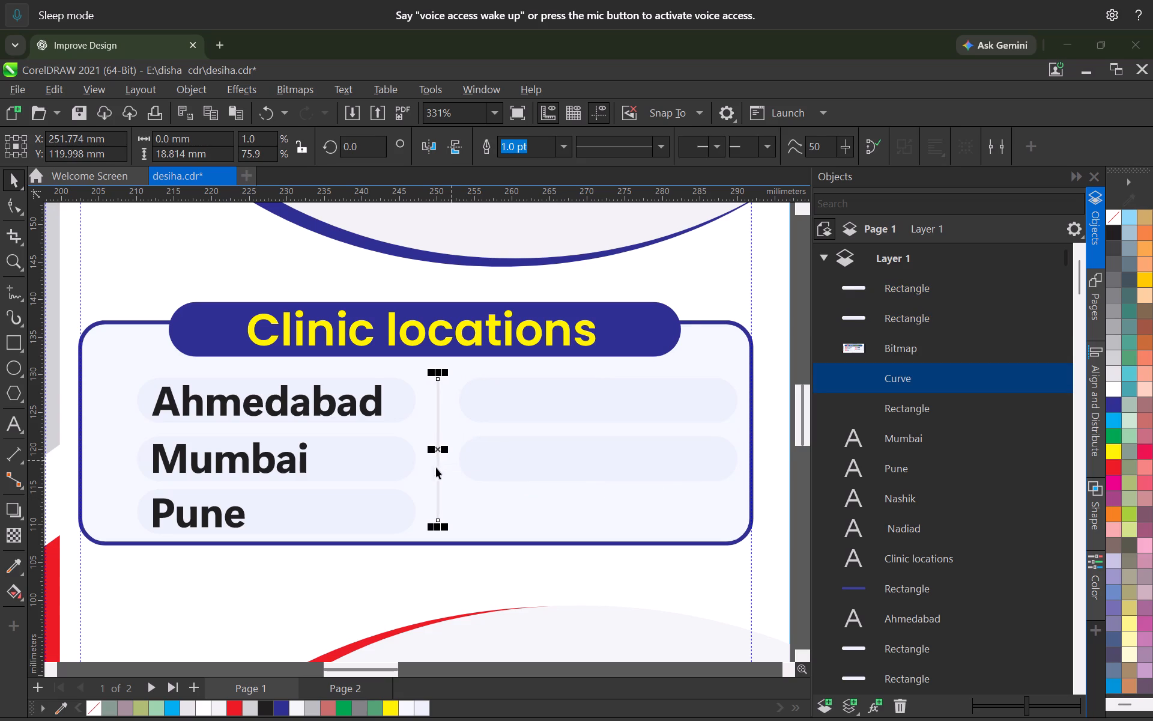
Nudge Ahmedabad, Mumbai and Pune together with their three pills about 2.7 mm to the left.
middle_drag(395, 468, 551, 479)
click(320, 414)
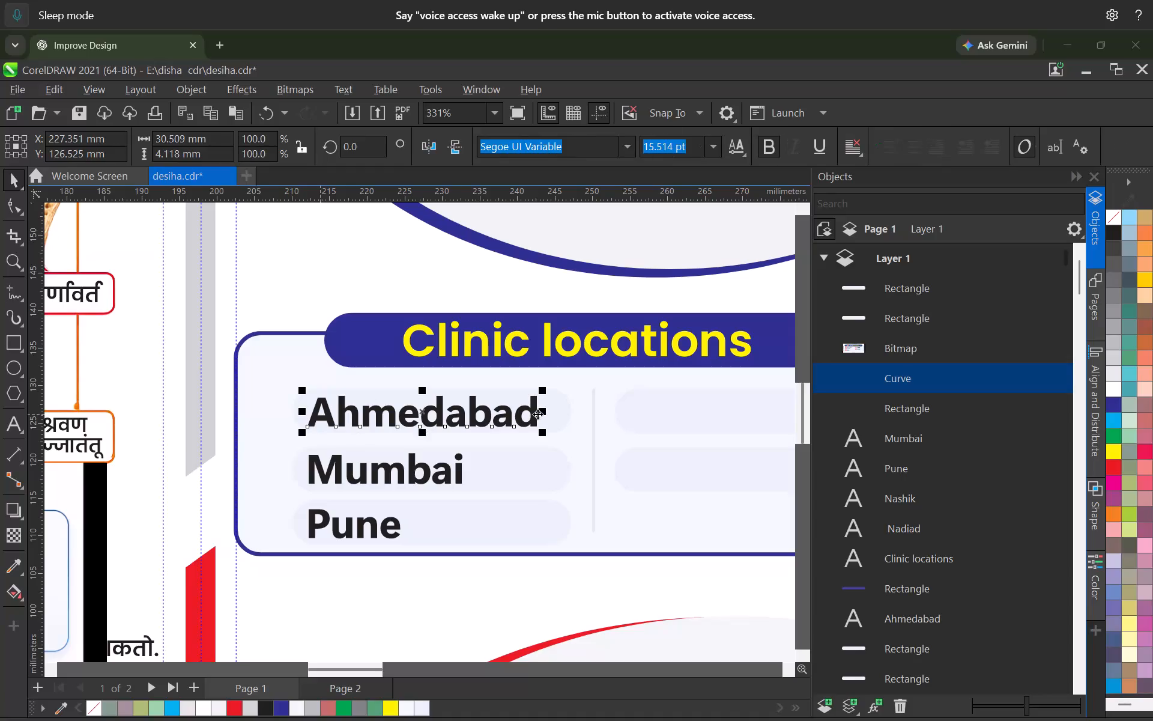
shift+click(560, 419)
shift+click(551, 467)
shift+click(458, 474)
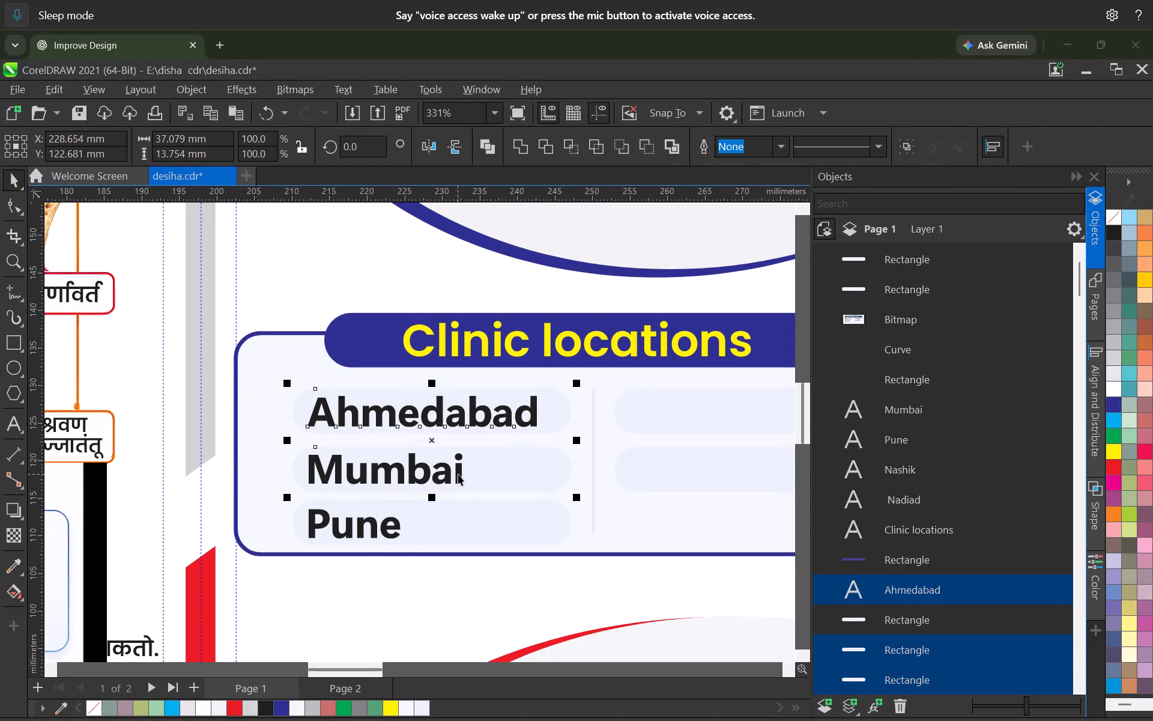
shift+click(383, 534)
shift+click(525, 529)
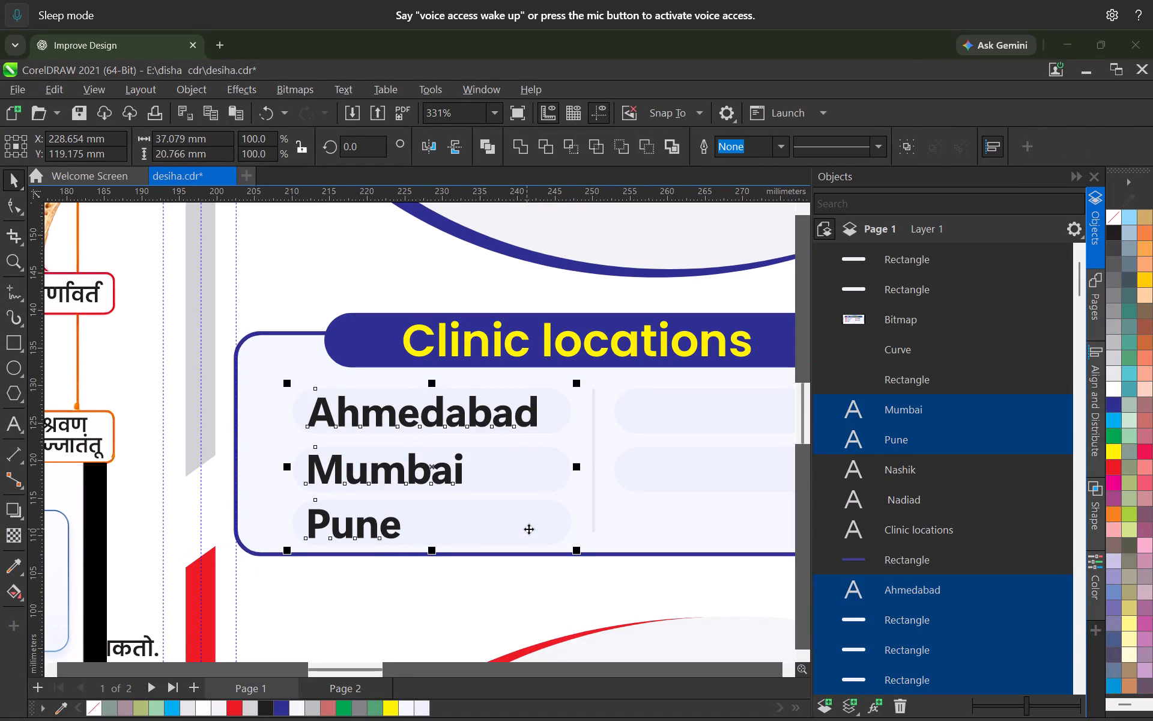
key(Left)
key(Left)
key(Left)
key(Left)
key(Left)
key(Left)
key(Left)
key(Left)
key(Left)
key(Left)
key(Left)
key(Left)
key(Left)
key(Left)
key(Left)
key(Left)
key(Left)
key(Left)
key(Left)
key(Left)
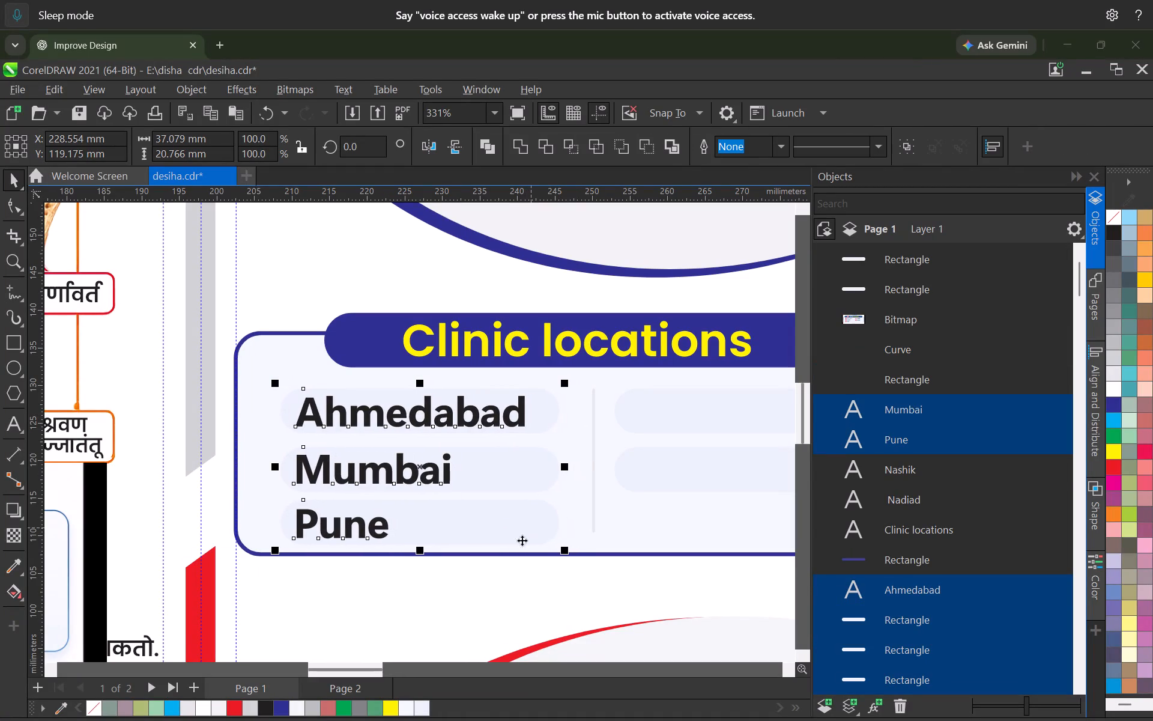
click(509, 574)
Select the Ahmedabad, Mumbai and Pune texts without their pills and move them about 2.7 mm to the right.
click(413, 461)
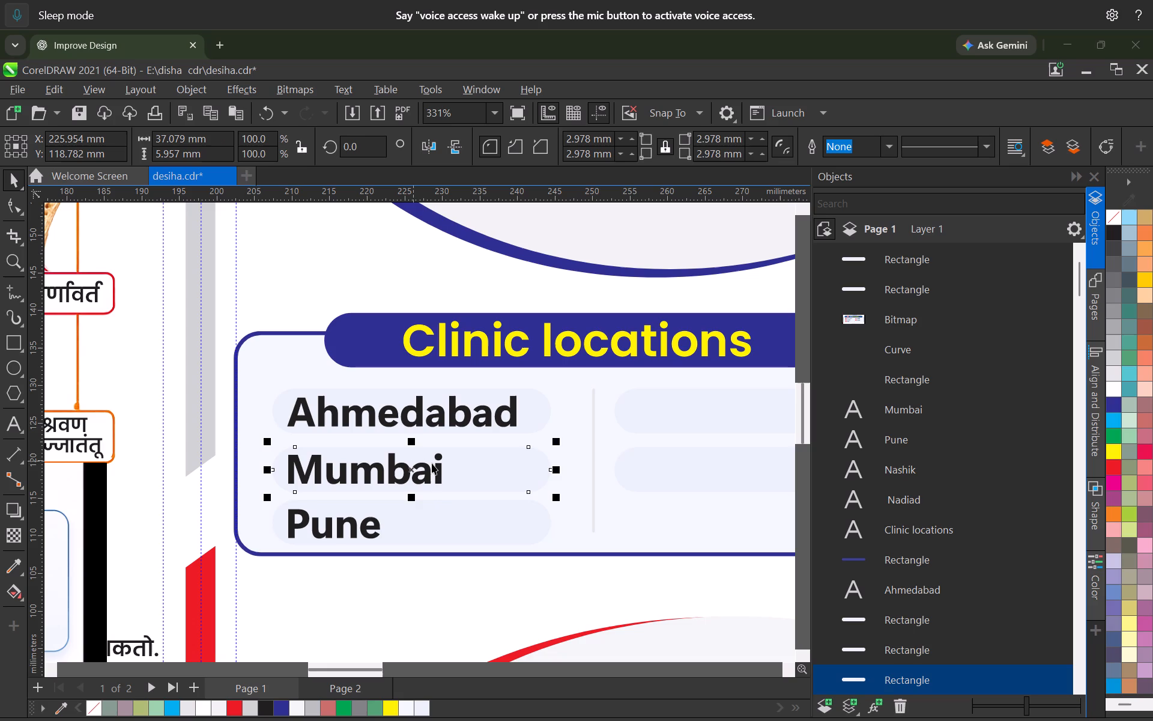
click(542, 415)
shift+click(540, 470)
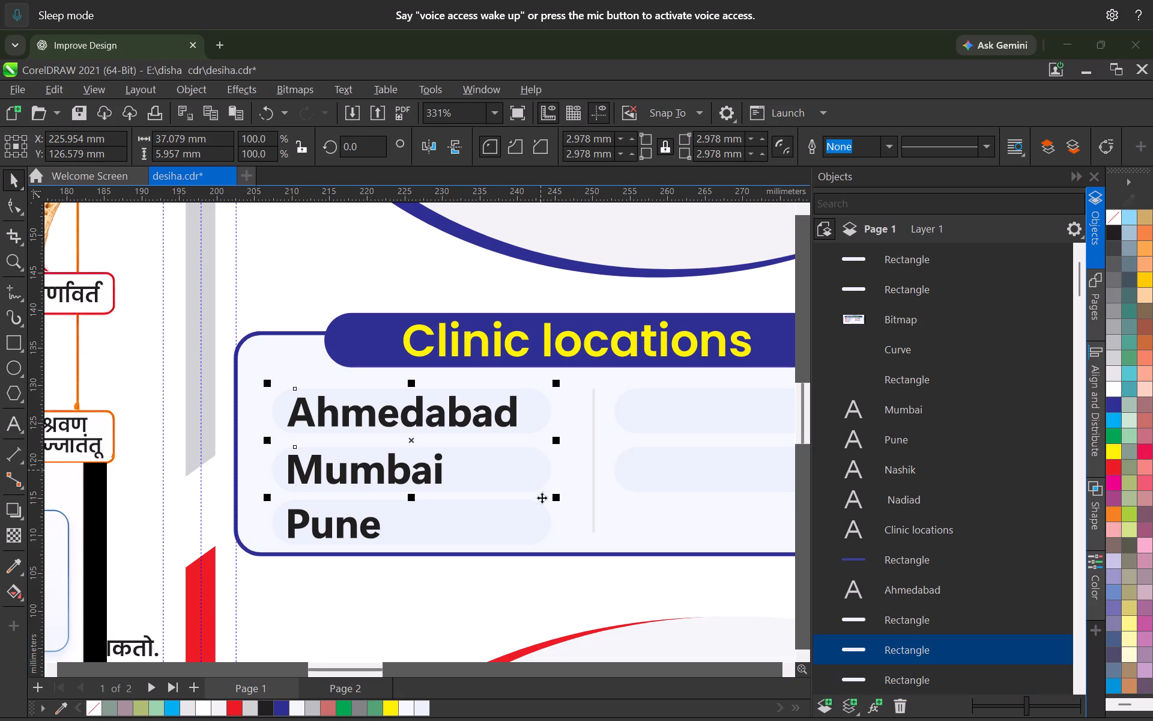
click(506, 564)
click(382, 469)
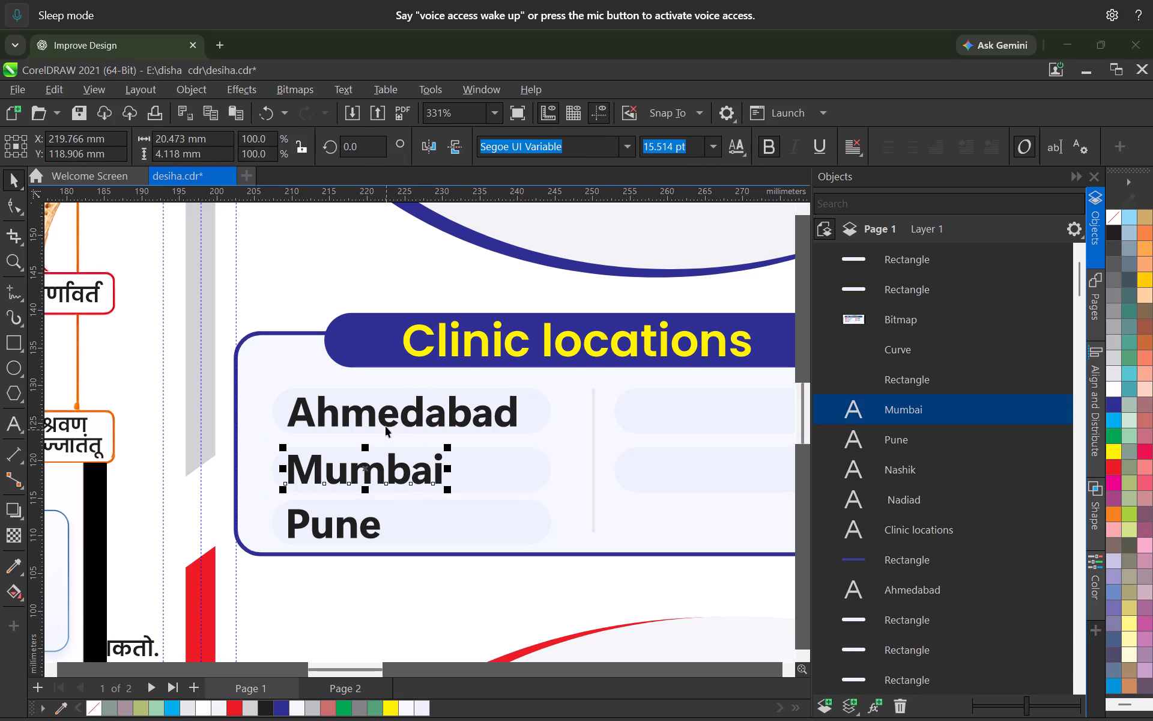
shift+click(385, 424)
shift+click(366, 522)
drag(364, 525, 392, 525)
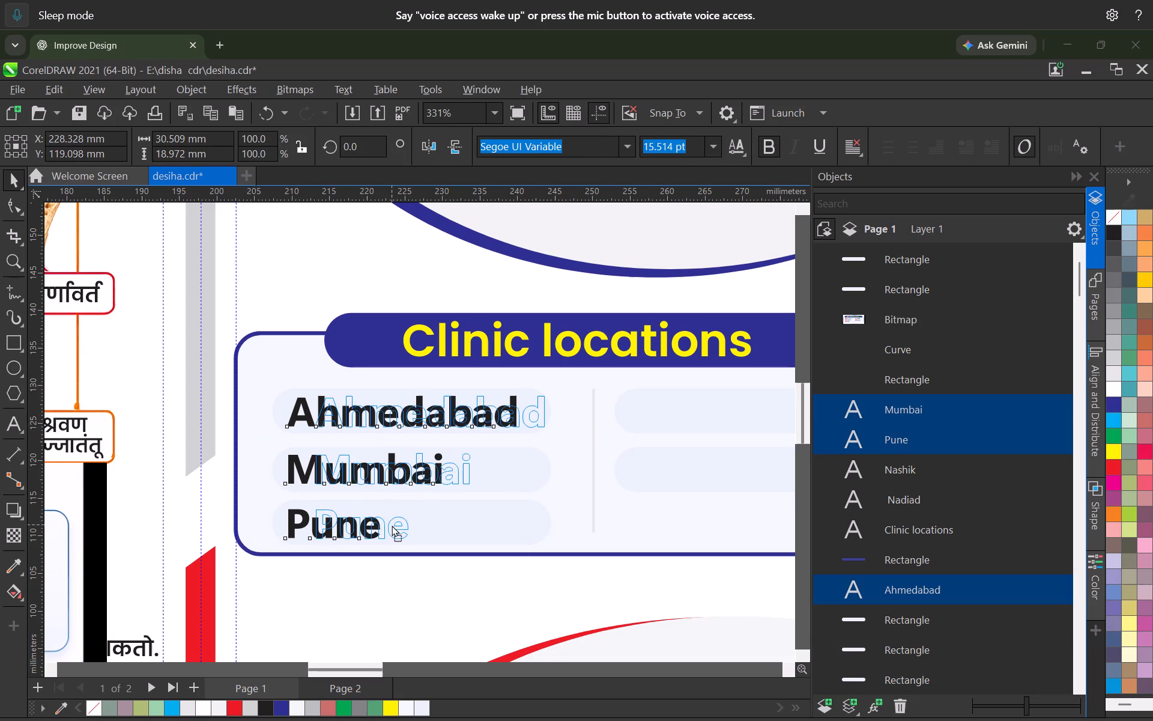
drag(392, 525, 384, 522)
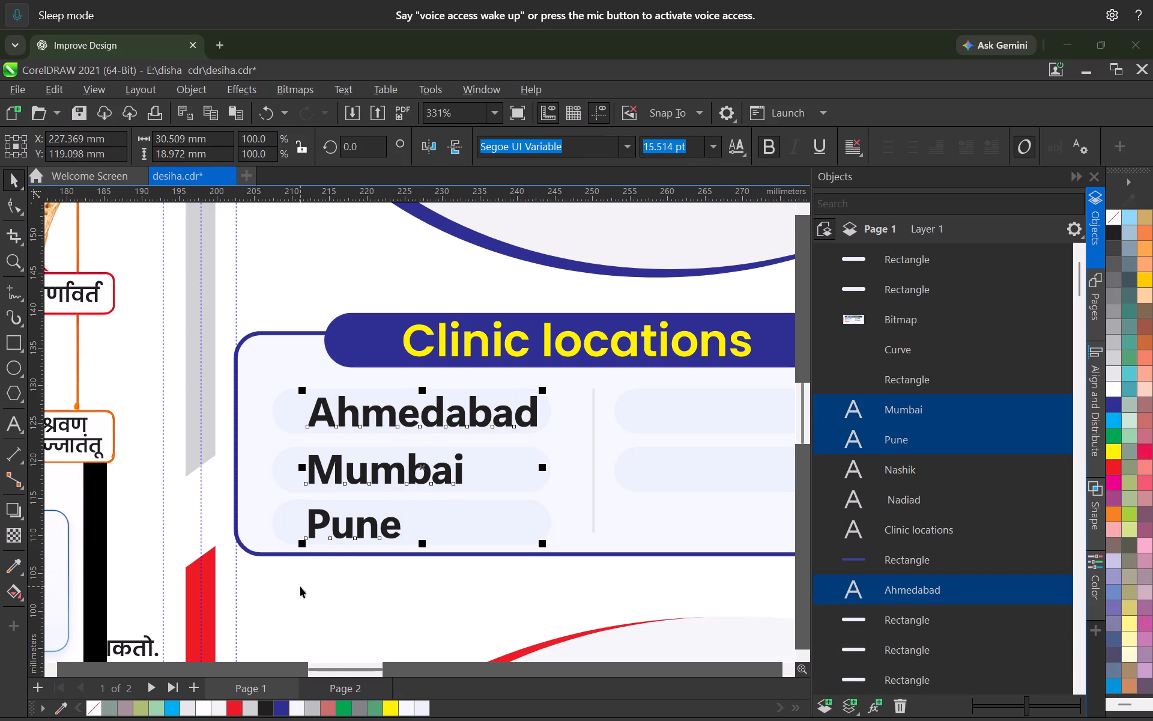
click(300, 586)
Widen the three pills behind Ahmedabad, Mumbai and Pune on both sides to about 40.4 mm.
click(283, 415)
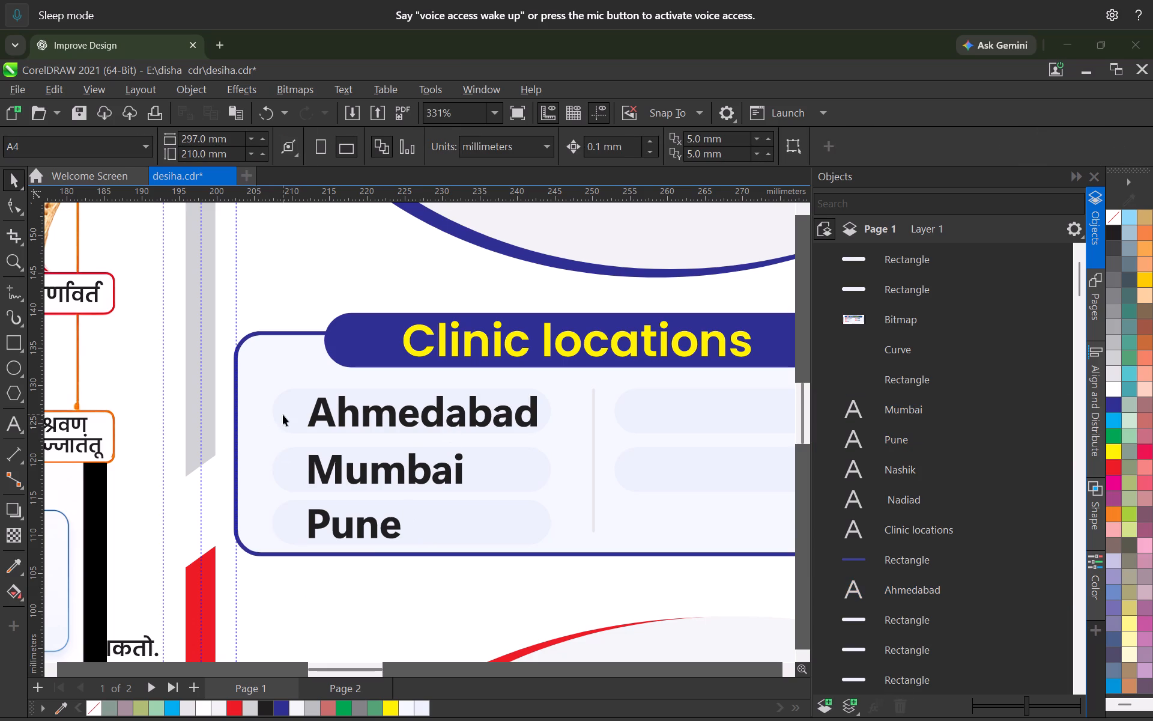
shift+click(283, 470)
shift+click(282, 525)
drag(268, 466, 261, 471)
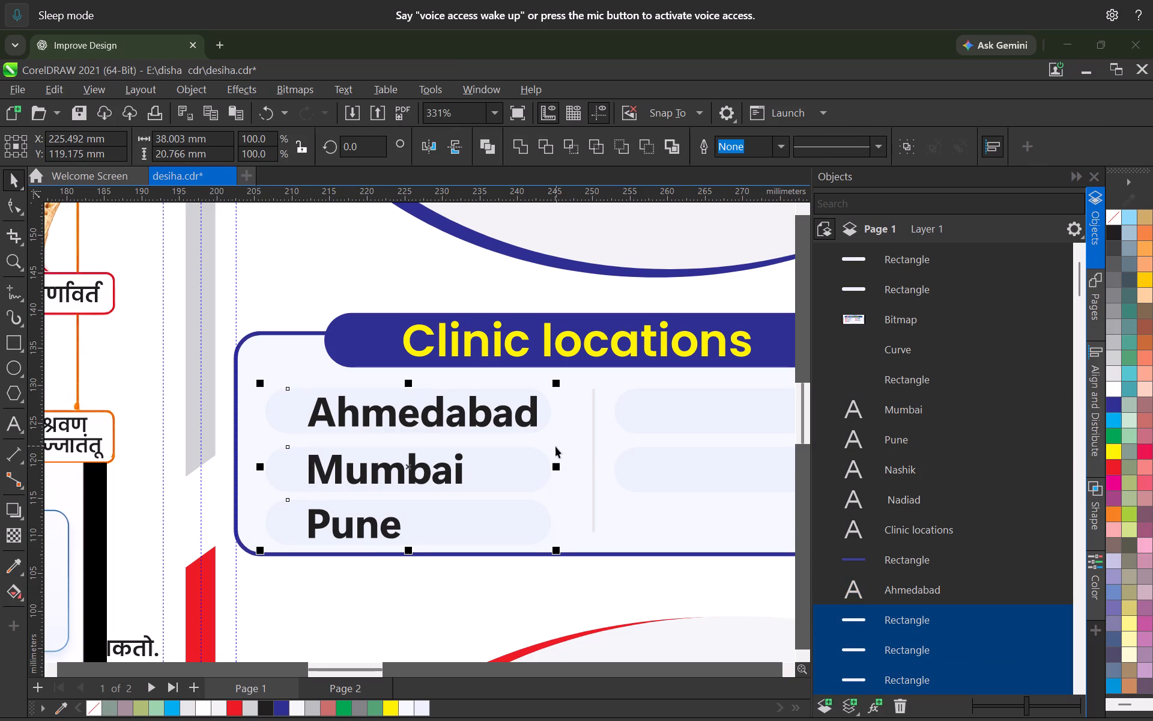
drag(556, 467, 575, 482)
click(479, 577)
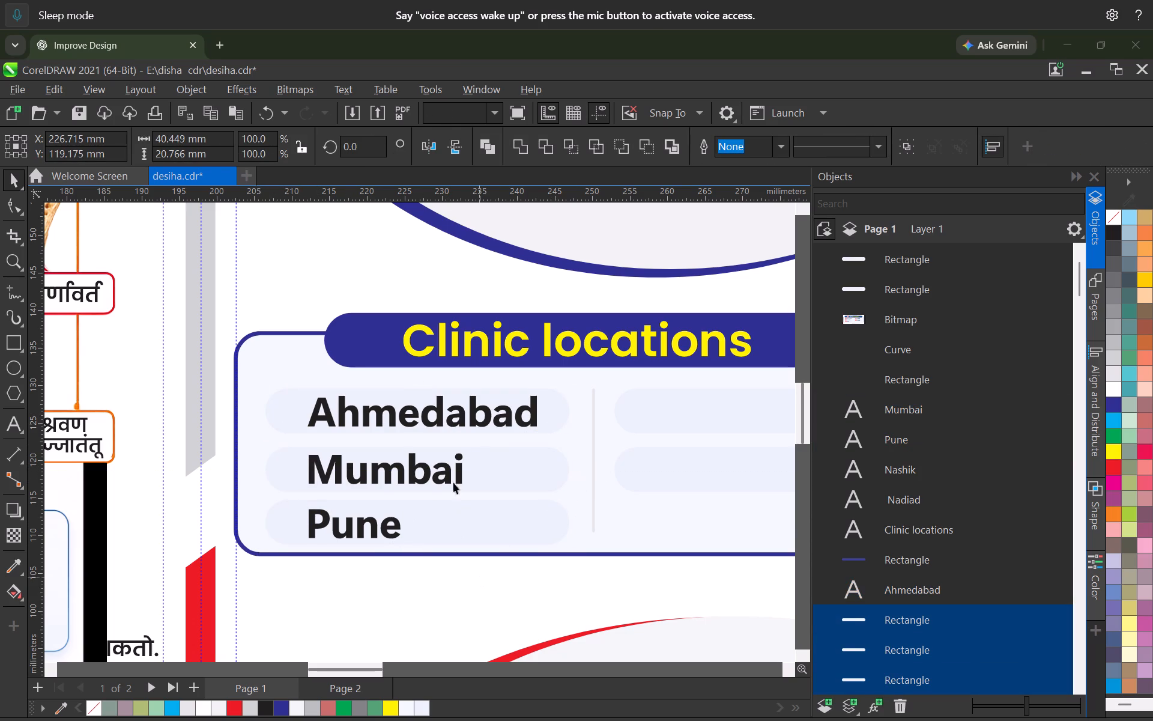
Nudge the Ahmedabad, Mumbai and Pune texts about 0.9 mm further right within their pills.
click(452, 467)
shift+click(489, 421)
shift+click(398, 522)
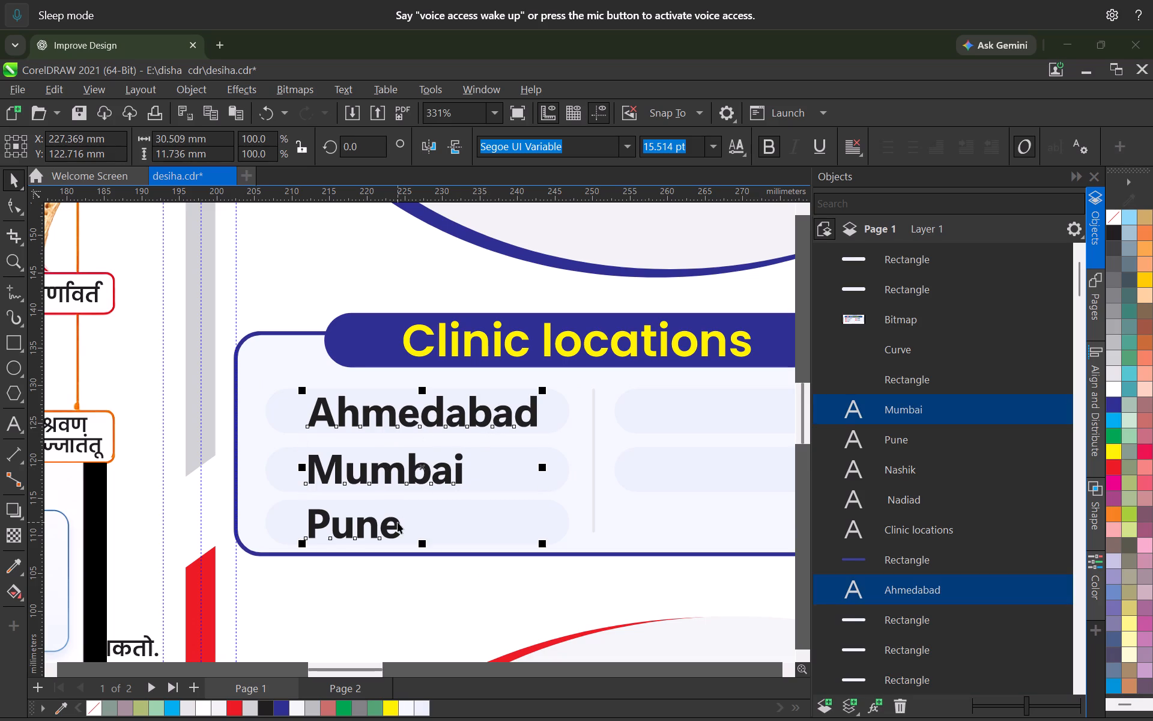
key(Right)
key(Right)
key(Right)
key(Right)
key(Right)
key(Right)
key(Right)
key(Right)
key(Right)
key(Right)
key(Right)
key(Right)
key(Right)
key(Right)
key(Right)
key(Right)
key(Right)
click(447, 591)
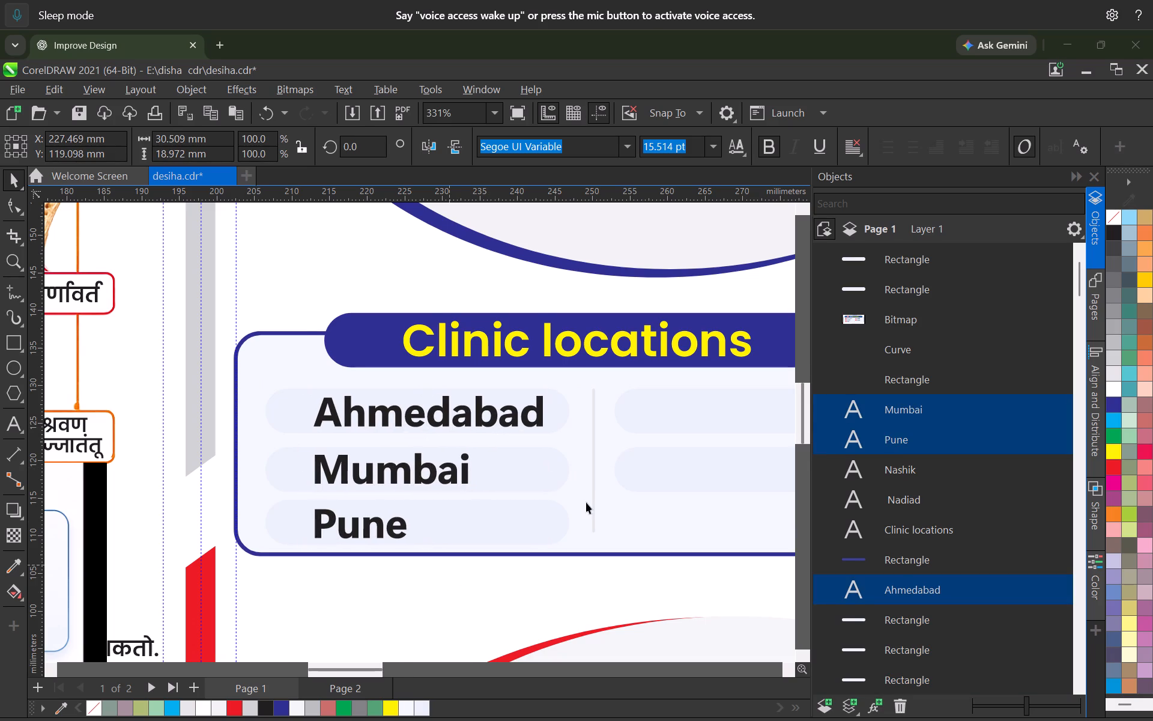
Check the ChatGPT design, and move both right-column pills down the stacking order behind Nashik and Nadiad.
middle_drag(586, 502, 372, 494)
key(alt+Tab)
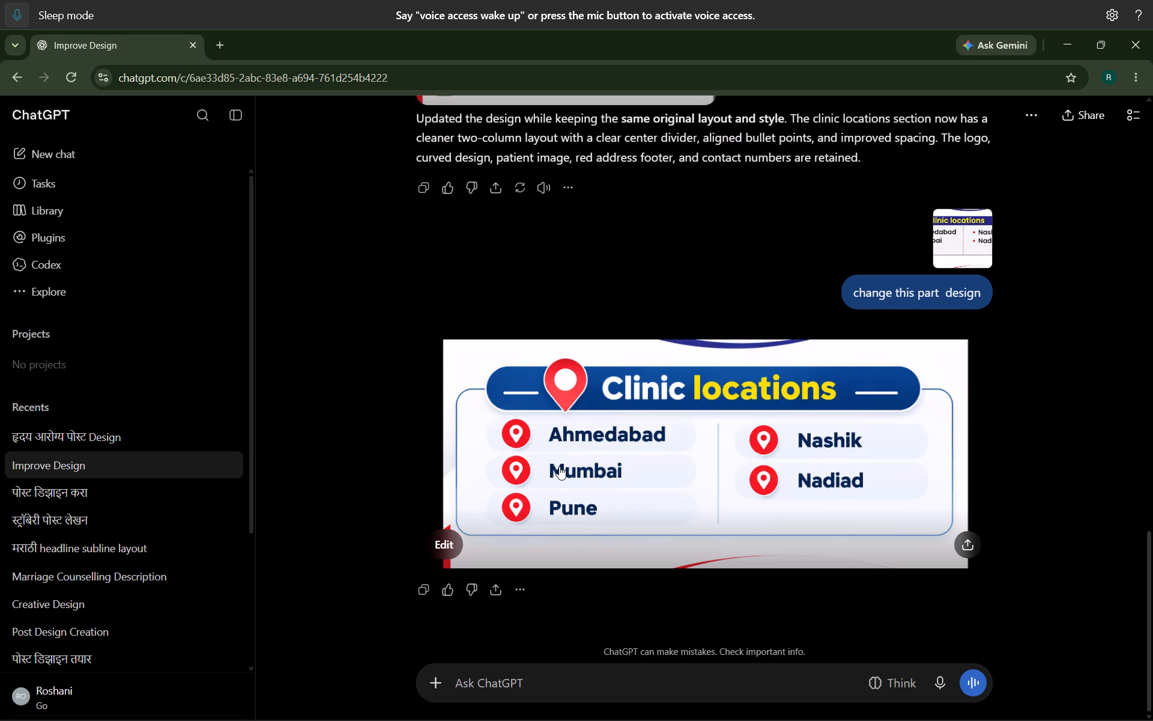
key(alt+Tab)
click(589, 403)
shift+click(579, 465)
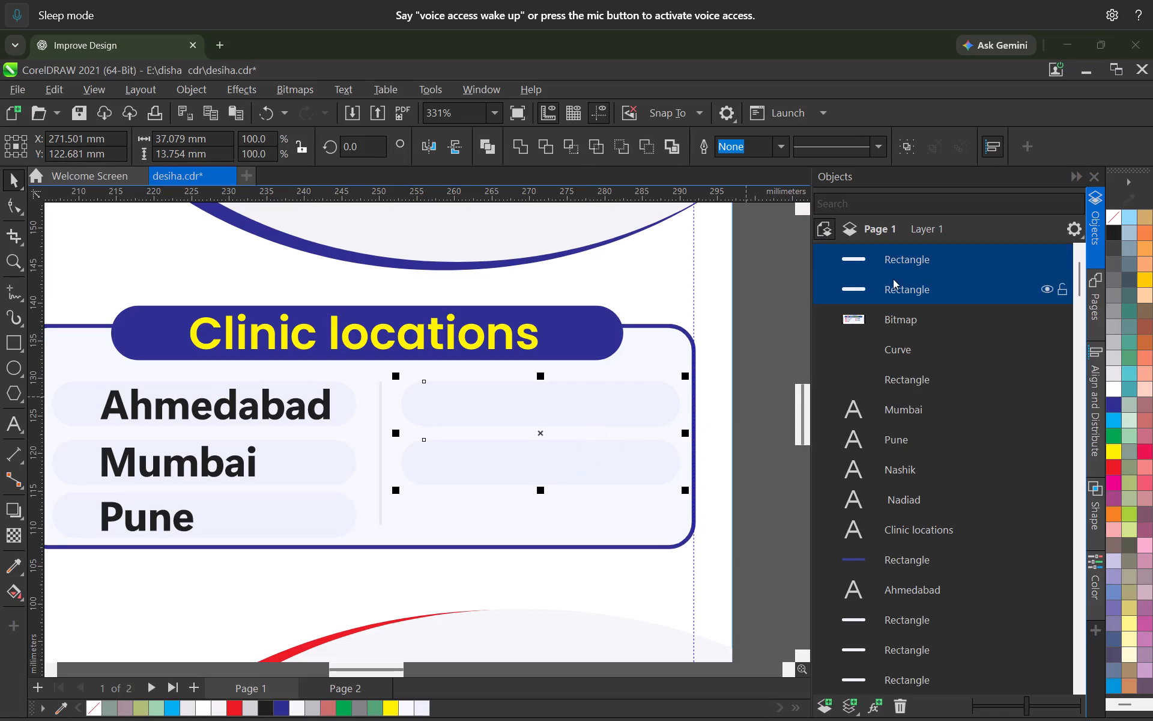
drag(882, 263, 903, 565)
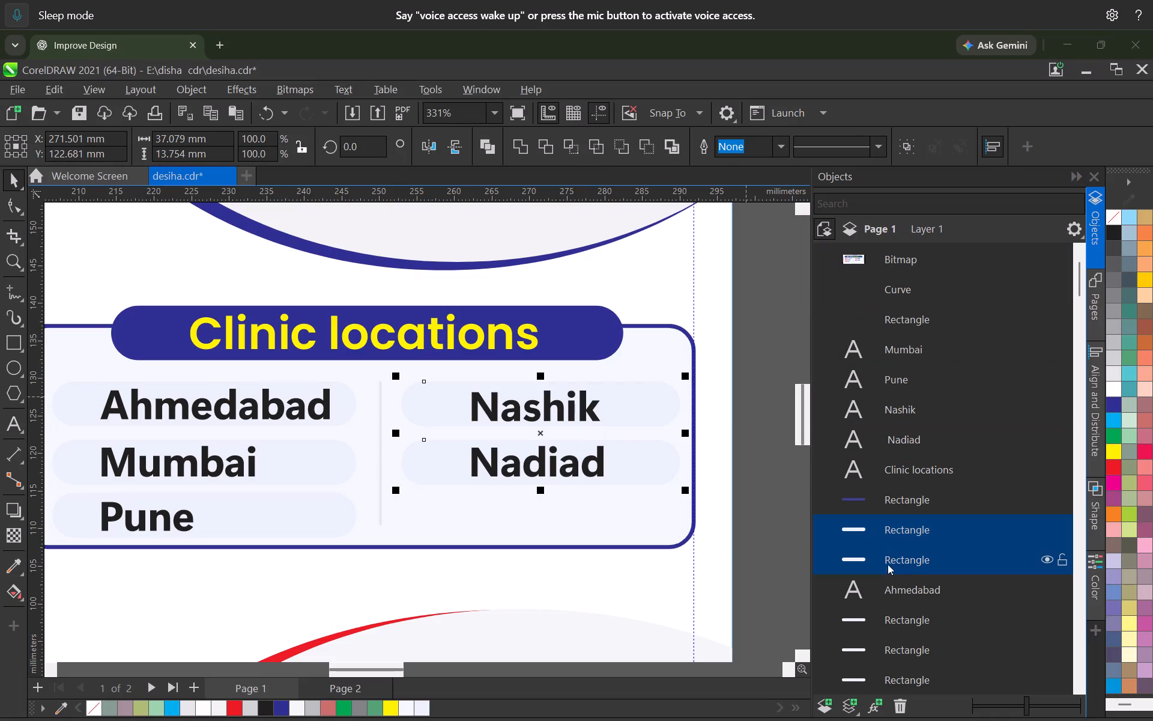
click(721, 377)
Nudge the Nadiad text and the Nashik row's pill to the right, undoing the last nudges back to about X 272.5 mm.
click(577, 407)
shift+click(573, 457)
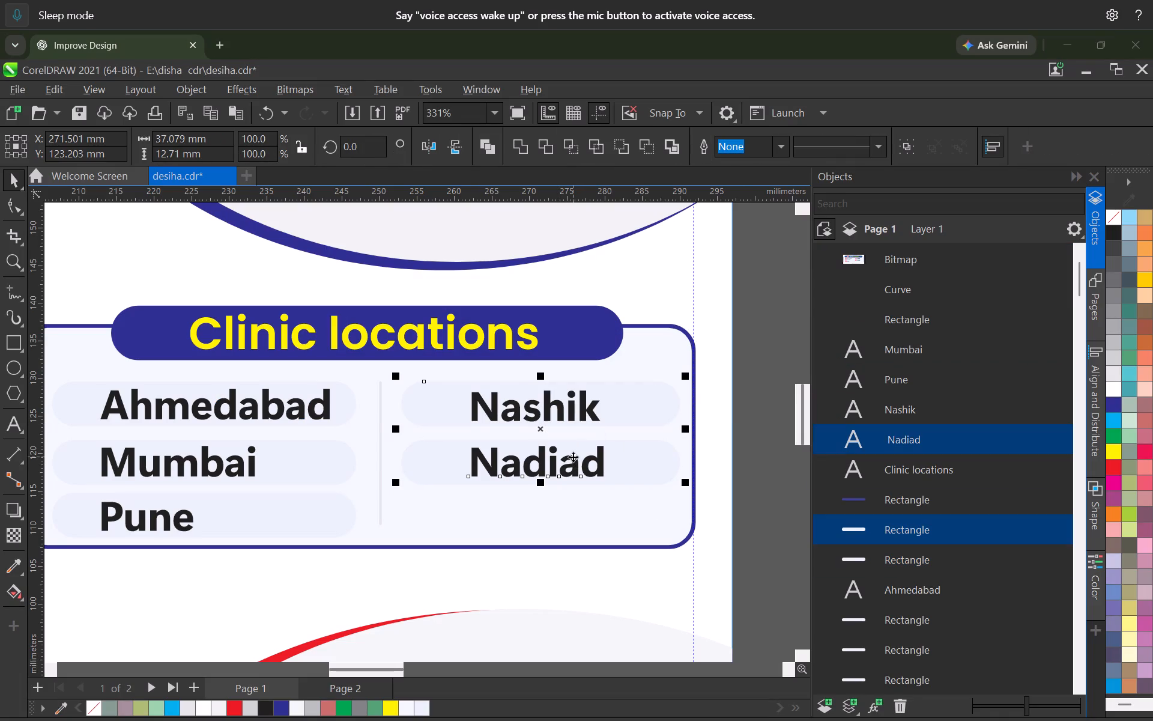
key(Right)
key(Right)
key(Right)
key(Right)
key(Right)
key(Right)
key(Right)
key(Right)
key(Right)
key(Right)
key(Right)
key(Right)
key(Right)
key(Right)
key(Right)
key(Right)
key(Right)
key(Right)
key(Right)
key(Right)
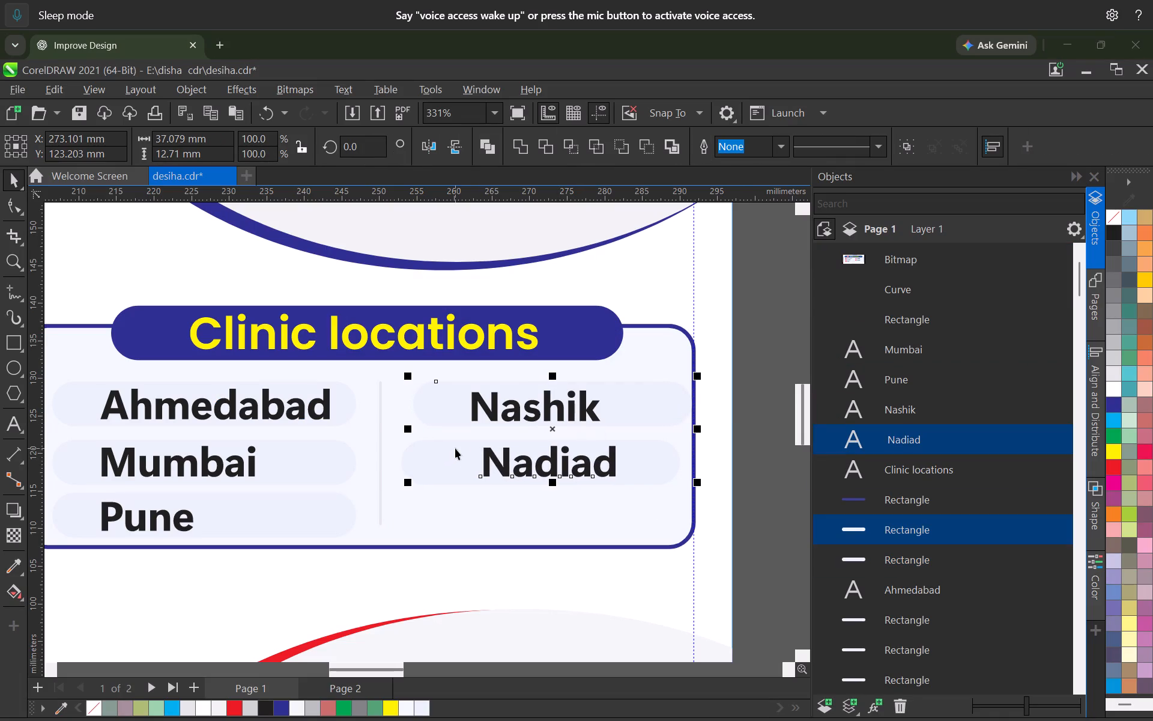
key(ctrl+z)
key(ctrl+z)
key(ctrl+z)
key(ctrl+z)
key(ctrl+z)
key(ctrl+z)
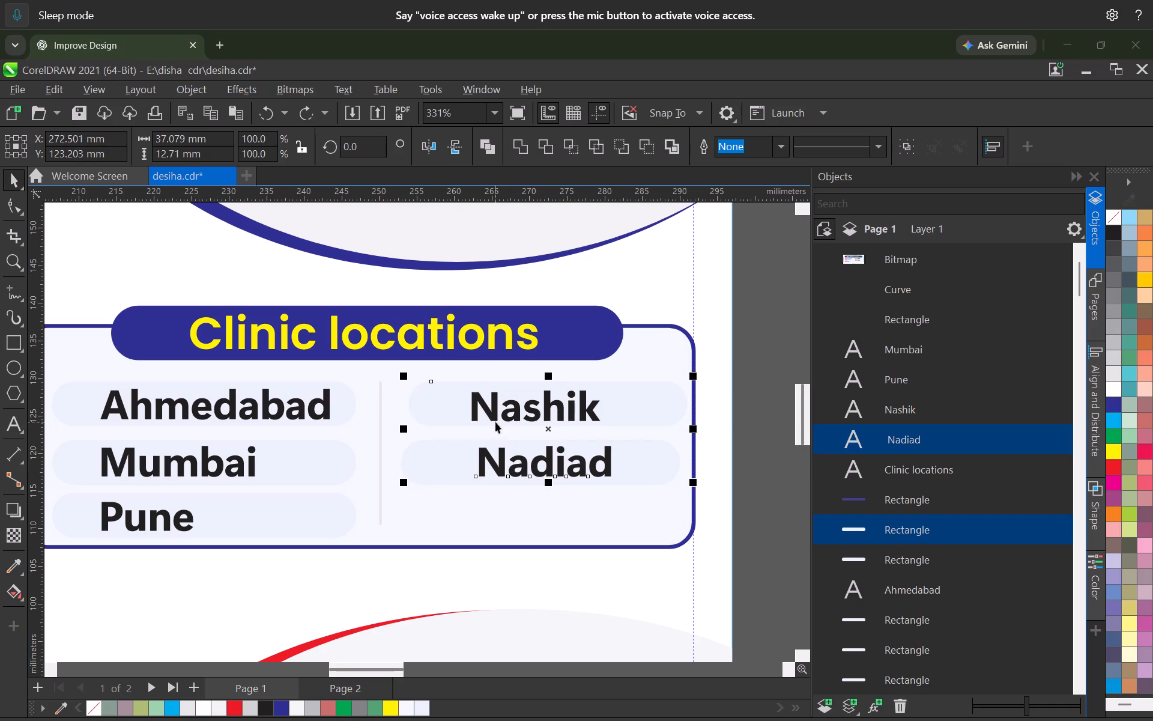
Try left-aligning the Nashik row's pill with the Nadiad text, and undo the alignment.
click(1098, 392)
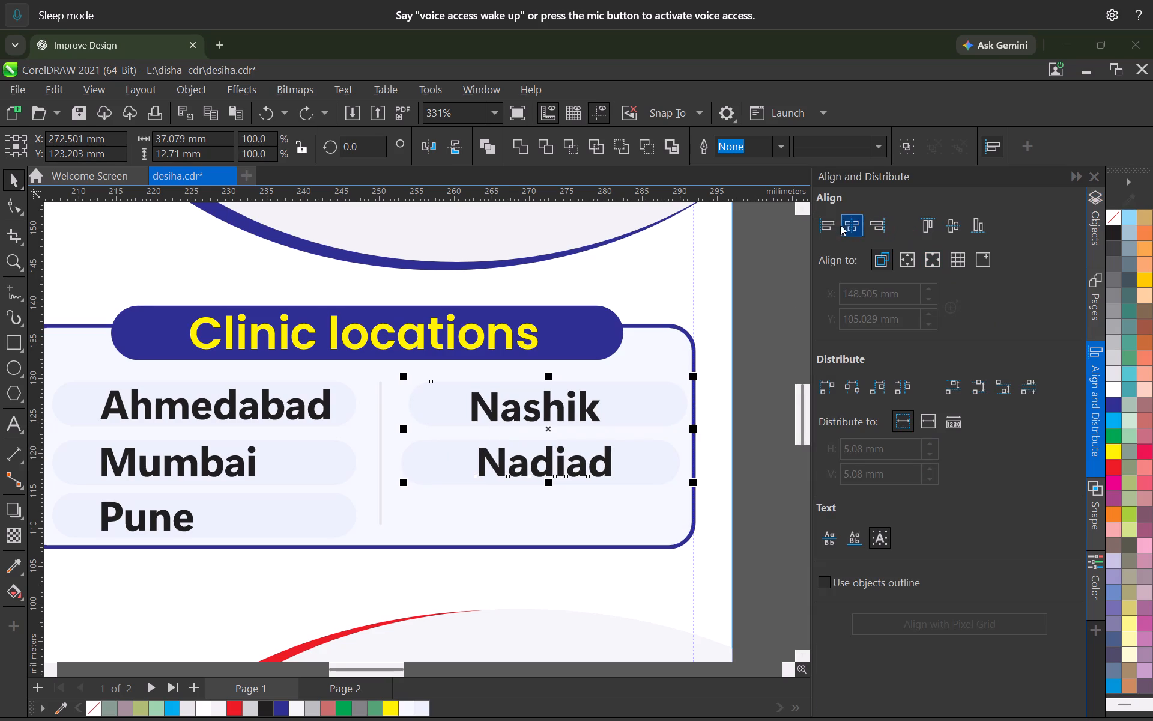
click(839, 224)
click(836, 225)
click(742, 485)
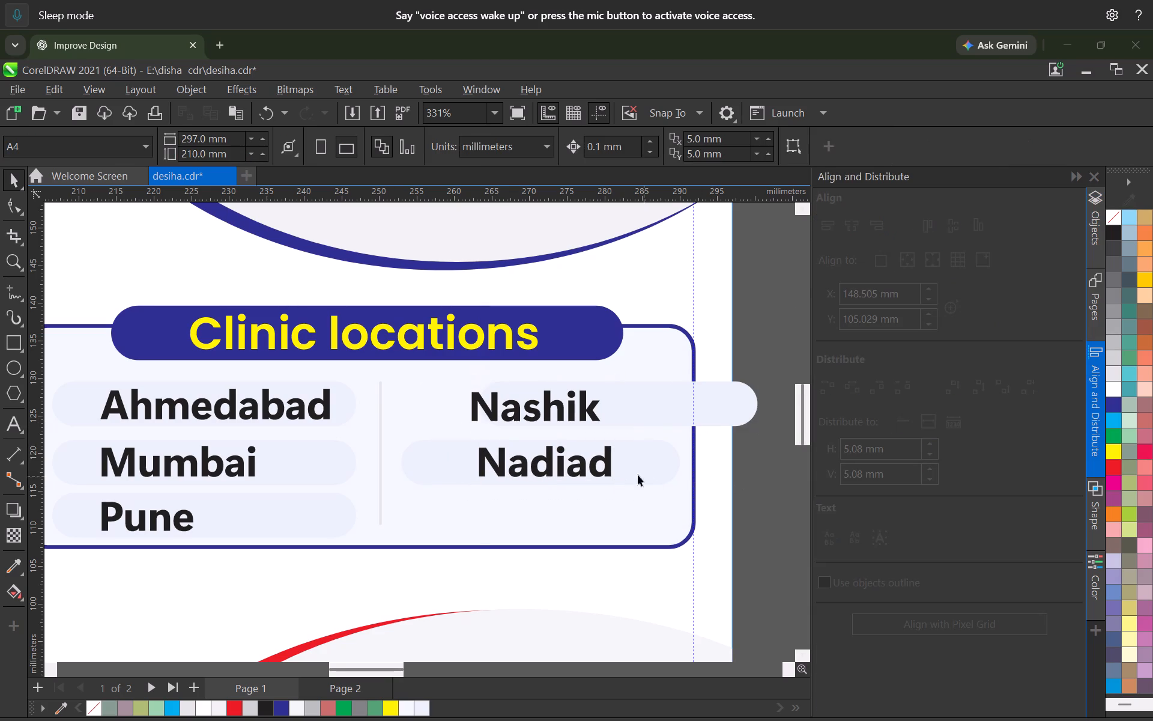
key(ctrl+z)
Align the left edges of the Nashik and Nadiad texts.
click(531, 413)
click(706, 392)
click(596, 460)
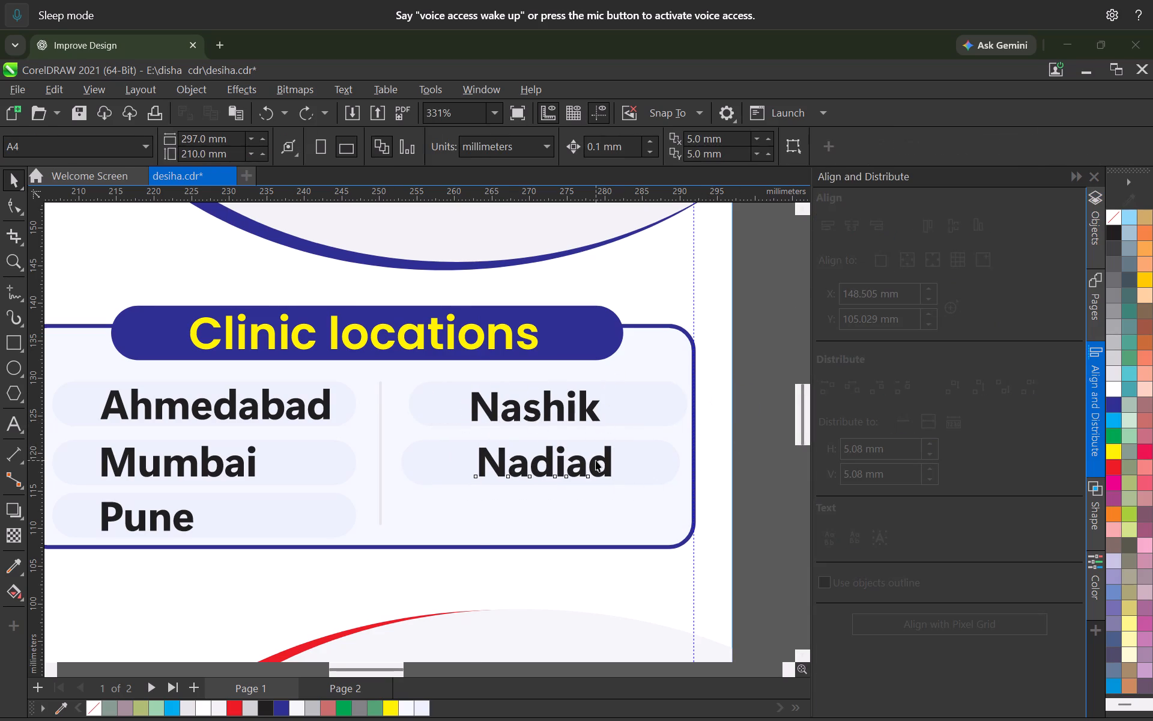
shift+click(573, 409)
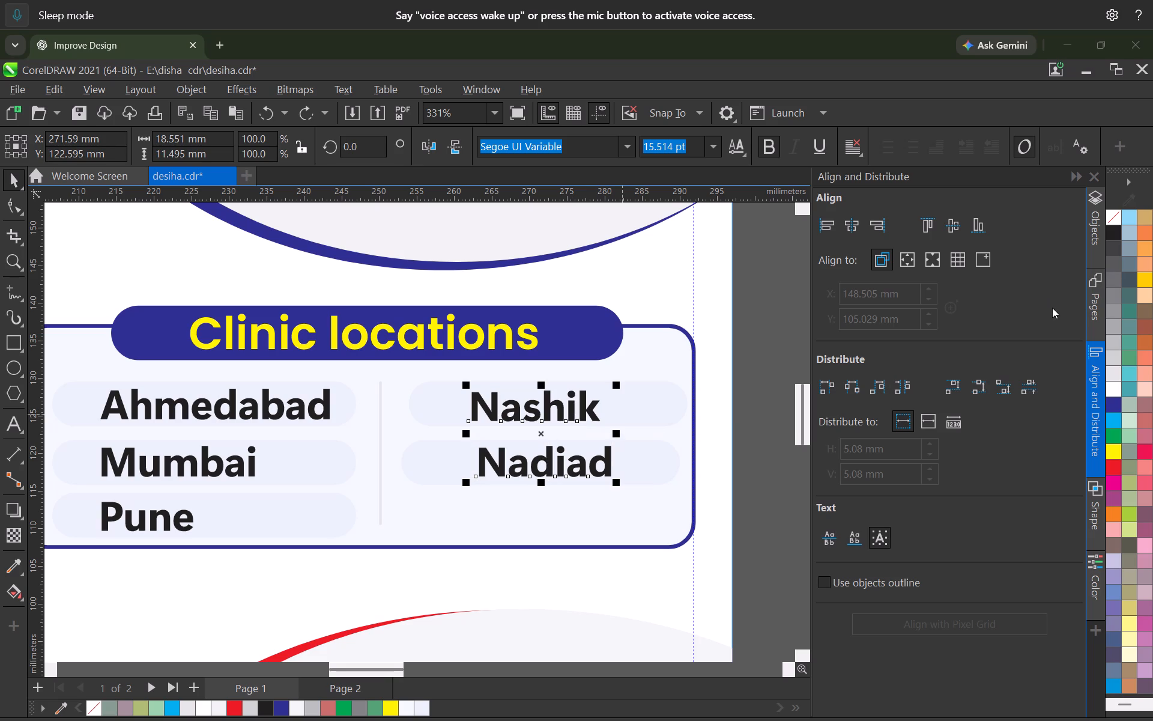
click(818, 226)
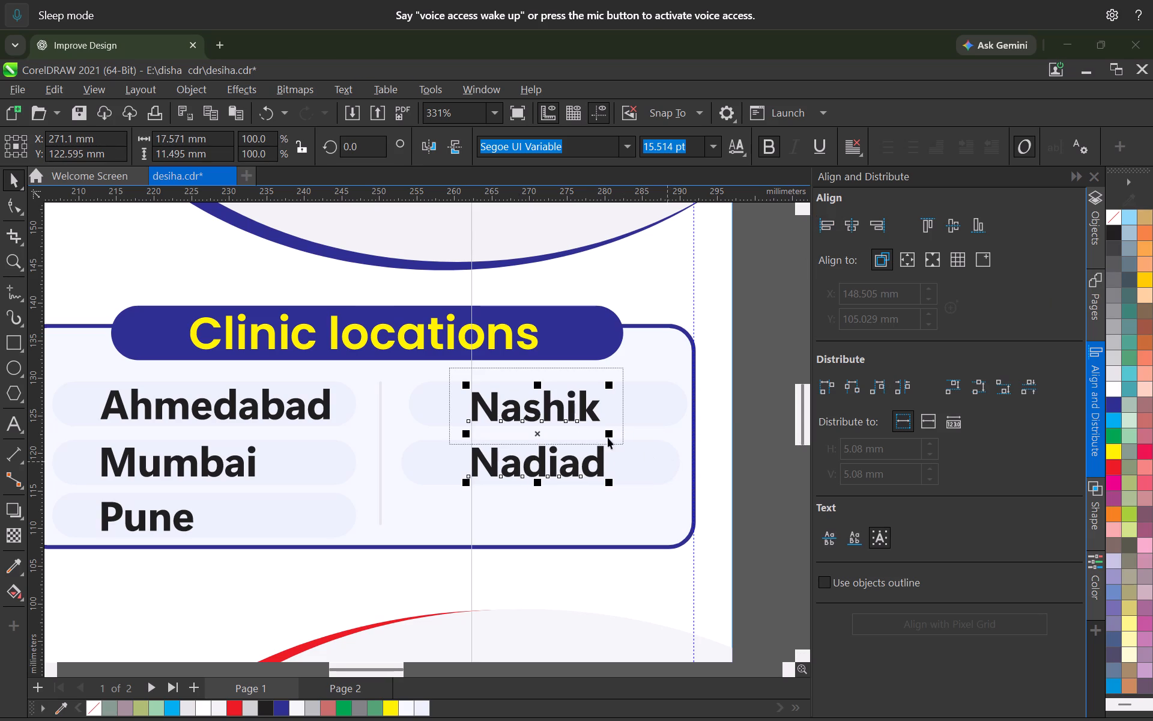
Move the Nashik and Nadiad texts together to the right, centred at about X 273.9 mm.
drag(564, 414, 581, 412)
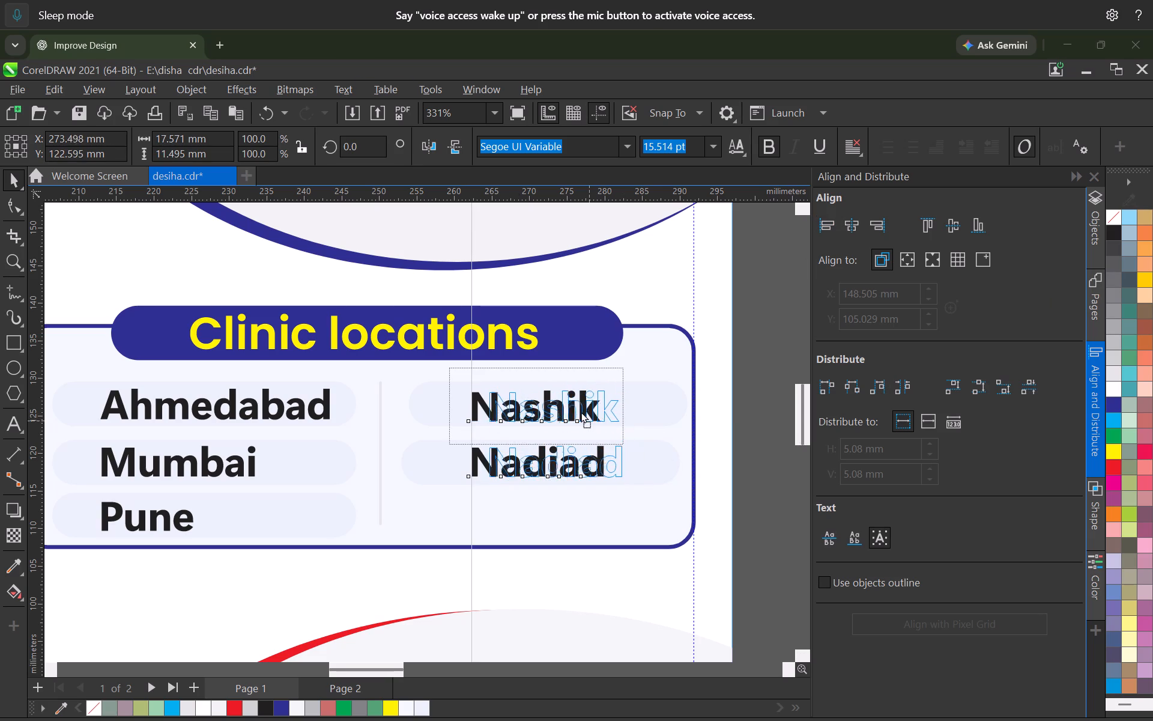
drag(581, 412, 586, 411)
click(748, 371)
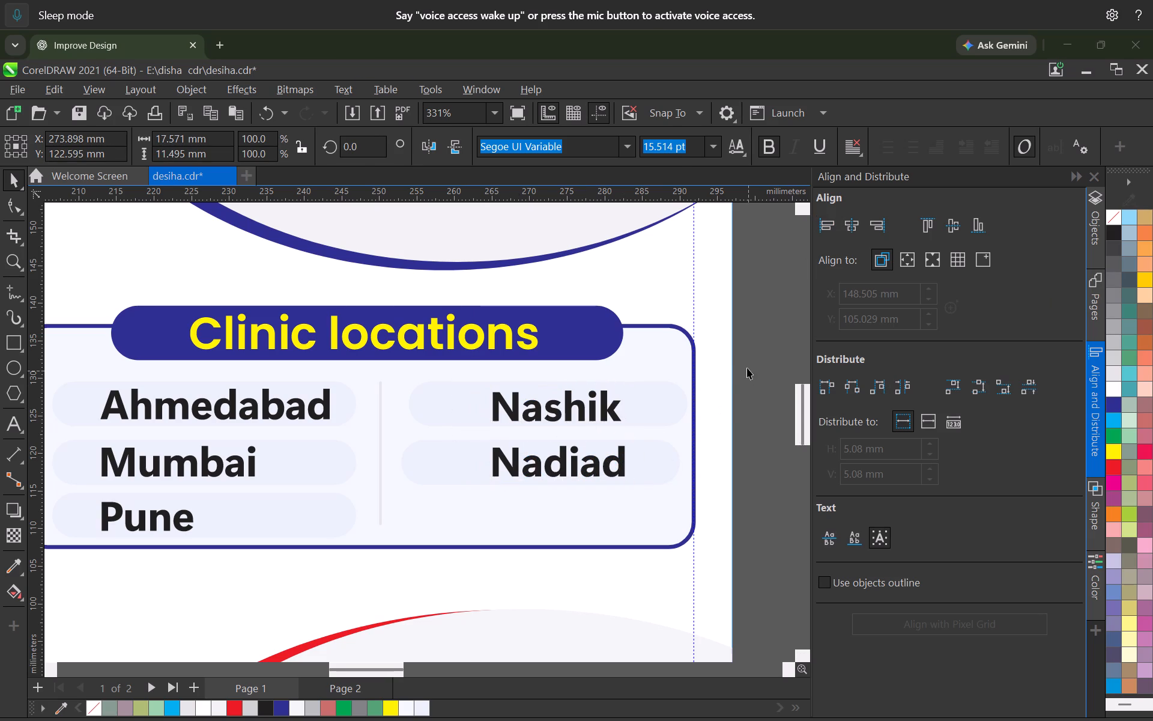
Extend the bottom edge of the rounded frame around the clinic locations downwards to a height of about 31.1 mm.
scroll(615, 395, down, 5)
click(710, 438)
scroll(518, 437, up, 5)
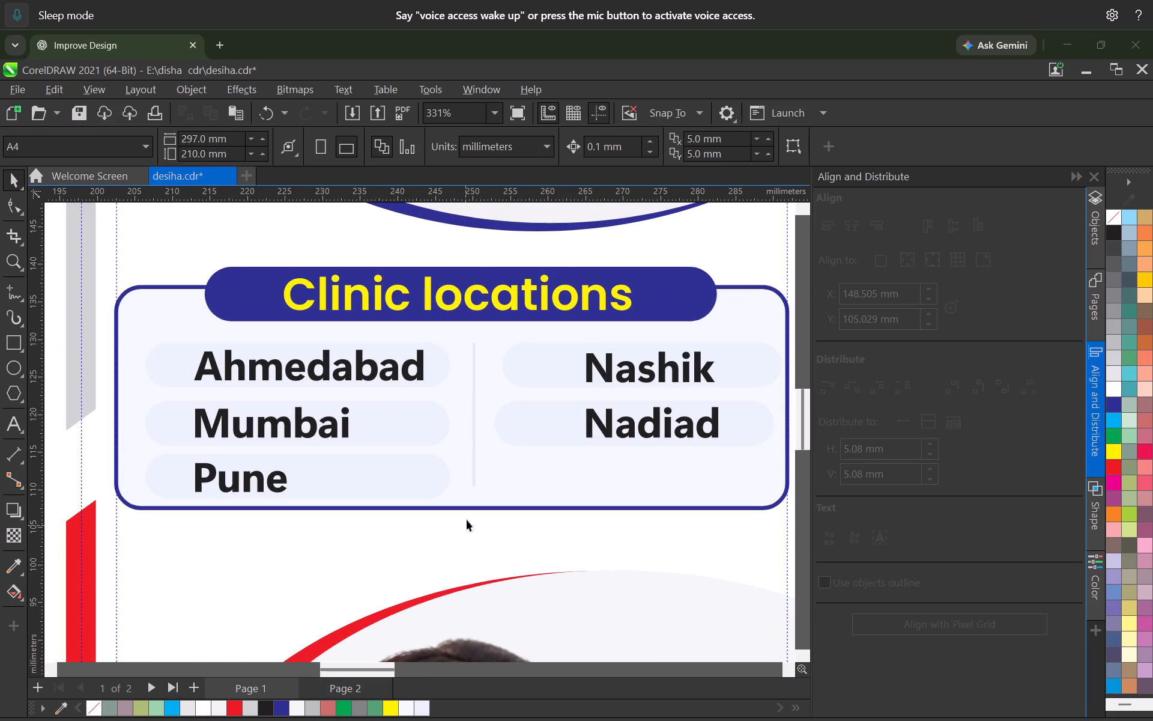
click(500, 499)
drag(450, 512, 451, 525)
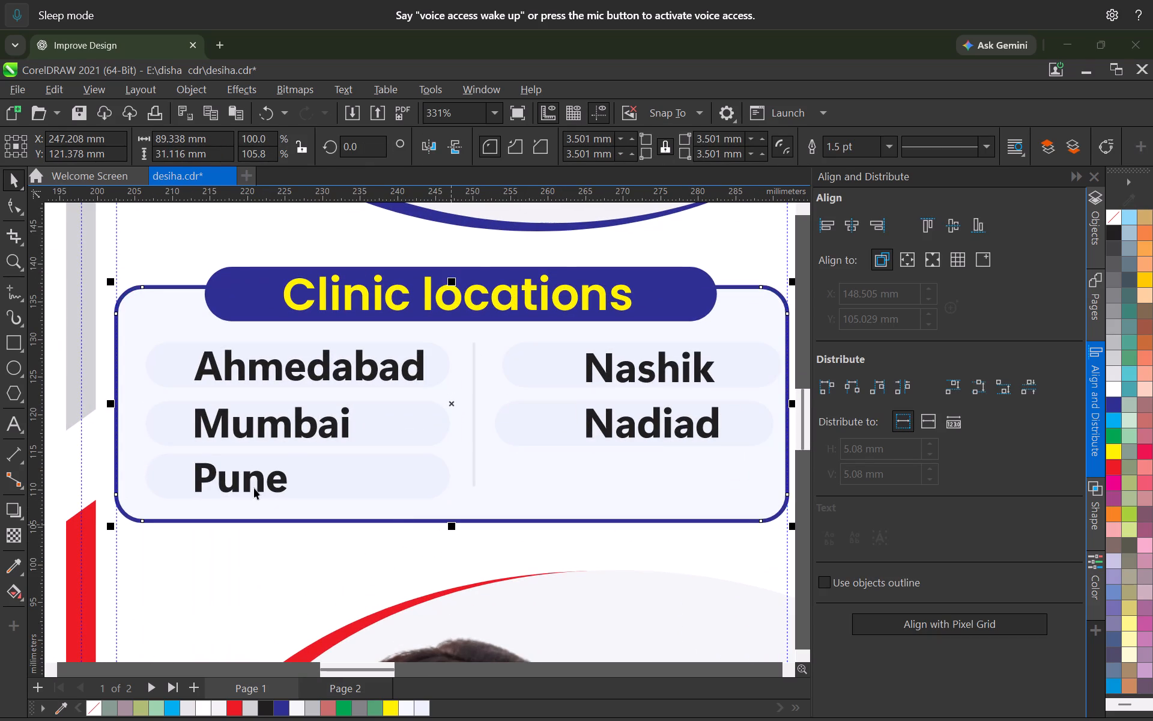
Nudge the Pune text and its pill down about 0.9 mm.
click(254, 488)
shift+click(282, 482)
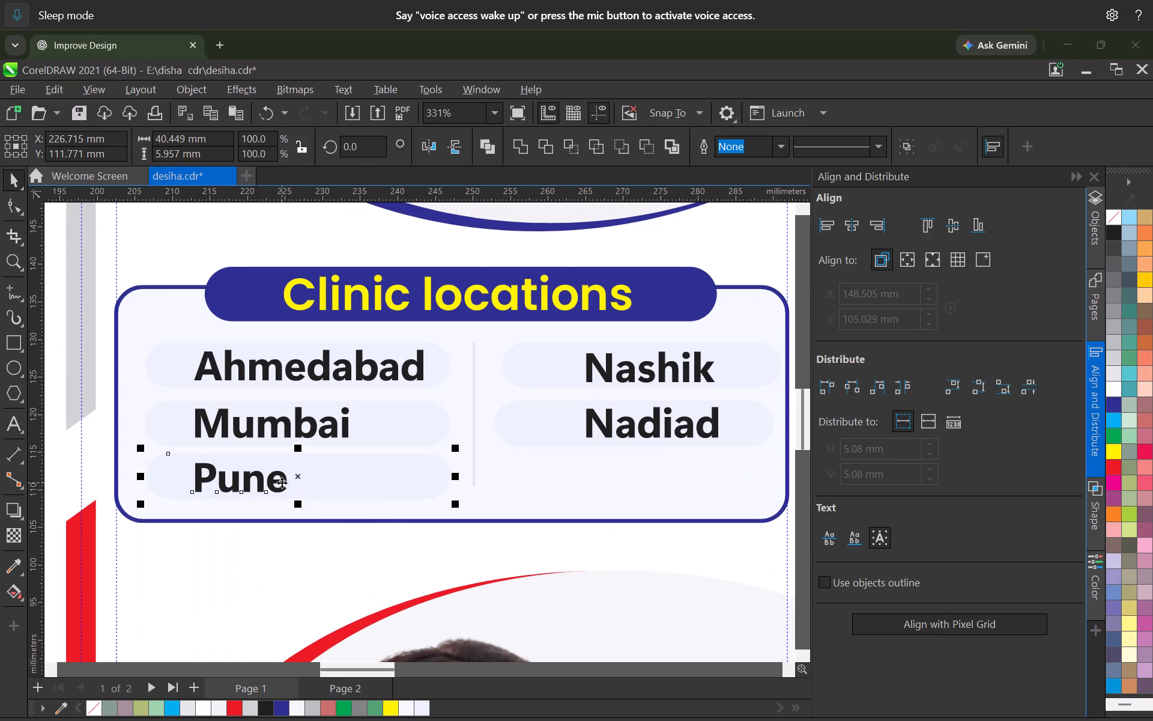
key(Down)
key(Down)
key(Down)
key(Down)
key(Down)
key(Down)
key(Down)
key(Down)
key(Down)
key(Down)
key(Down)
key(Down)
key(Down)
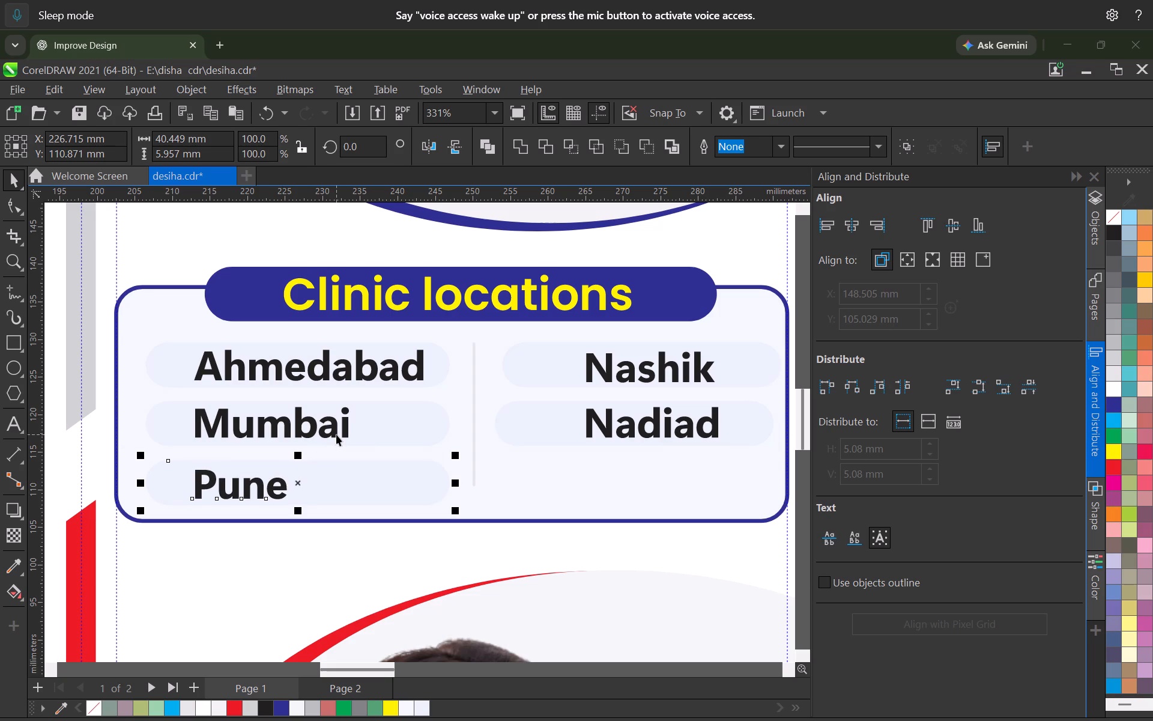
Nudge the Mumbai and Nadiad texts with their pills down about 0.5 mm to even out the row spacing.
click(336, 434)
shift+click(409, 429)
shift+click(509, 432)
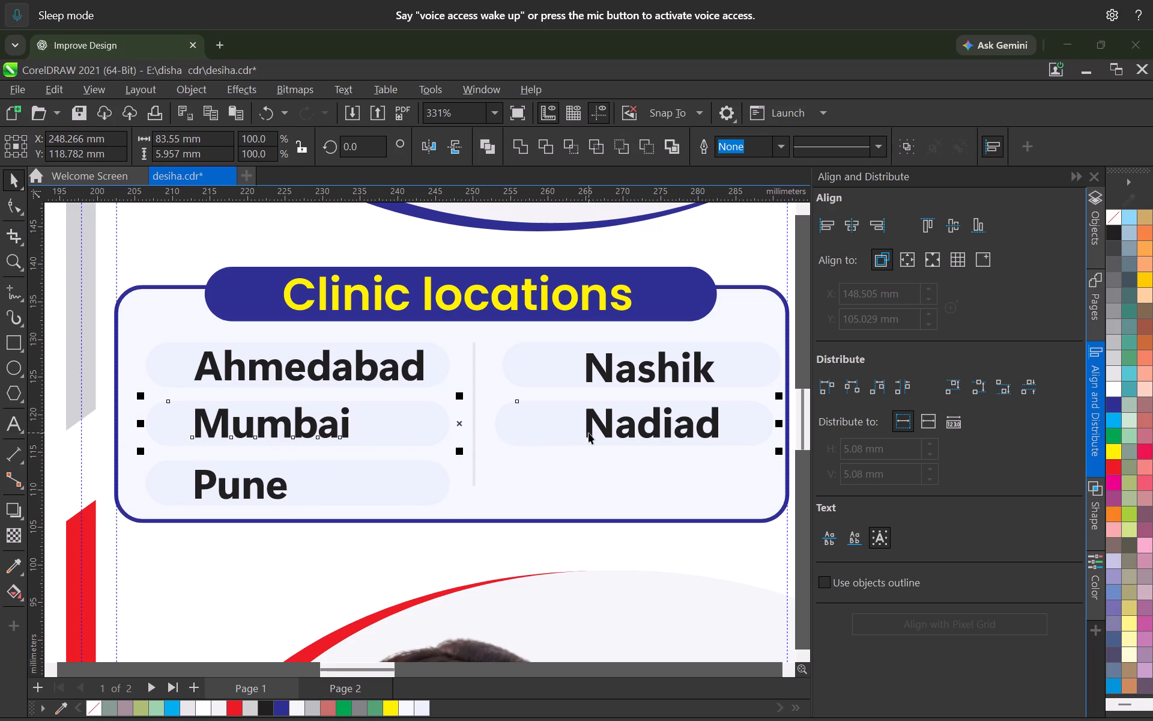
shift+click(589, 433)
key(Down)
key(Down)
key(Down)
key(Down)
key(Down)
key(Down)
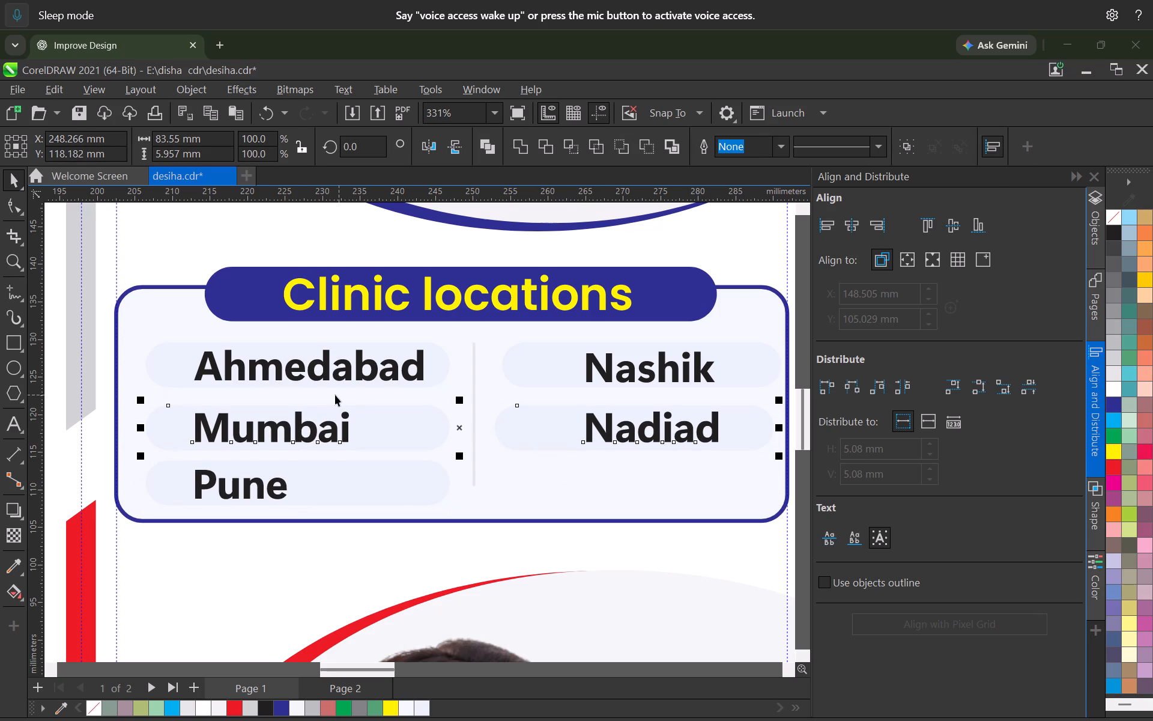
key(Up)
scroll(291, 456, down, 4)
click(680, 377)
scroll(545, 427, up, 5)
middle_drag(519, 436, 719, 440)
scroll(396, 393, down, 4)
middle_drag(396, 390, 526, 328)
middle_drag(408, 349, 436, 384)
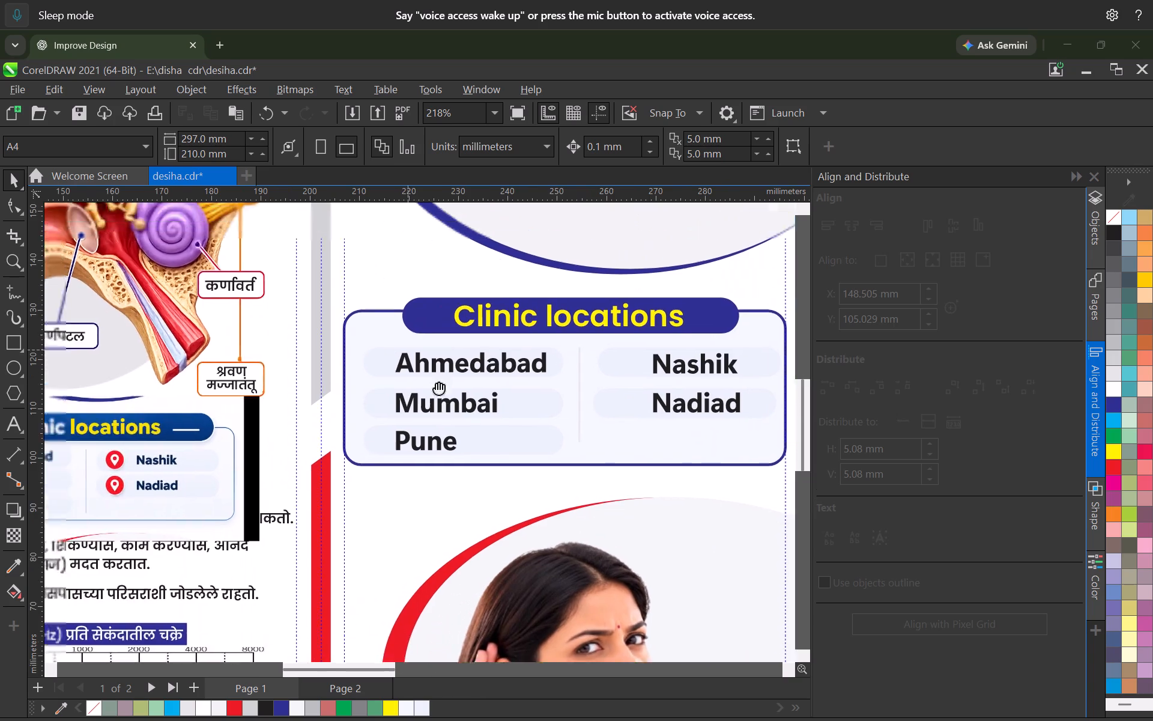
Save the desiha.cdr brochure with the adjusted clinic locations section.
middle_drag(436, 384, 549, 154)
scroll(540, 282, down, 5)
middle_drag(385, 593, 459, 557)
scroll(548, 589, up, 8)
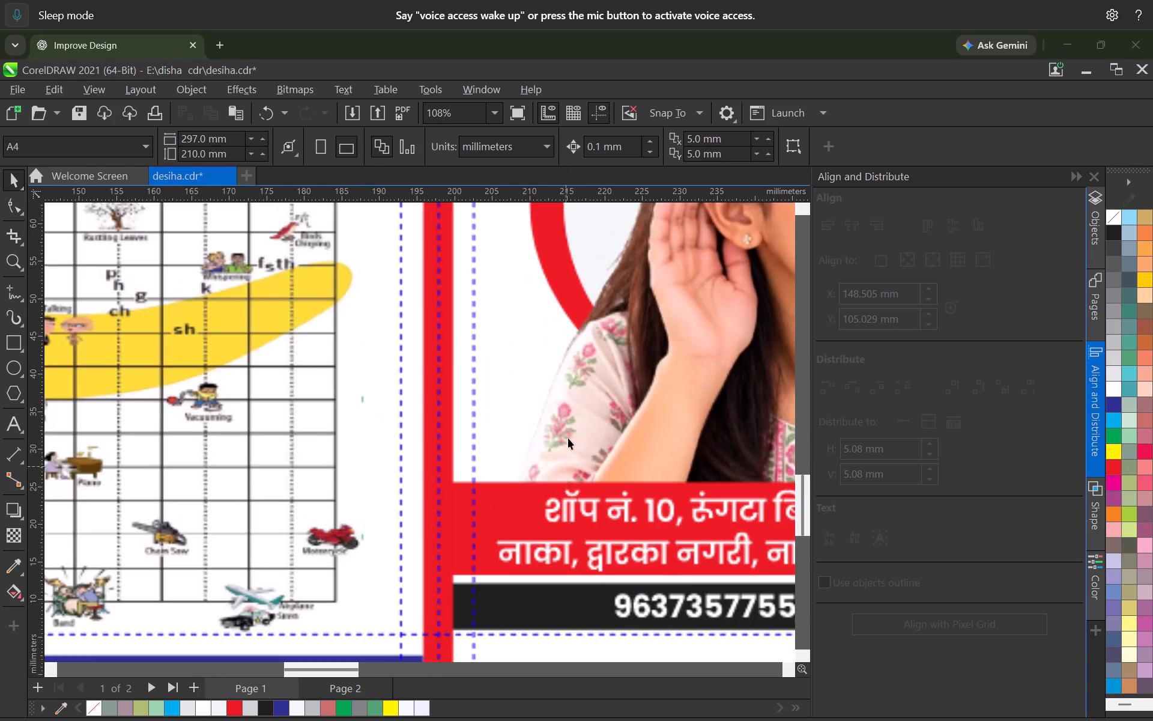
scroll(565, 427, down, 8)
middle_drag(599, 332, 378, 628)
key(ctrl+s)
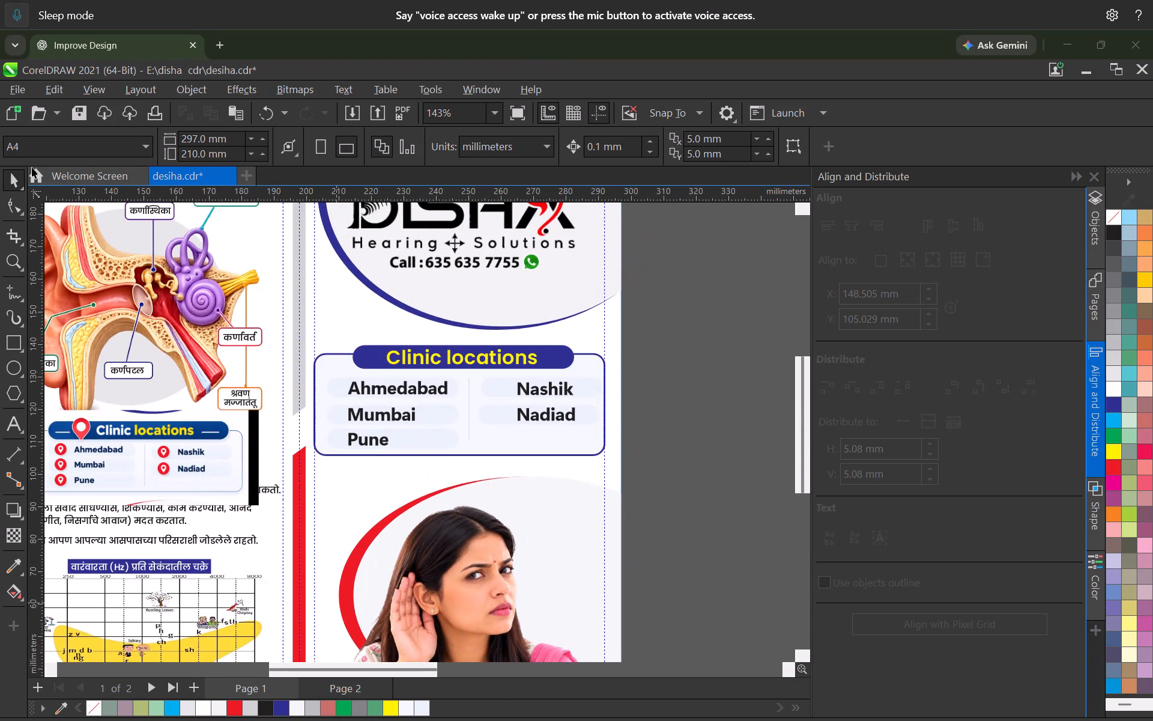
Refresh the welcome screen and open the recent file lokmanya 2..cdr.
click(59, 176)
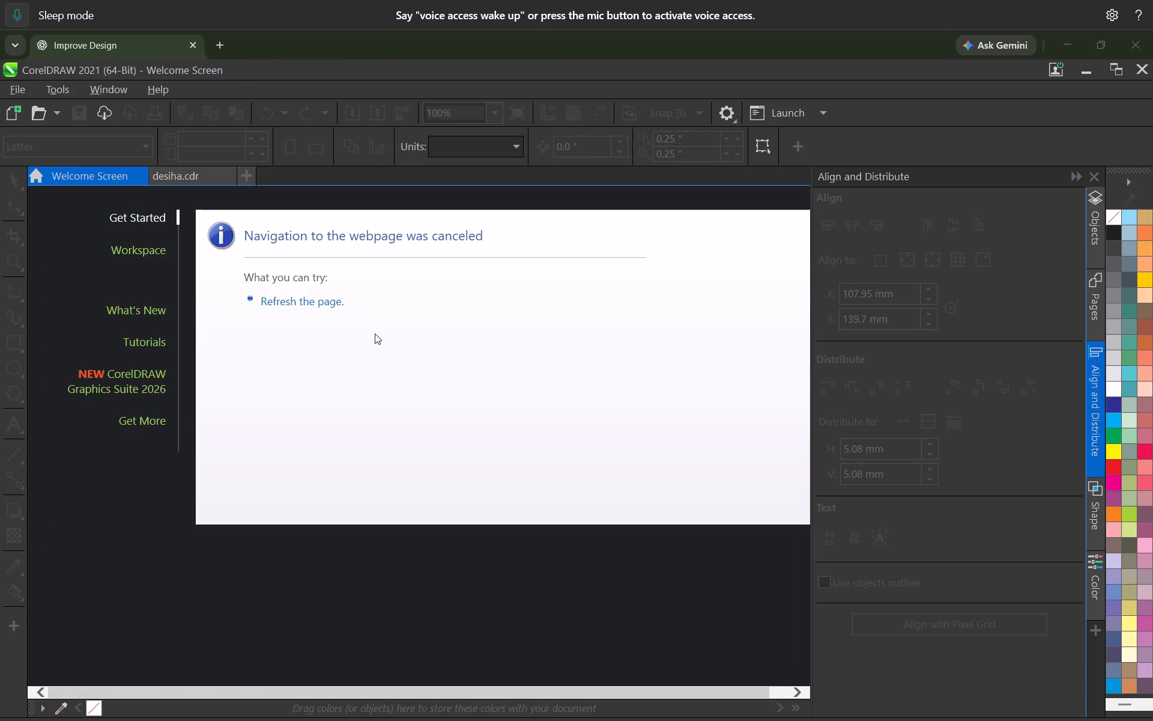
click(312, 579)
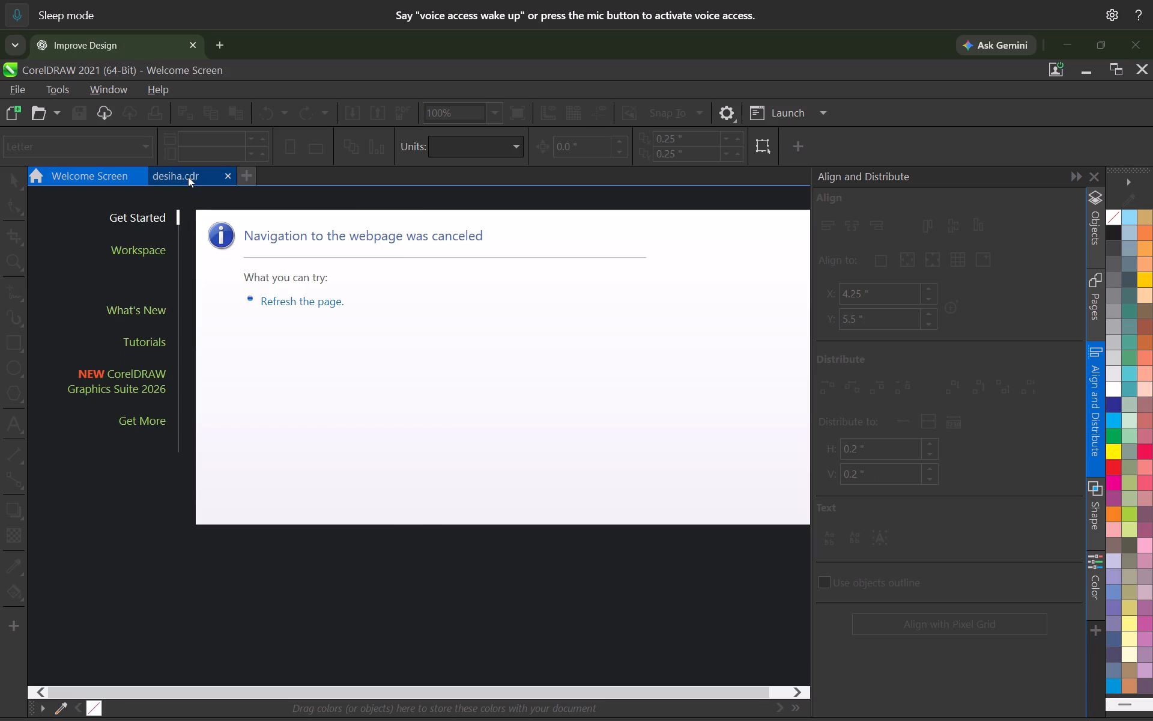
click(186, 173)
key(ctrl+s)
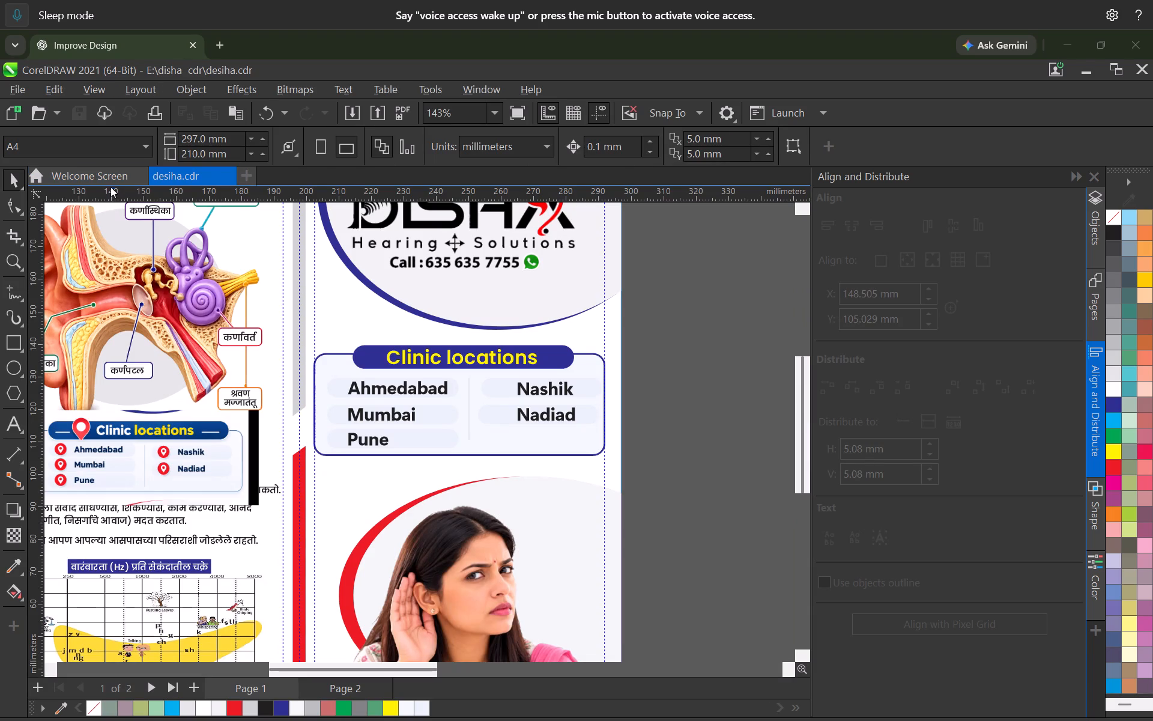
click(108, 184)
drag(387, 352, 450, 564)
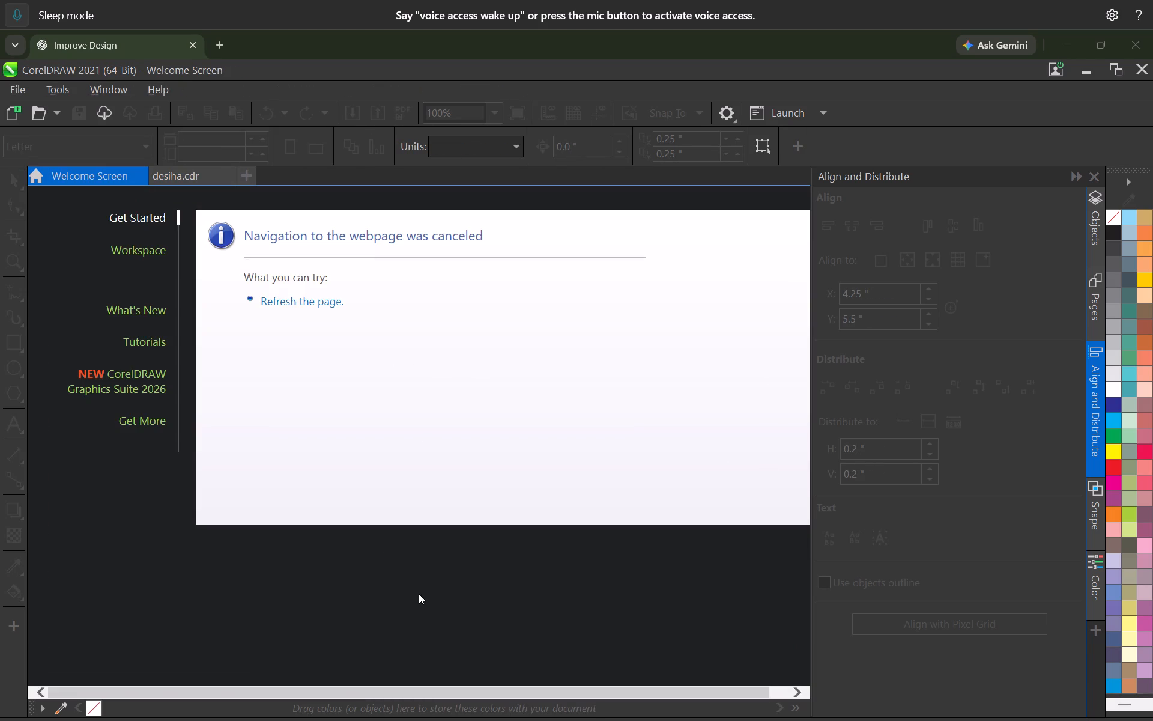
double_click(386, 542)
click(279, 302)
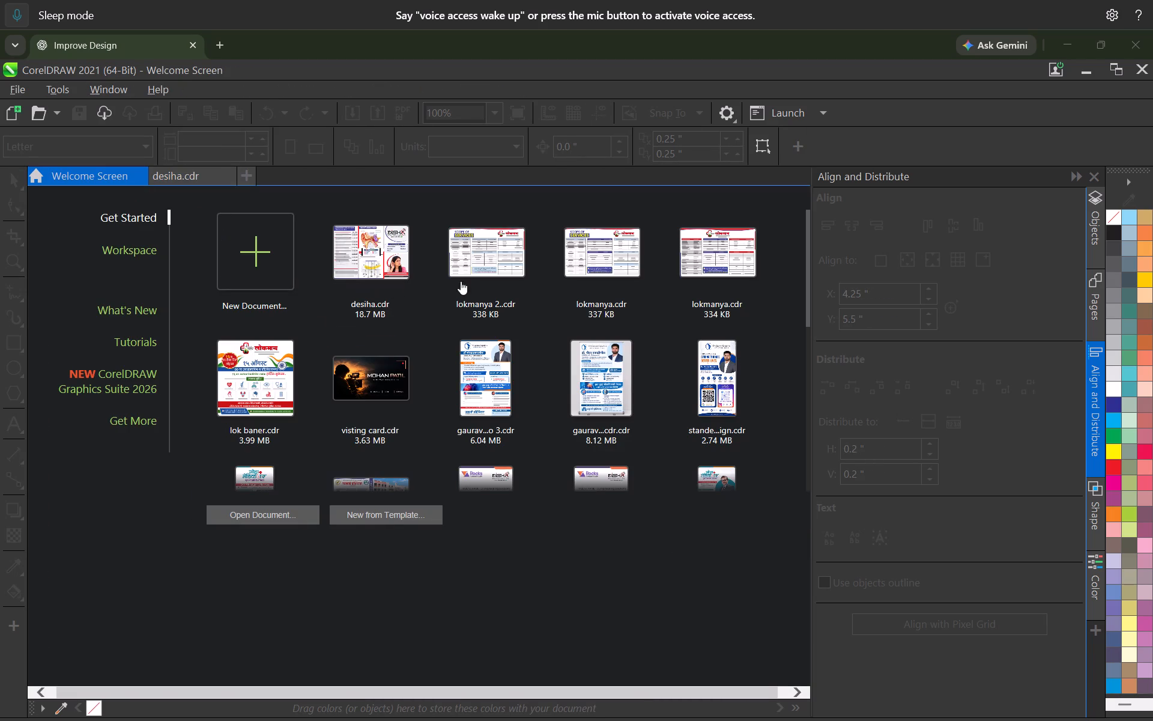
click(495, 237)
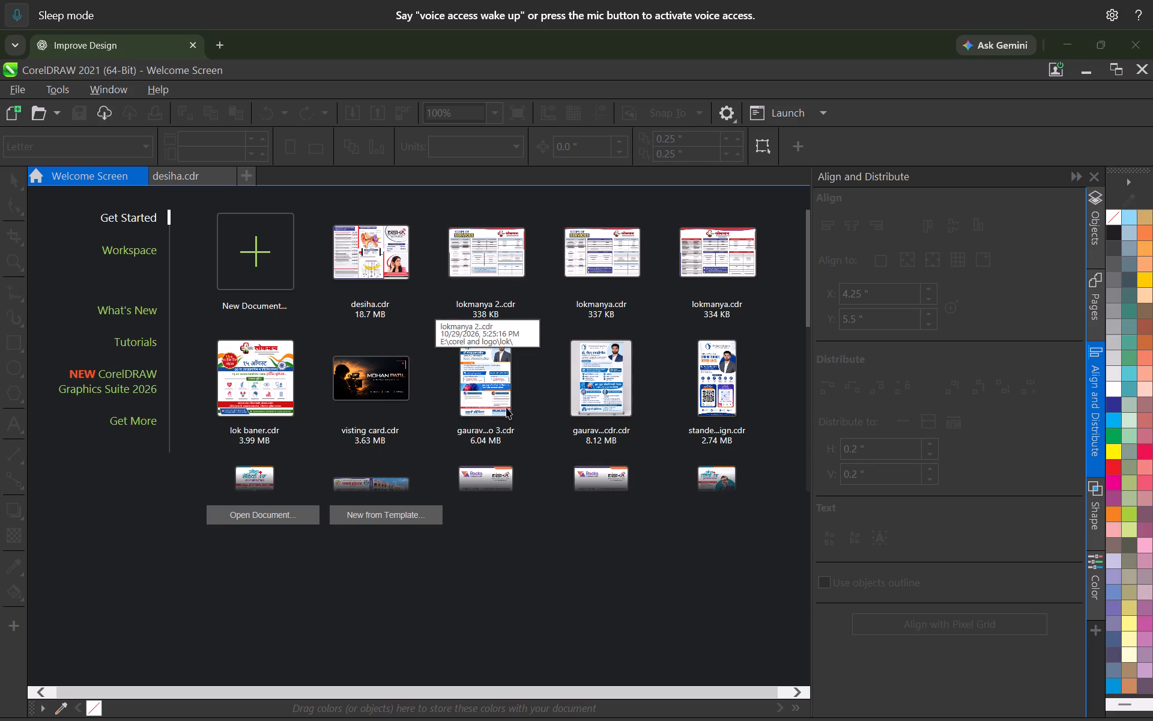
Copy the red location pin together with its white circle from the blue address box in lokmanya 2..cdr.
scroll(307, 559, up, 10)
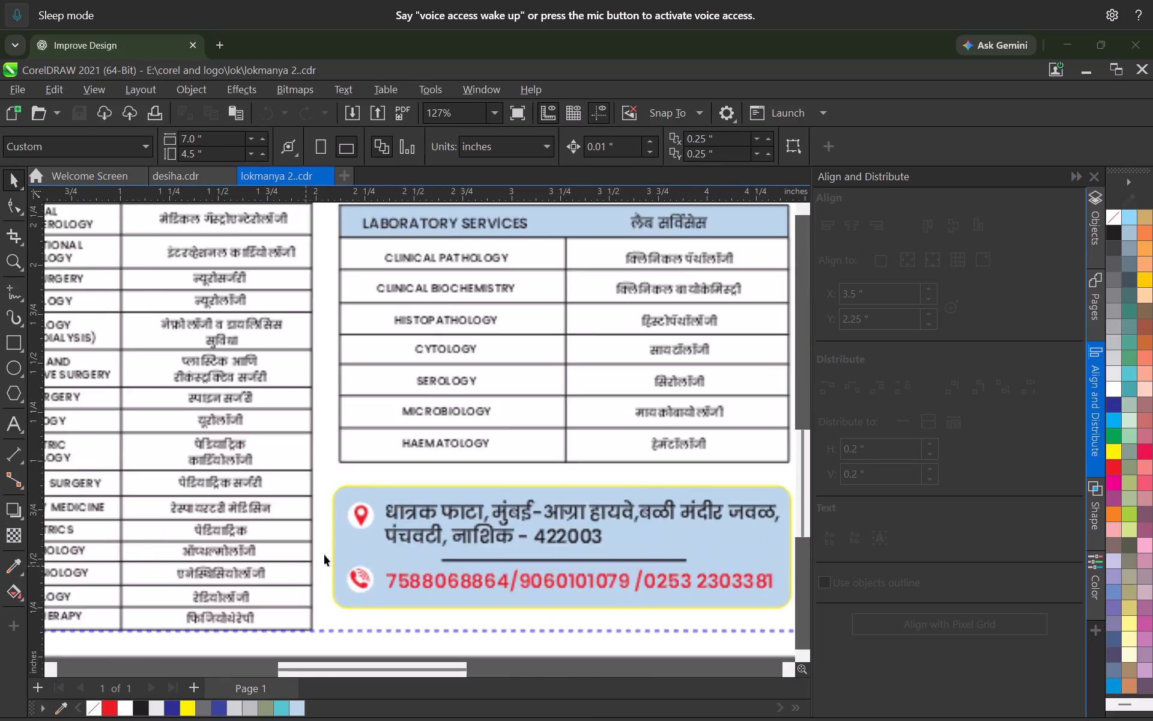
scroll(324, 555, up, 9)
click(386, 476)
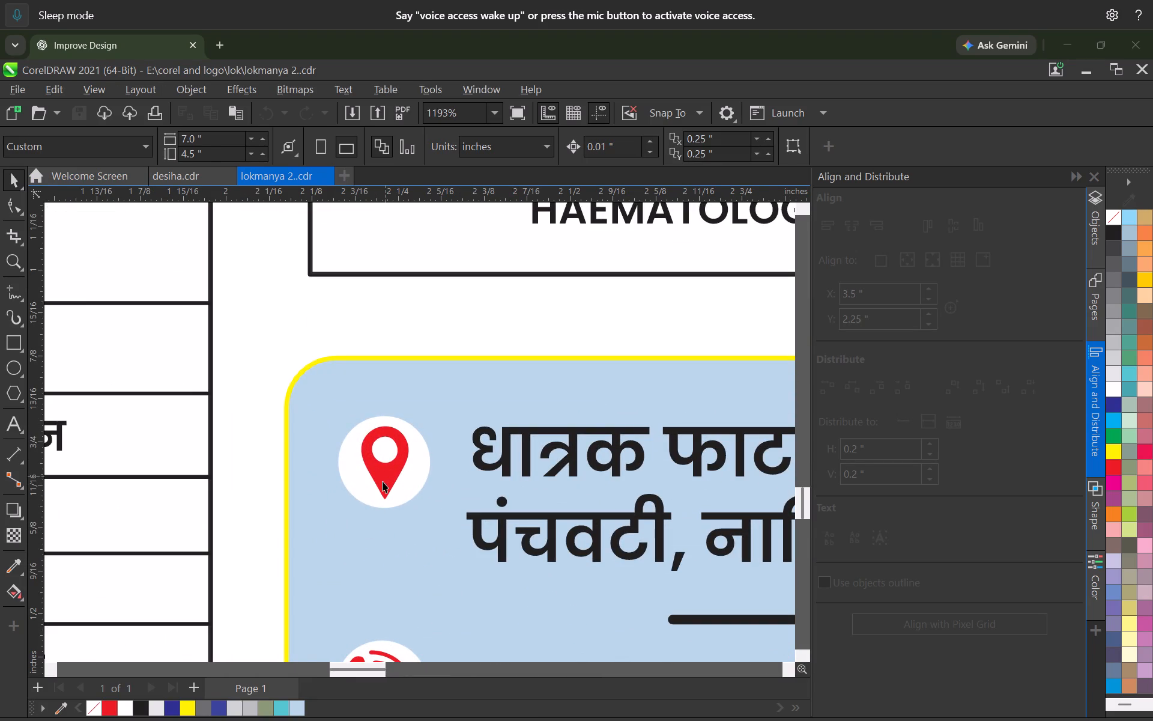
click(383, 481)
scroll(406, 481, down, 1)
scroll(406, 481, down, 20)
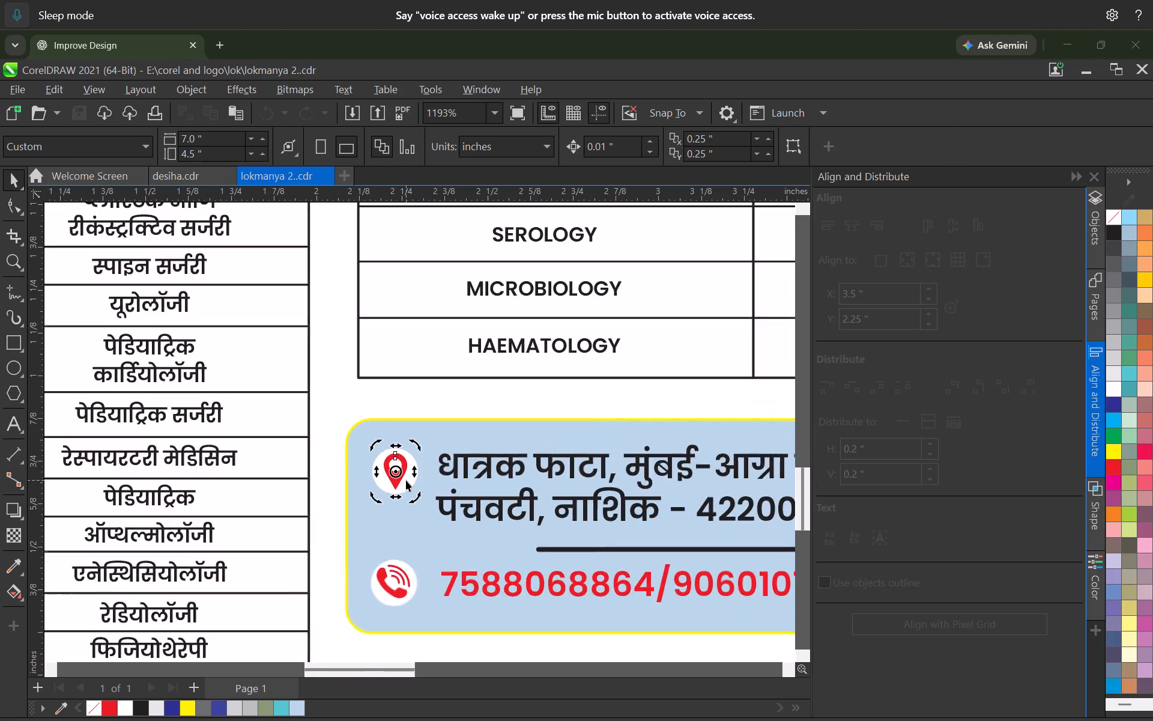
scroll(406, 480, up, 11)
click(398, 552)
click(377, 457)
shift+click(438, 464)
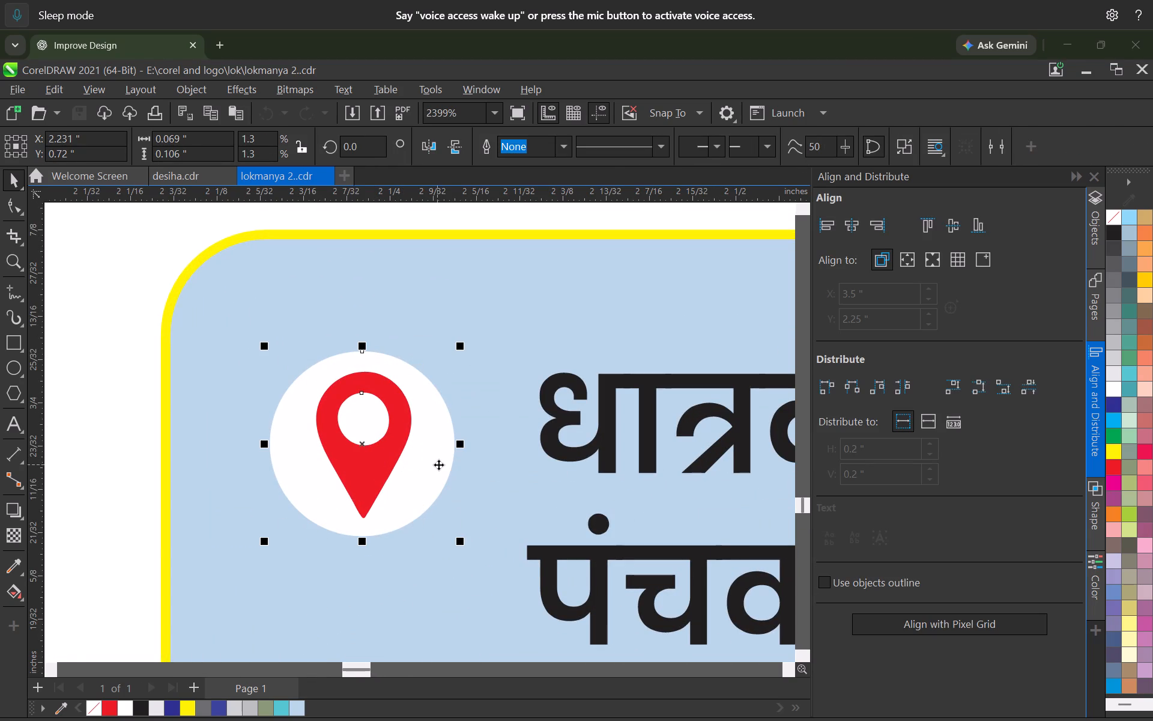
key(ctrl+c)
Paste the pin marker into desiha.cdr and place it on the Ahmedabad pill, just before the text, at about X 209.6 mm.
click(202, 174)
scroll(447, 508, up, 3)
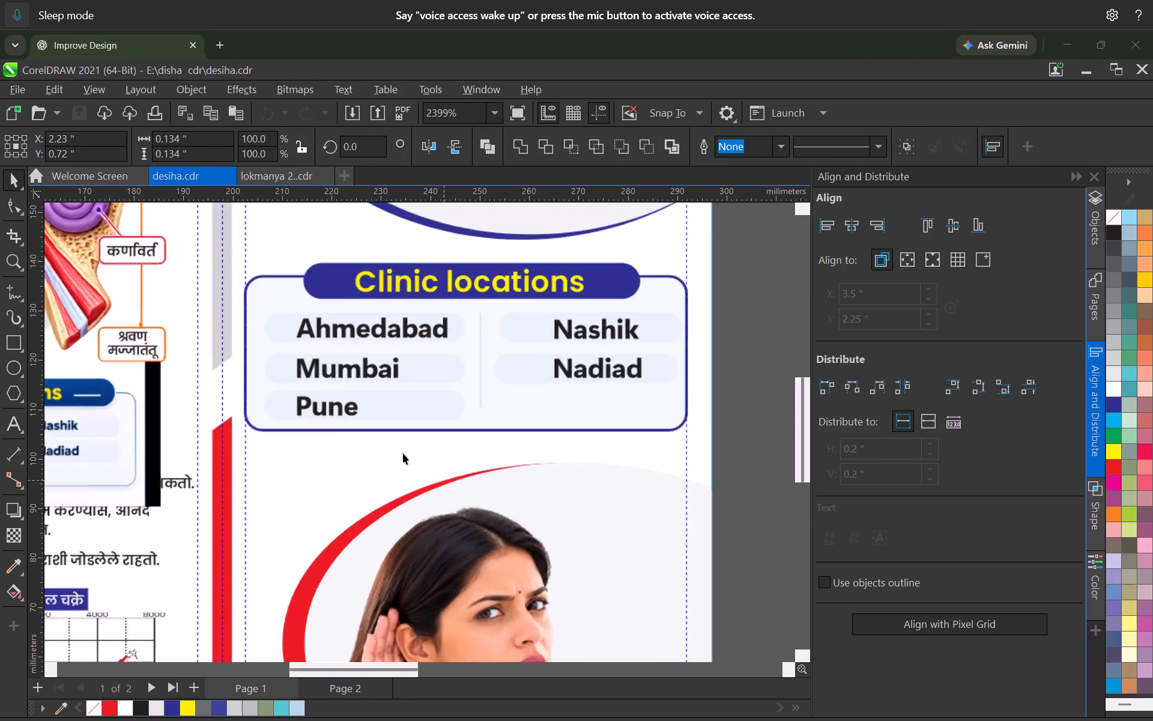
scroll(403, 453, up, 4)
middle_drag(306, 384, 417, 523)
key(ctrl+v)
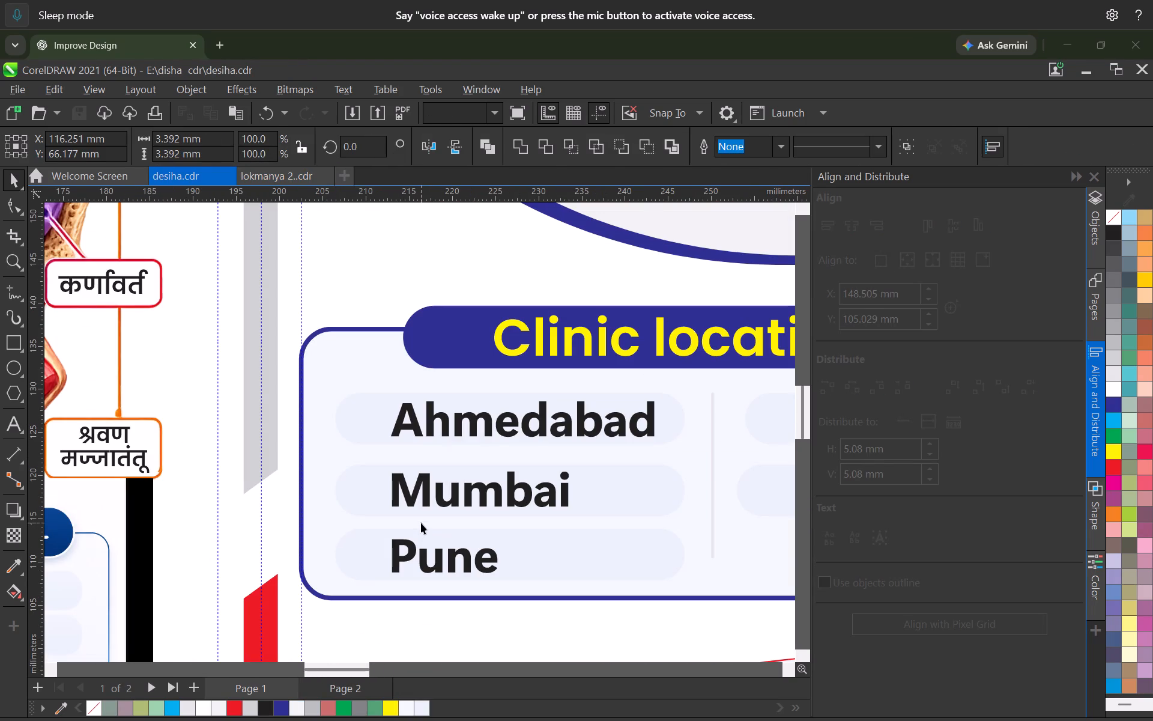
scroll(421, 523, down, 18)
scroll(340, 552, up, 6)
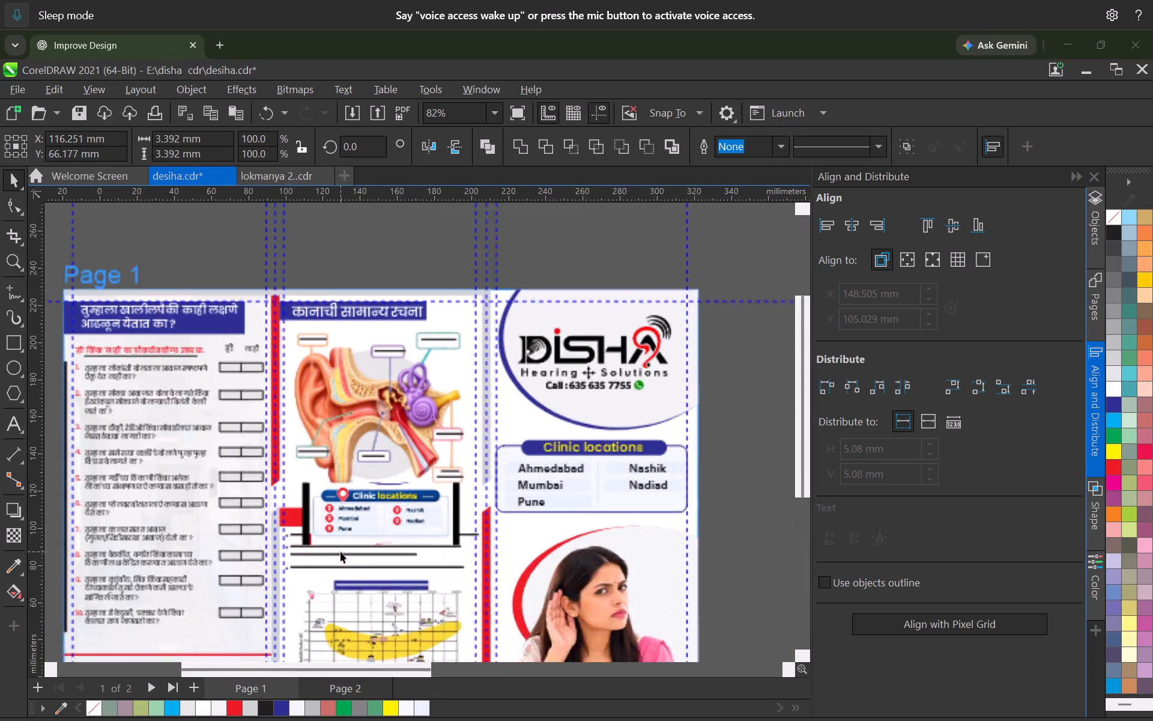
scroll(340, 552, up, 2)
drag(302, 614, 583, 440)
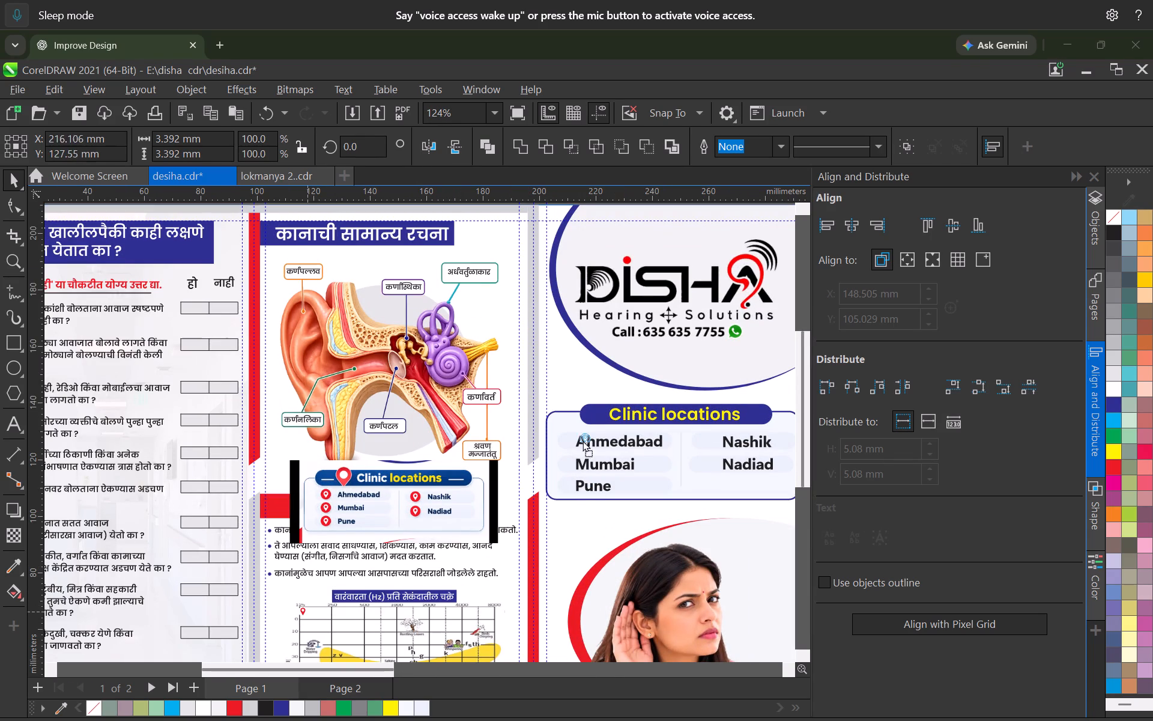
drag(583, 440, 567, 445)
Enlarge the pin marker to about 6 mm and nudge it to fit the starting end of the Ahmedabad pill, at about Y 126.6 mm.
scroll(567, 445, up, 4)
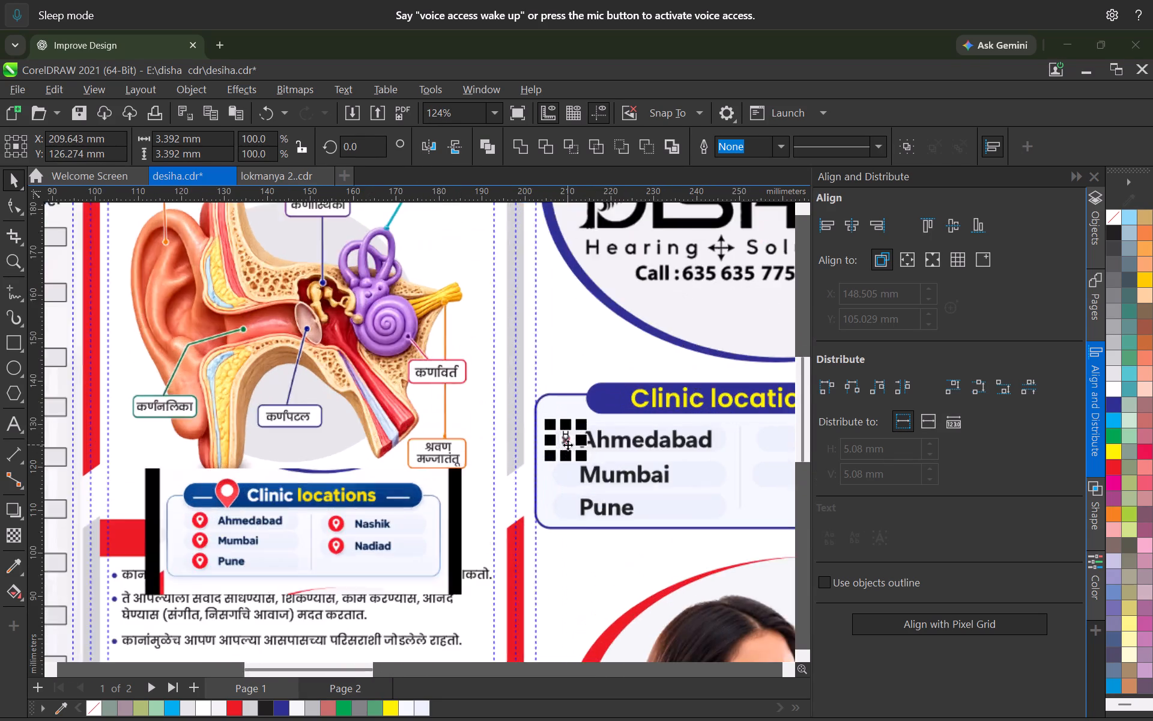
scroll(567, 445, up, 13)
shift+drag(605, 465, 623, 490)
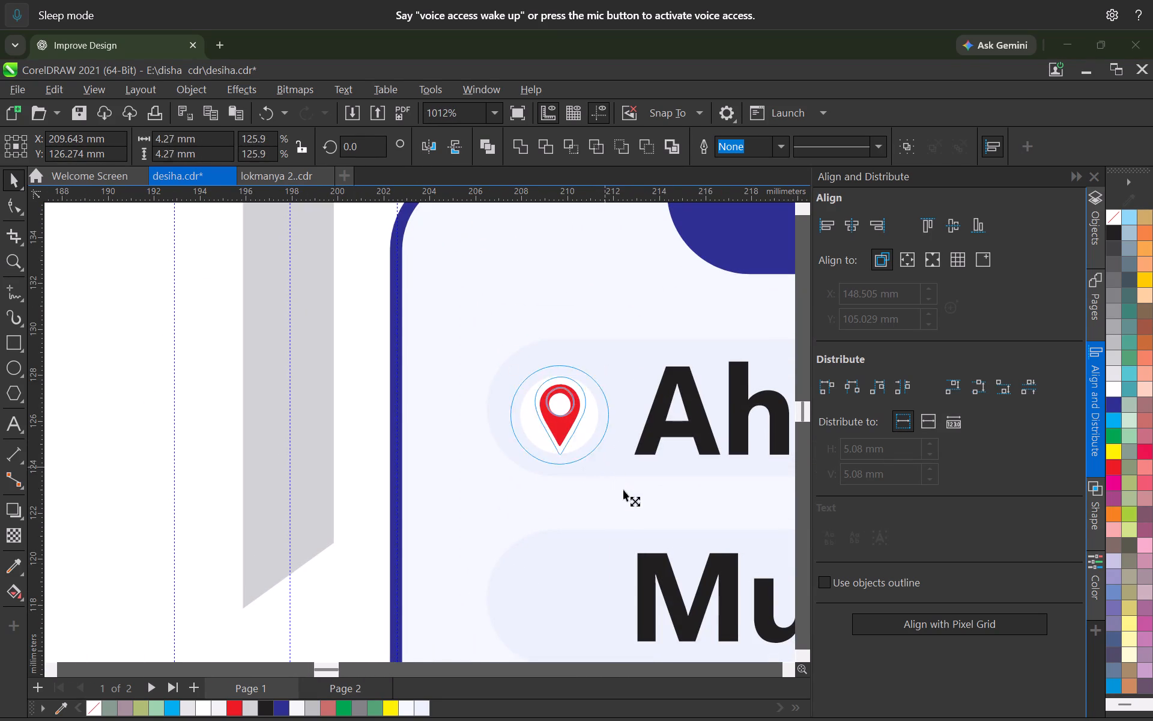
shift+drag(623, 490, 635, 503)
key(Up)
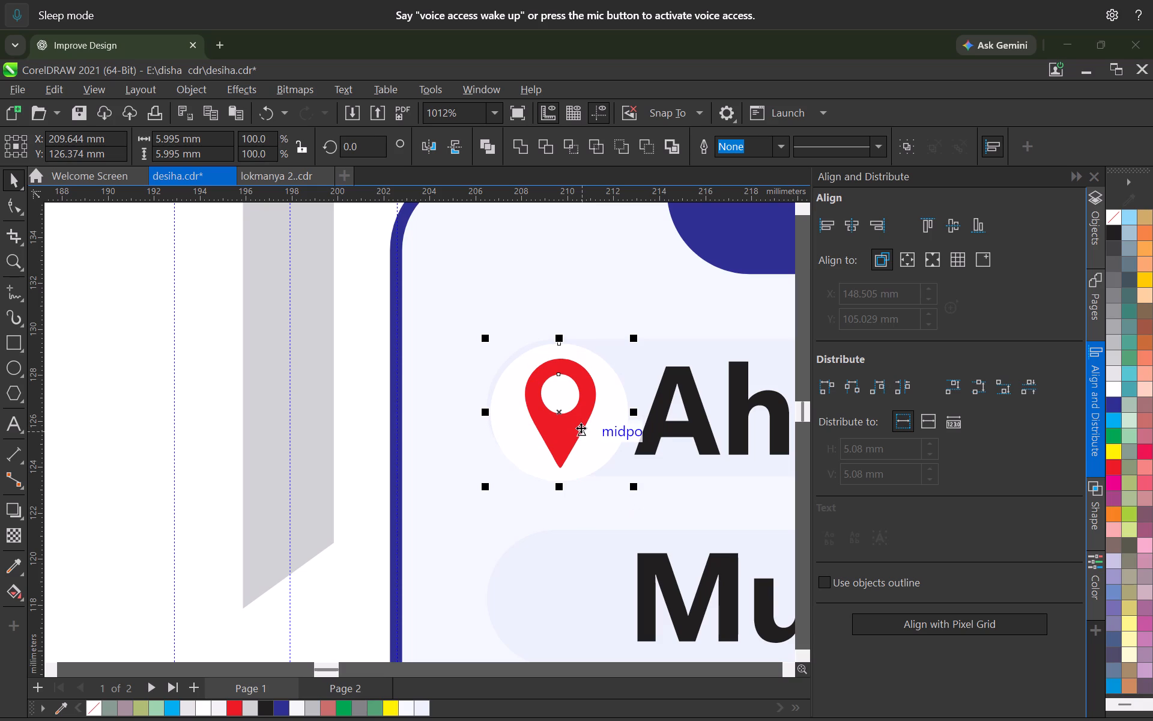
key(Up)
key(Up)
key(Up)
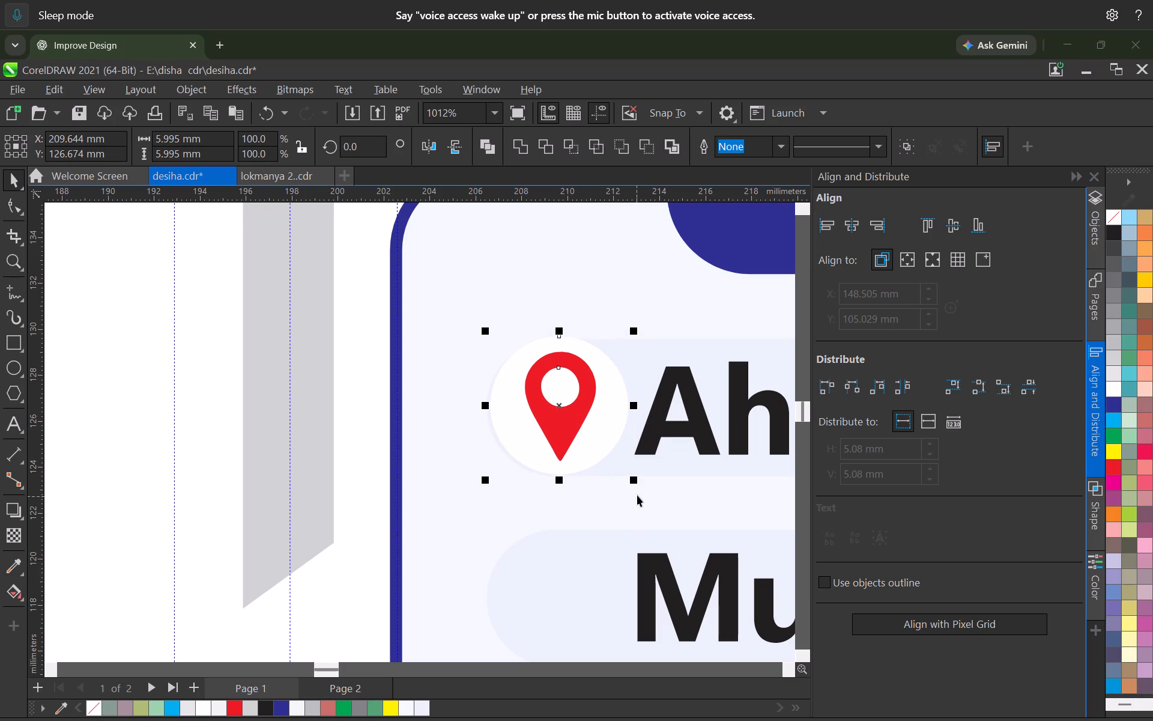
key(Down)
key(Left)
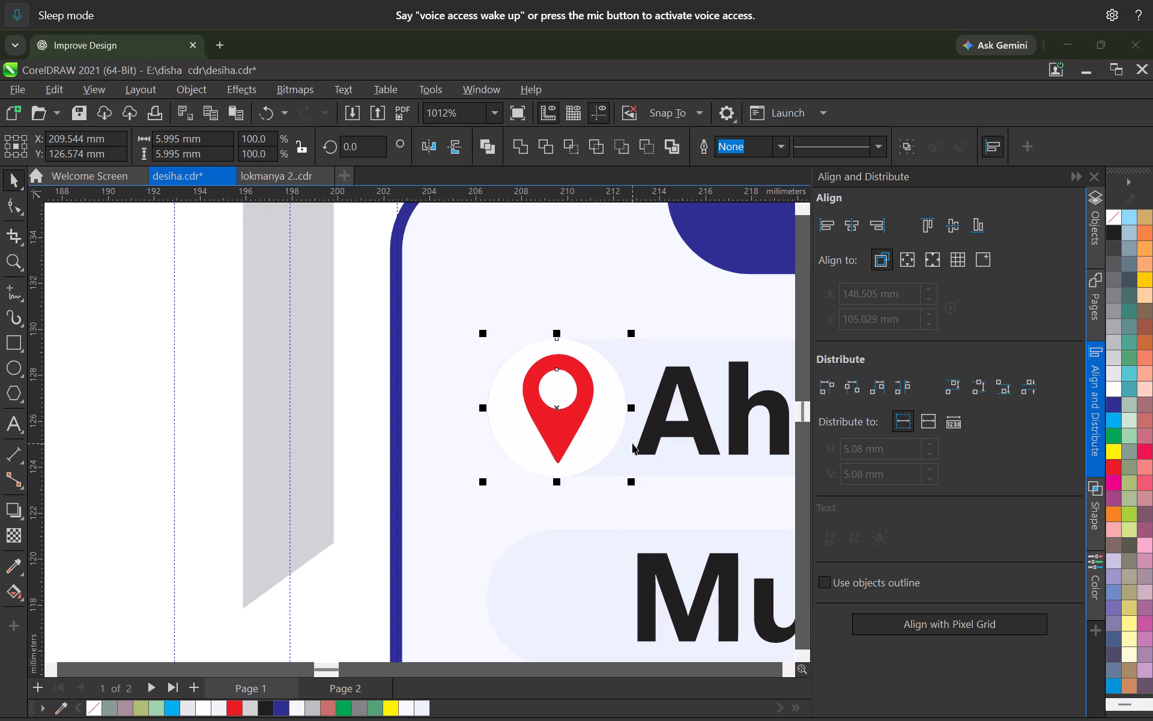
Duplicate the pin marker straight down onto the Mumbai and Pune pills, centred at about Y 117.6 mm and 111 mm.
scroll(547, 424, down, 4)
middle_drag(540, 465, 490, 292)
scroll(490, 292, up, 3)
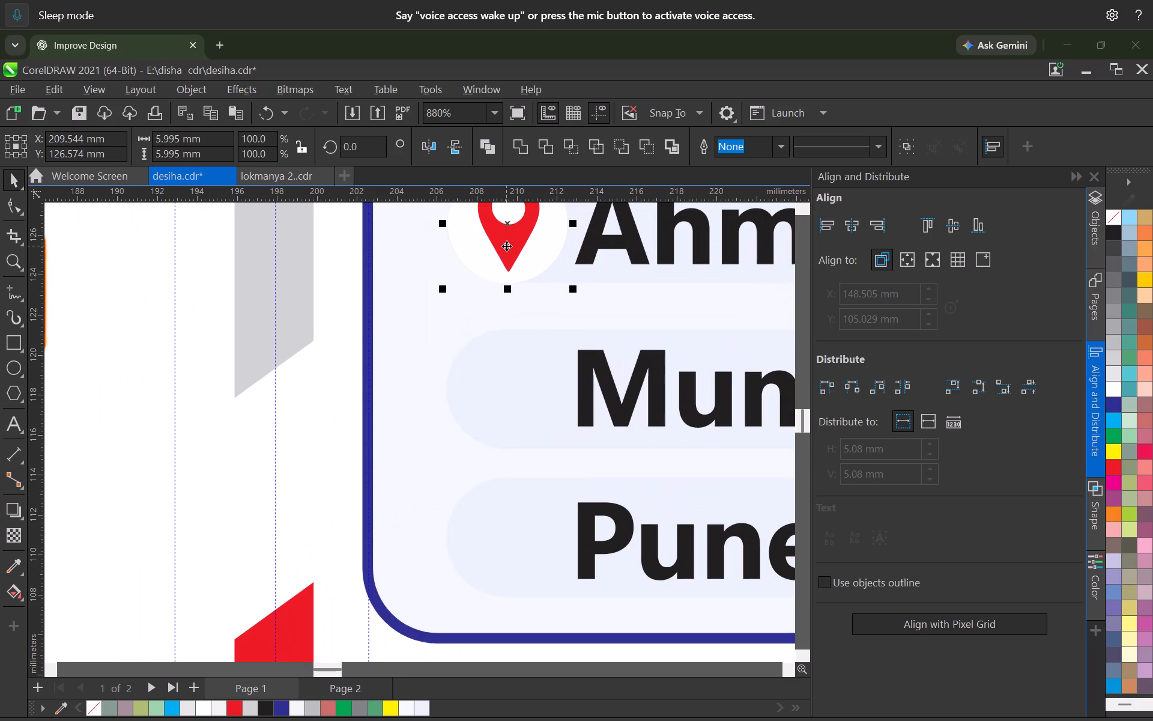
drag(506, 246, 513, 410)
shift+right_click(513, 410)
drag(519, 385, 519, 447)
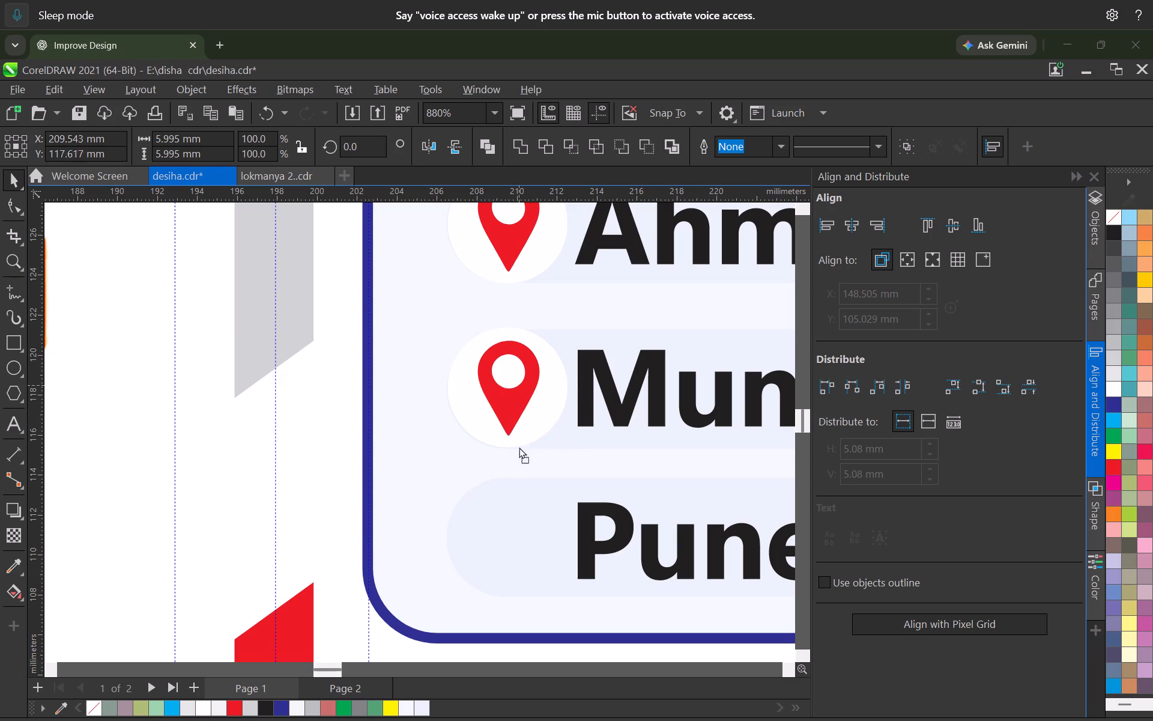
drag(519, 447, 519, 531)
shift+right_click(519, 531)
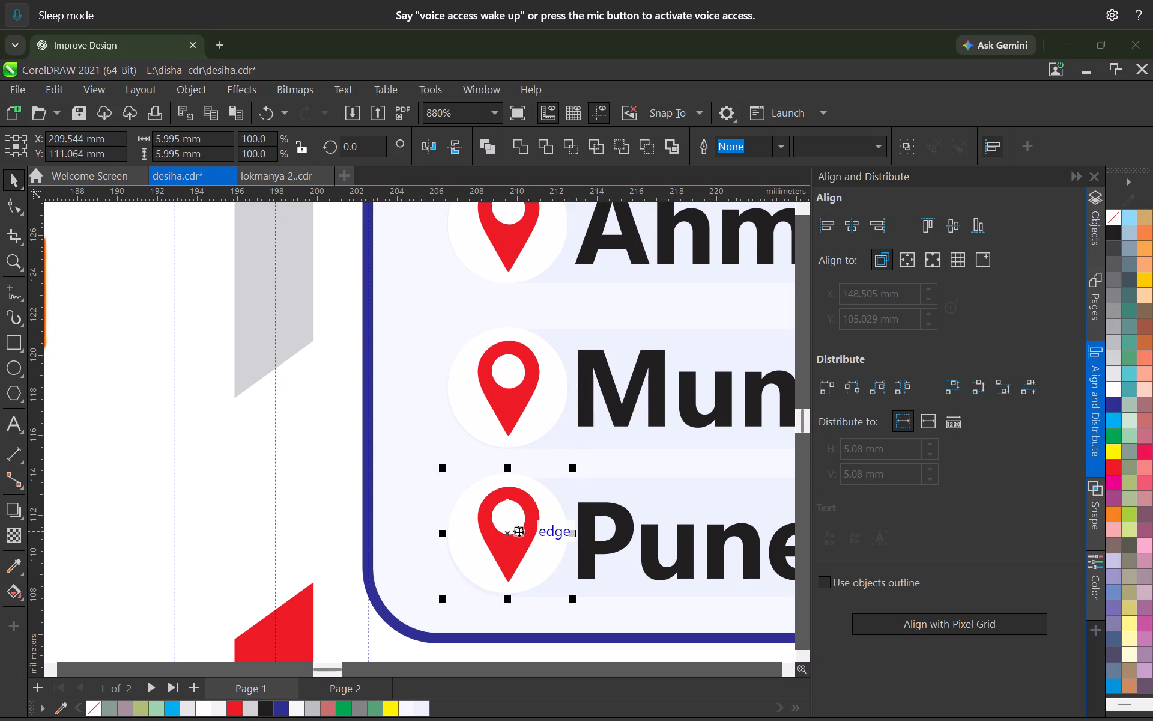
key(Down)
Duplicate the Ahmedabad and Mumbai pin markers across onto the Nashik and Nadiad pills, at about X 257.5 mm.
scroll(536, 492, down, 9)
middle_drag(628, 473, 452, 509)
scroll(452, 510, down, 3)
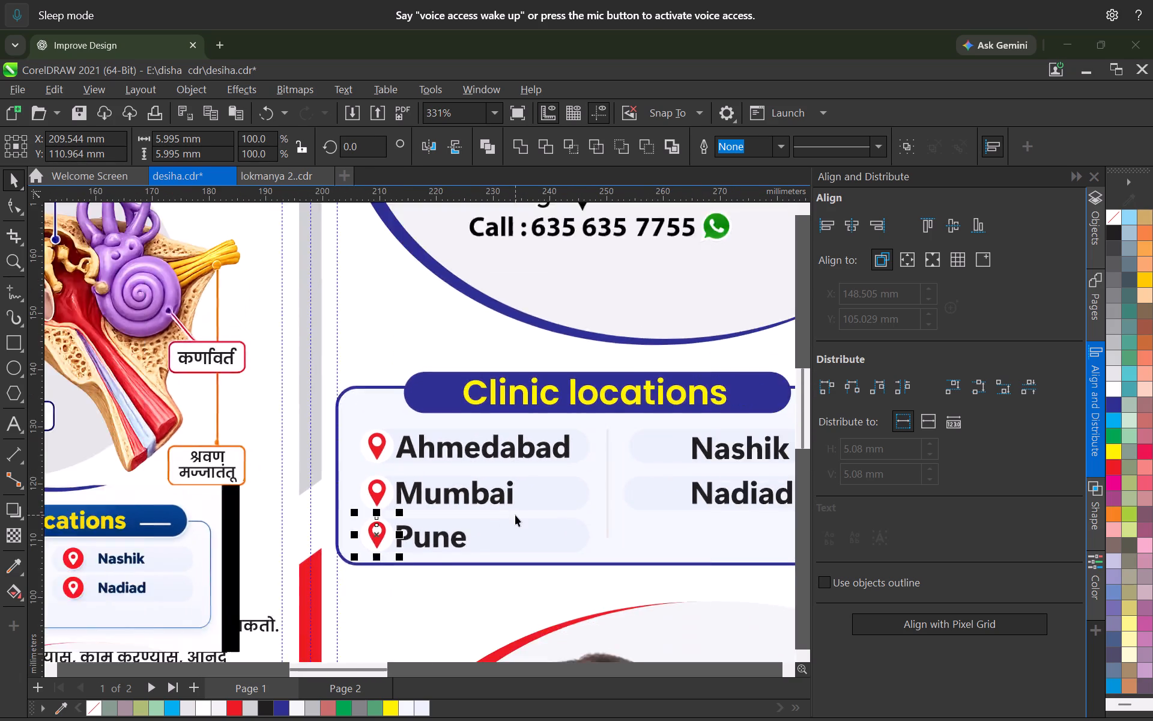
scroll(516, 515, down, 4)
middle_drag(516, 515, 437, 516)
scroll(428, 520, up, 4)
click(327, 532)
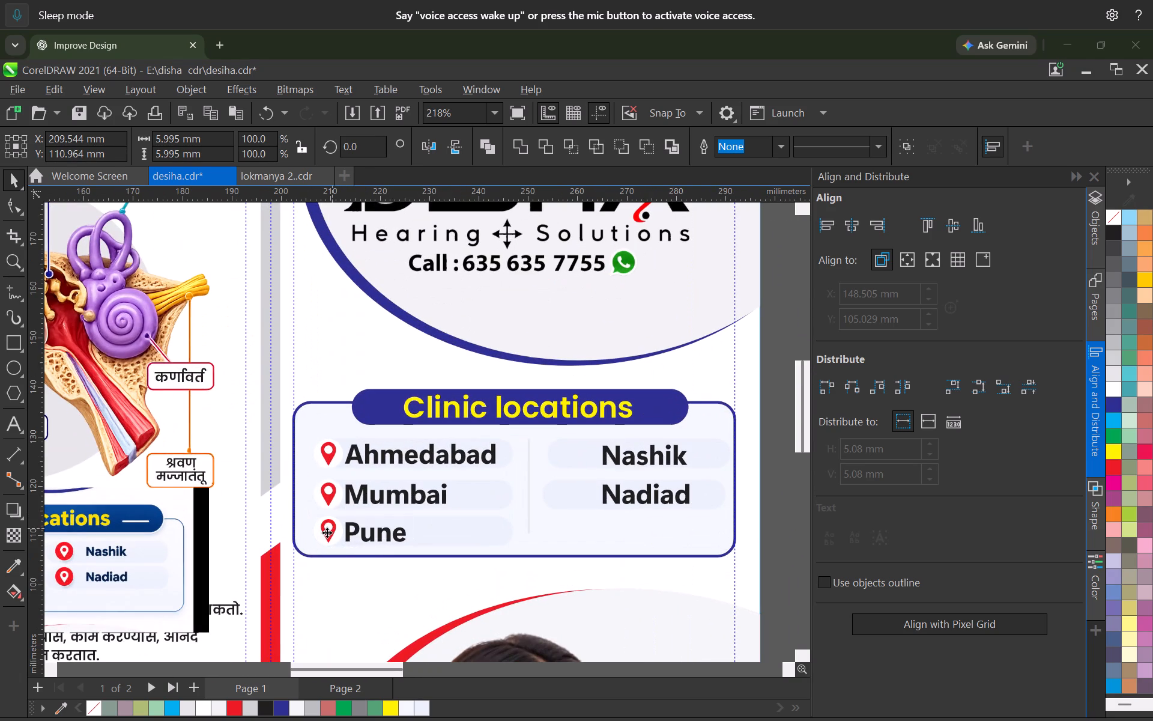
click(306, 461)
scroll(324, 454, up, 3)
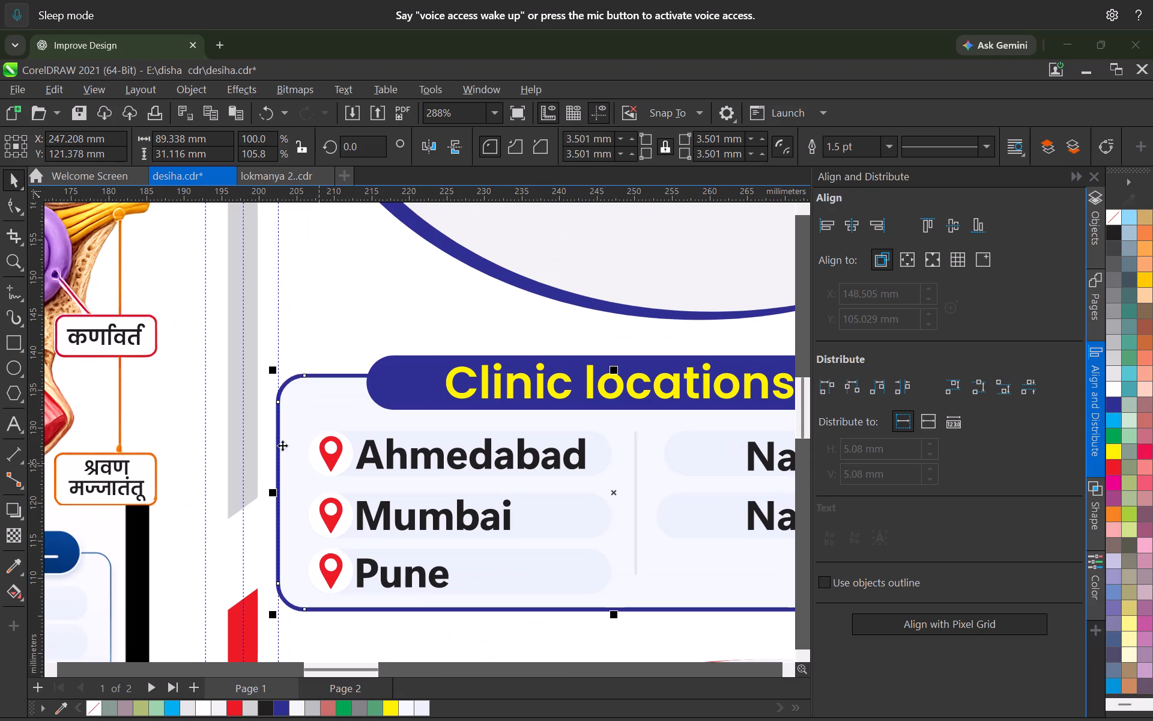
click(269, 425)
drag(267, 412, 368, 548)
scroll(338, 534, down, 1)
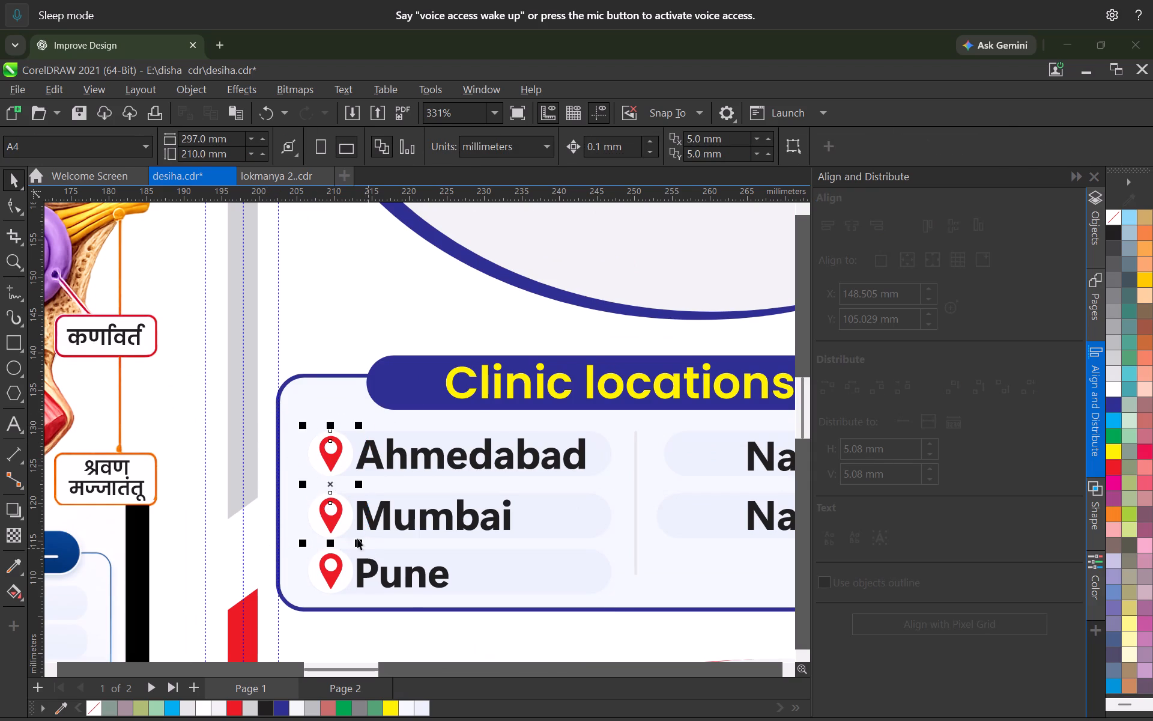
scroll(336, 505, down, 3)
drag(334, 473, 570, 482)
shift+right_click(570, 482)
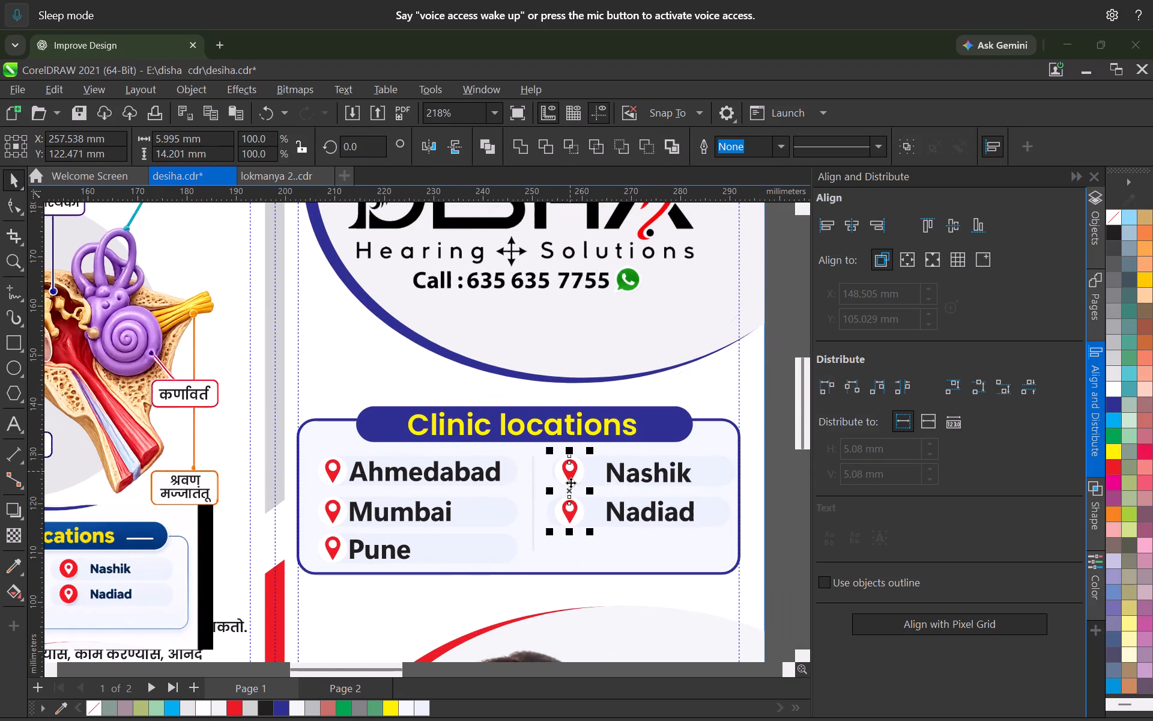
Nudge the Nashik and Nadiad pin markers slightly left towards the rounded ends of their pills.
scroll(580, 478, up, 10)
key(Left)
key(Left)
key(Left)
key(Left)
key(Left)
key(Left)
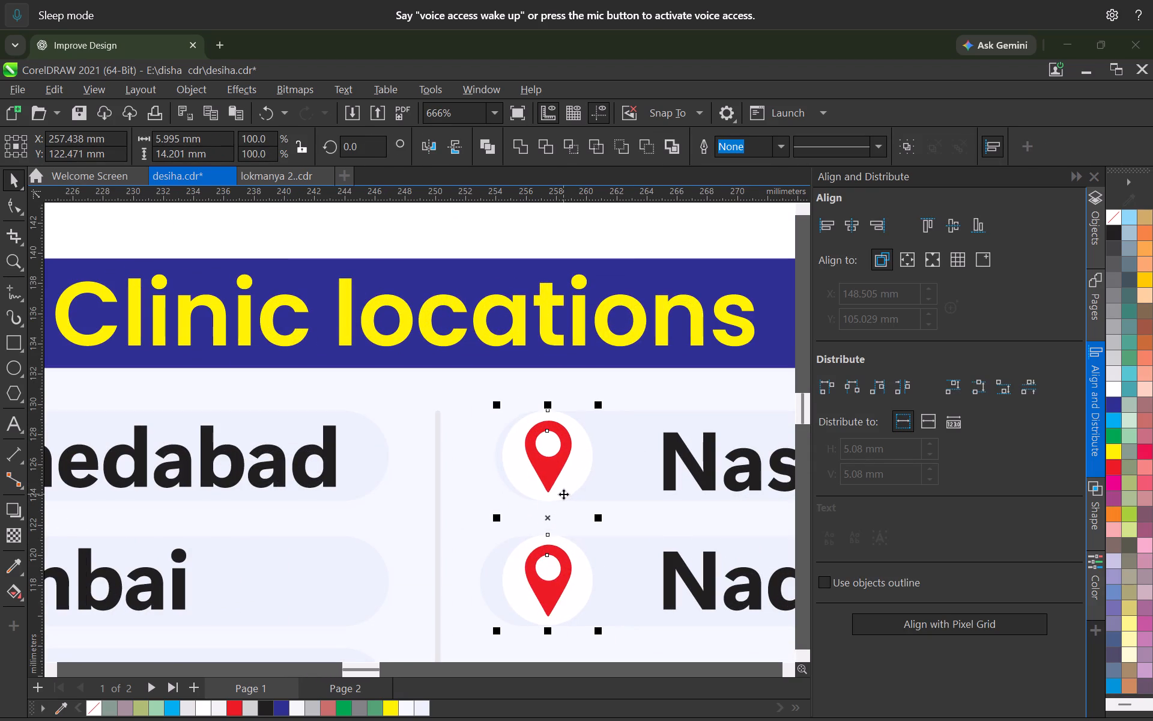
key(Left)
Shorten the Nadiad pill from its left end to about 36.1 mm wide so it lines up with its pin marker.
click(448, 504)
scroll(476, 482, down, 4)
scroll(516, 549, up, 3)
click(467, 540)
drag(452, 537, 476, 561)
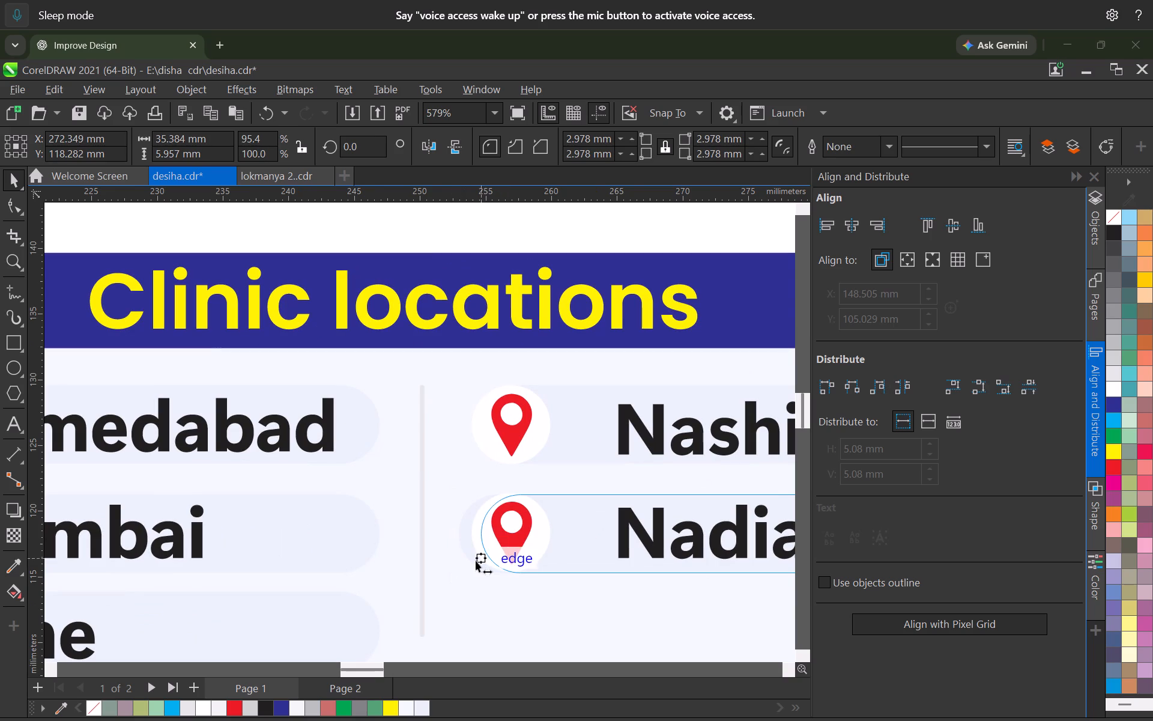
drag(476, 561, 465, 558)
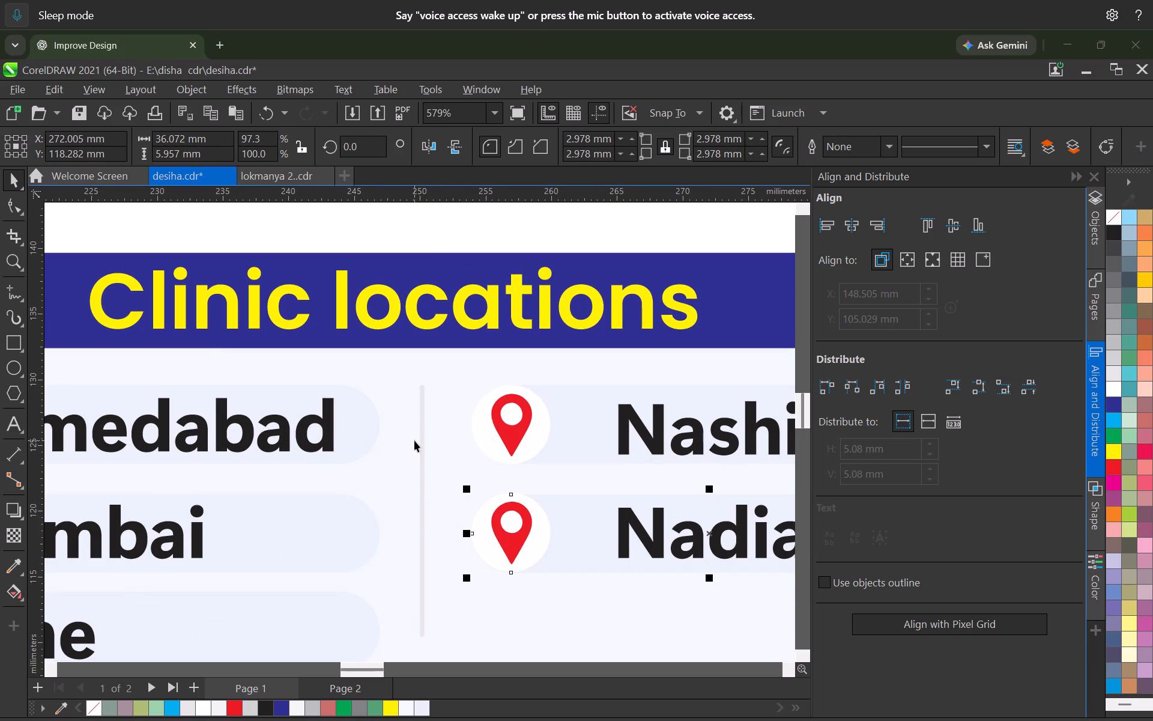
Nudge the Ahmedabad, Mumbai and Pune texts together to the right, away from their pin markers.
click(443, 453)
scroll(444, 456, down, 8)
middle_drag(410, 510, 551, 517)
scroll(463, 571, up, 5)
click(393, 542)
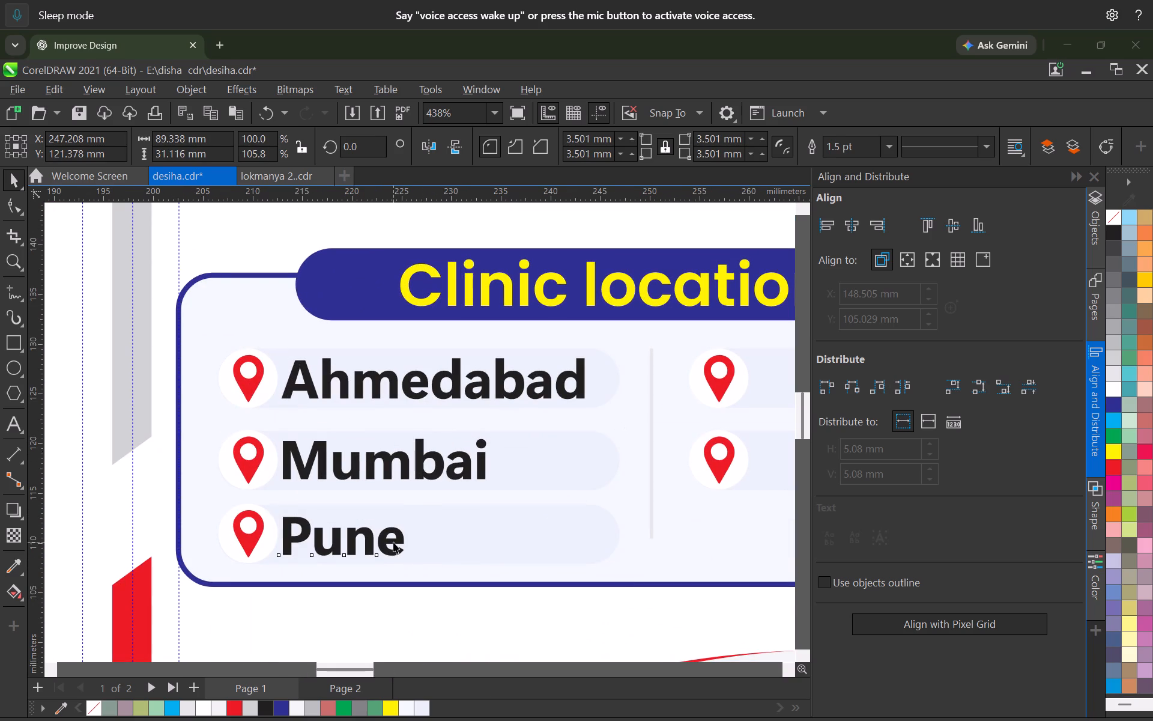
shift+click(419, 467)
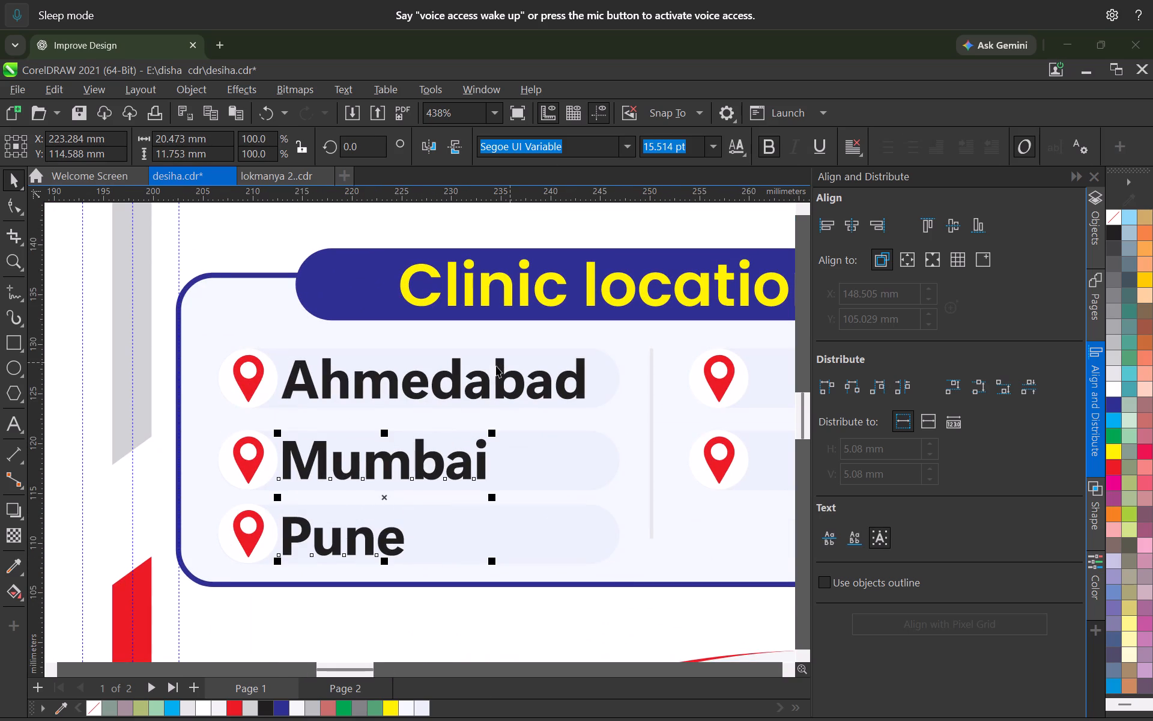
shift+click(499, 369)
key(Right)
key(Right)
key(Right)
key(Right)
key(Right)
key(Right)
key(Right)
key(Right)
key(Right)
key(Right)
key(Right)
key(Right)
key(Right)
key(Right)
key(Right)
key(Right)
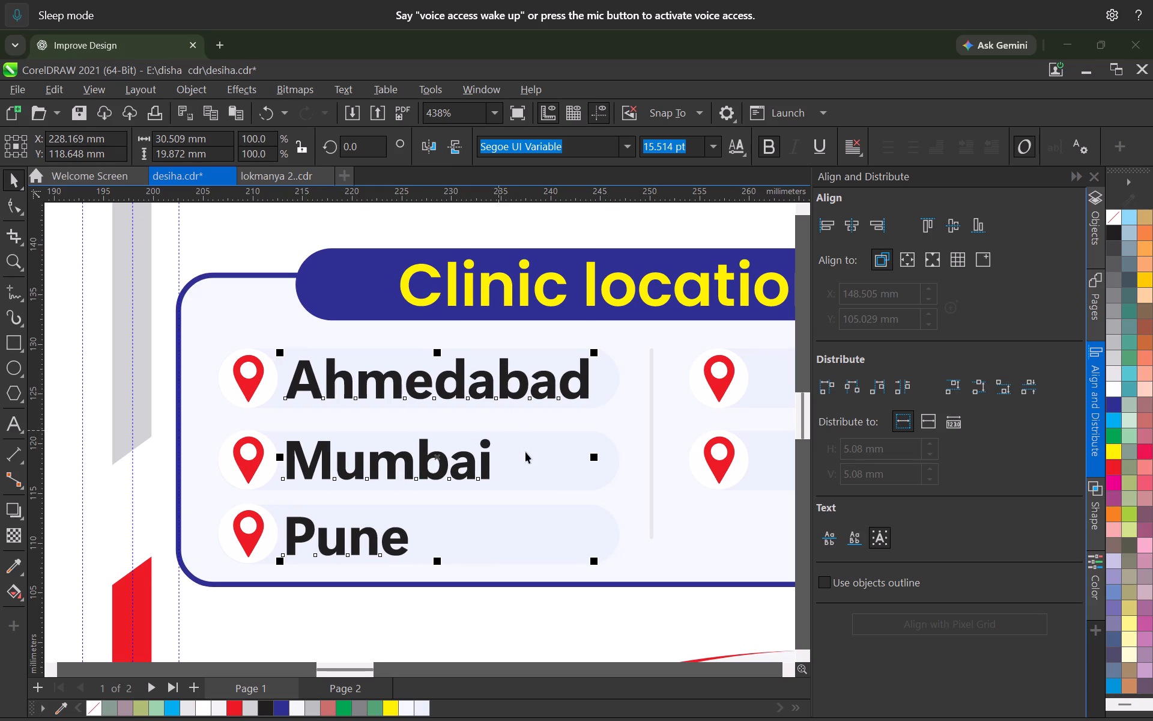
Save the brochure document desiha.cdr.
scroll(525, 452, down, 8)
middle_drag(620, 463, 437, 454)
scroll(513, 470, down, 4)
click(637, 397)
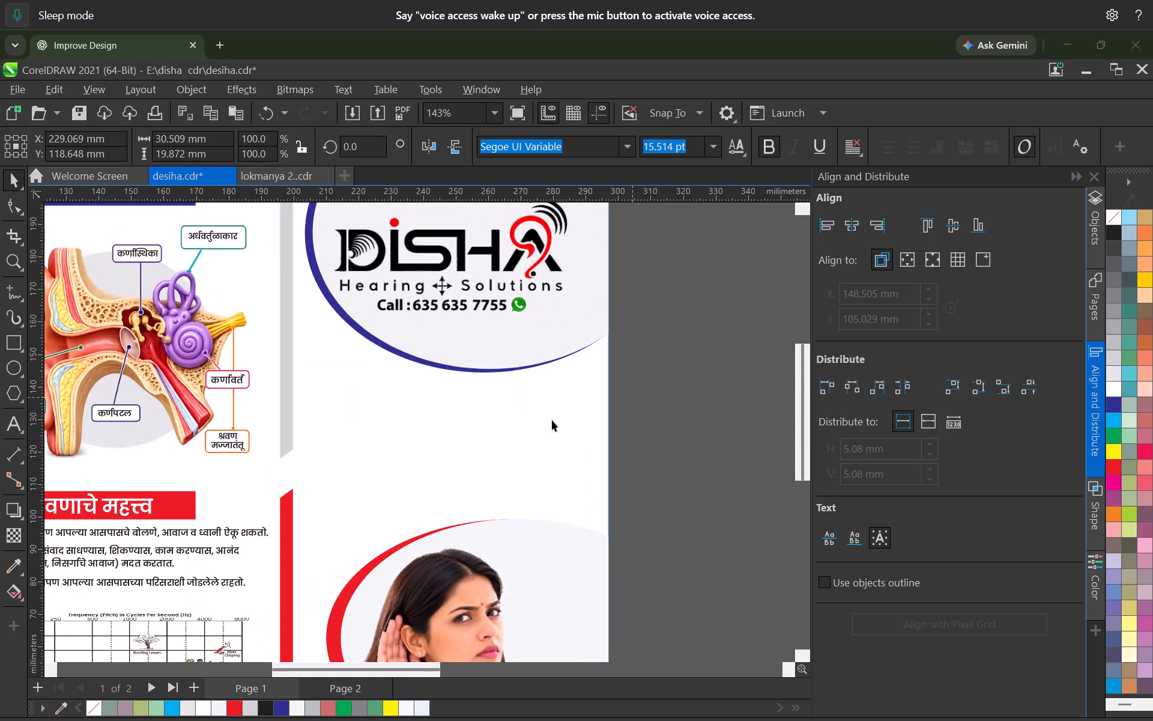
scroll(531, 424, down, 10)
click(586, 470)
key(ctrl+s)
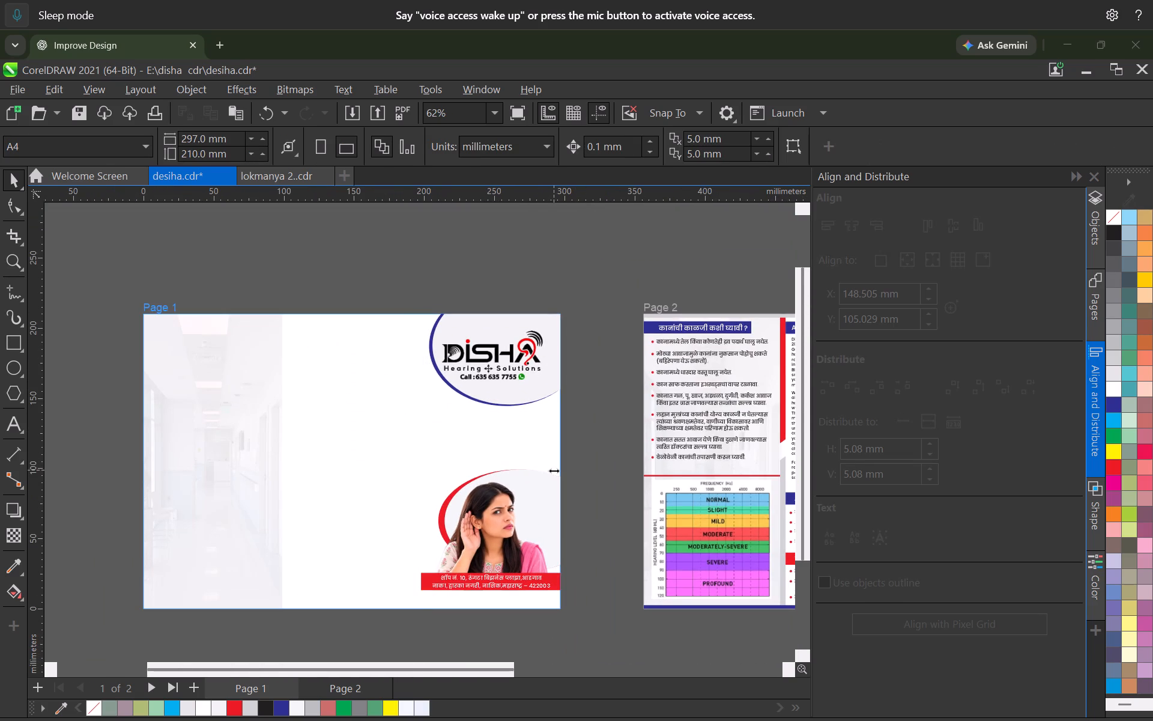
Select the Clinic locations frame and detach the Align and Distribute docker into a floating window.
scroll(500, 448, up, 13)
click(511, 470)
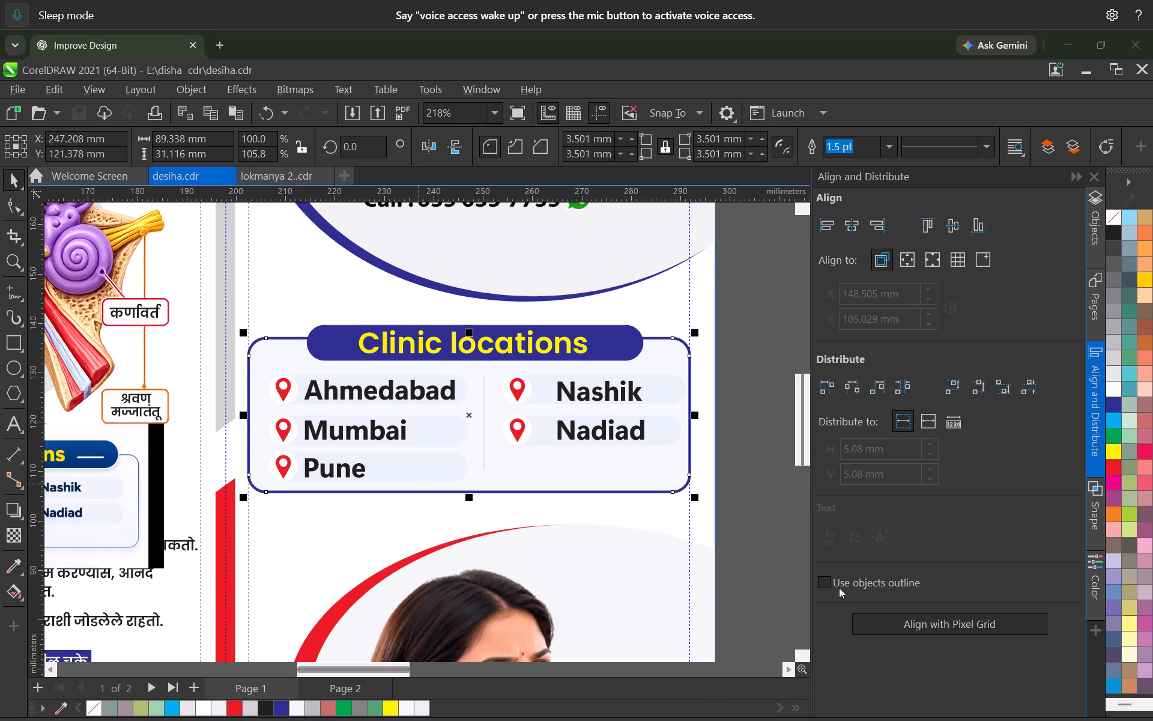
drag(1046, 176, 1006, 99)
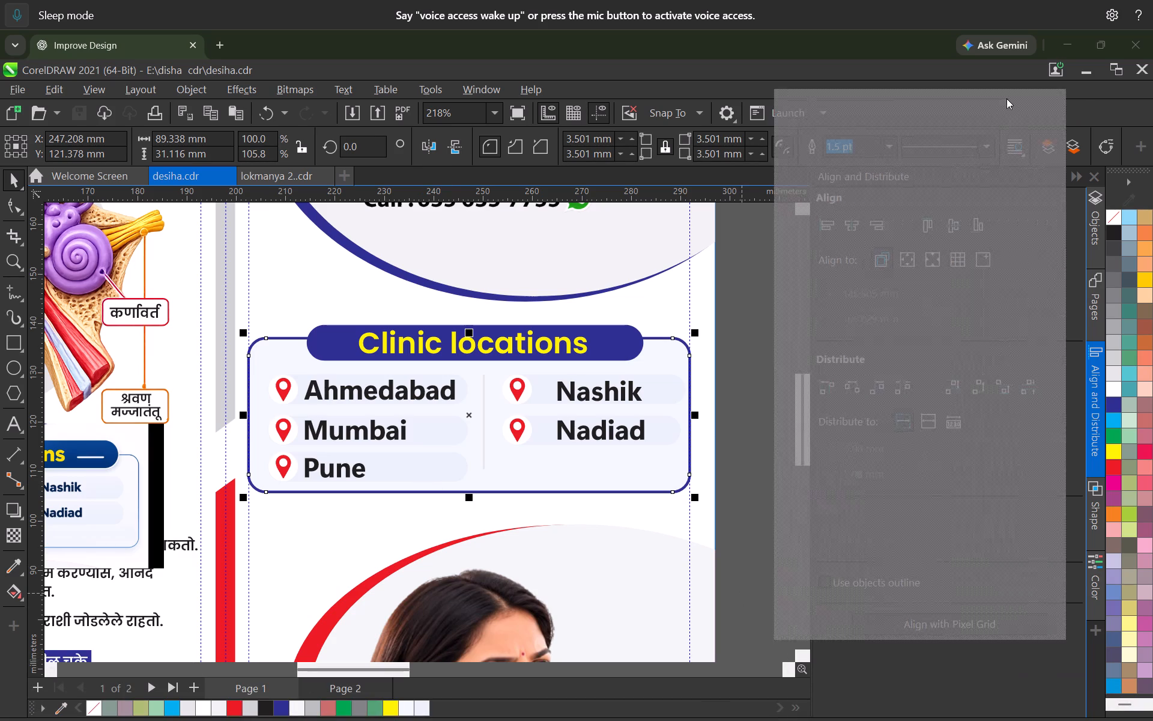
drag(1006, 99, 997, 142)
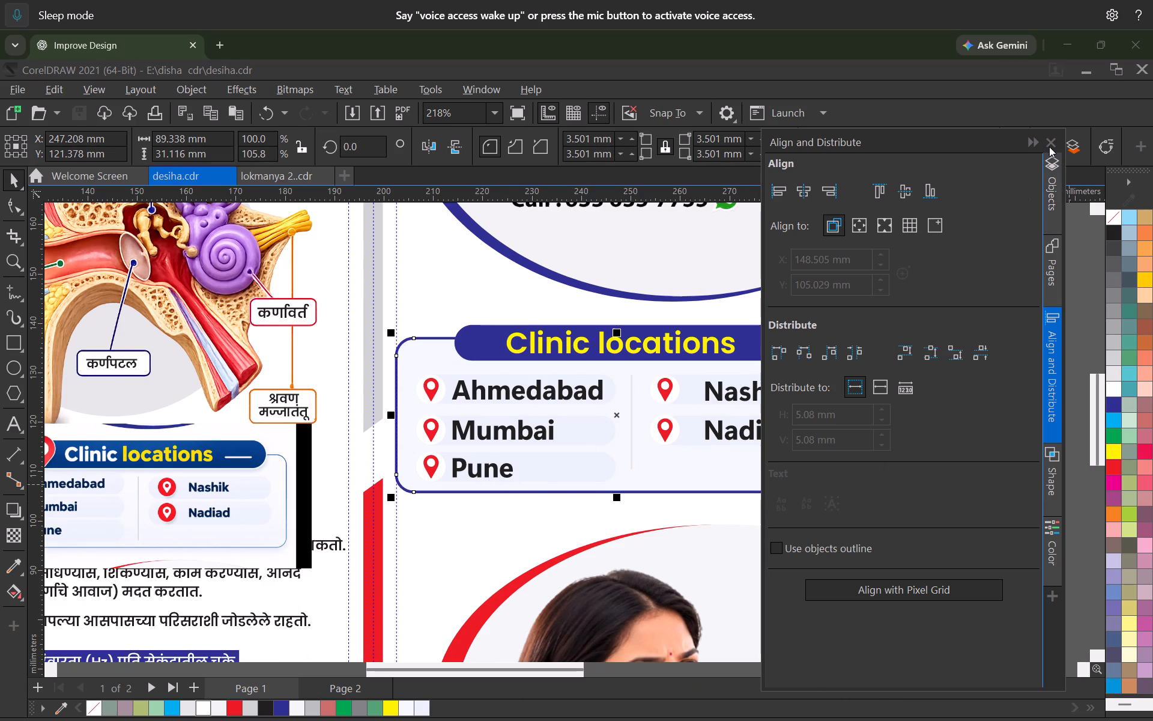
Sample the Clinic locations frame's pale #F1F7FB fill with the Color Eyedropper and close the floating Color docker.
click(1045, 548)
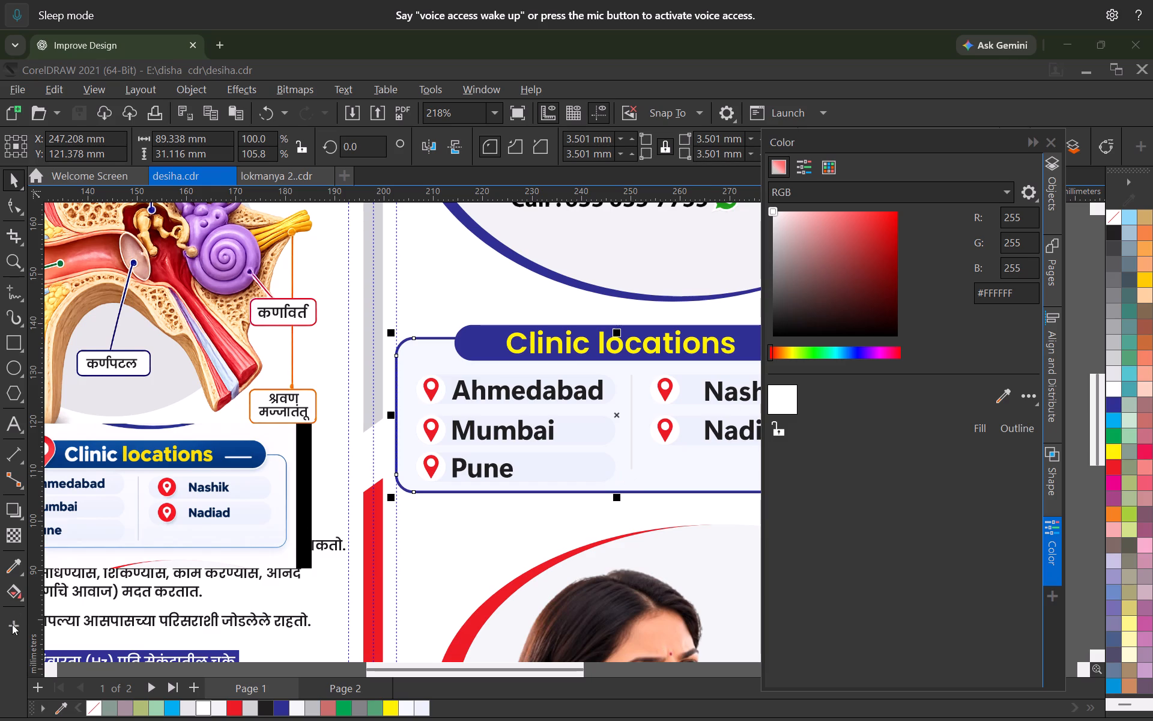
click(19, 564)
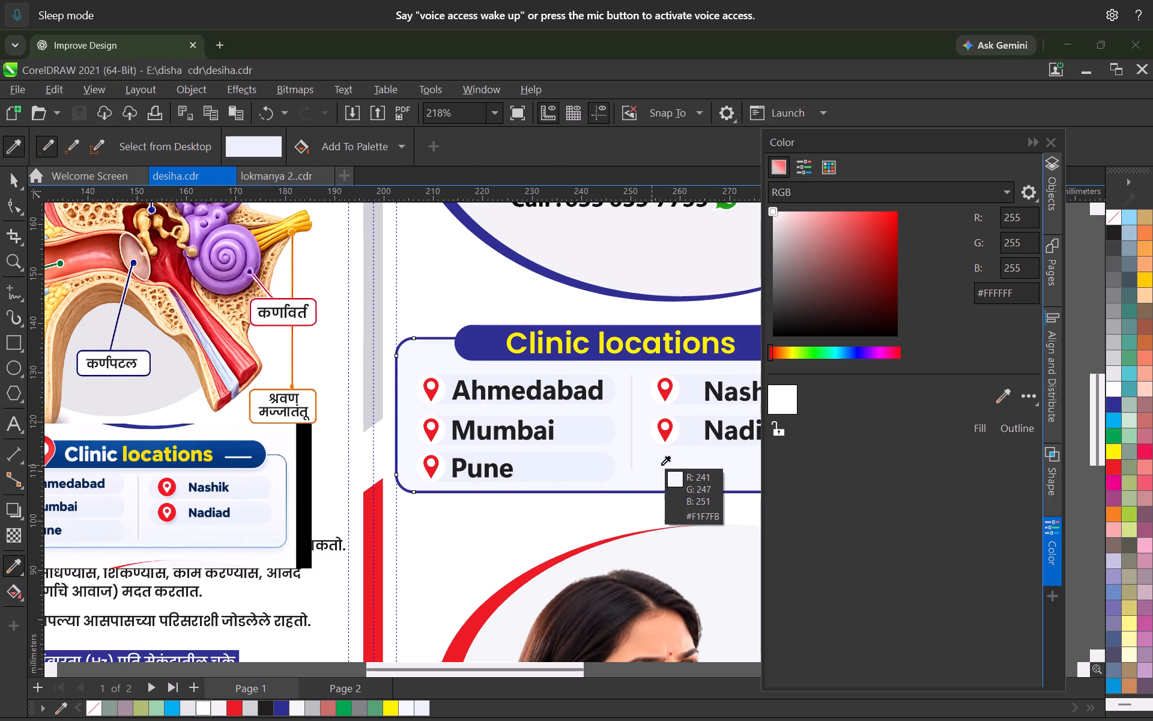
click(661, 465)
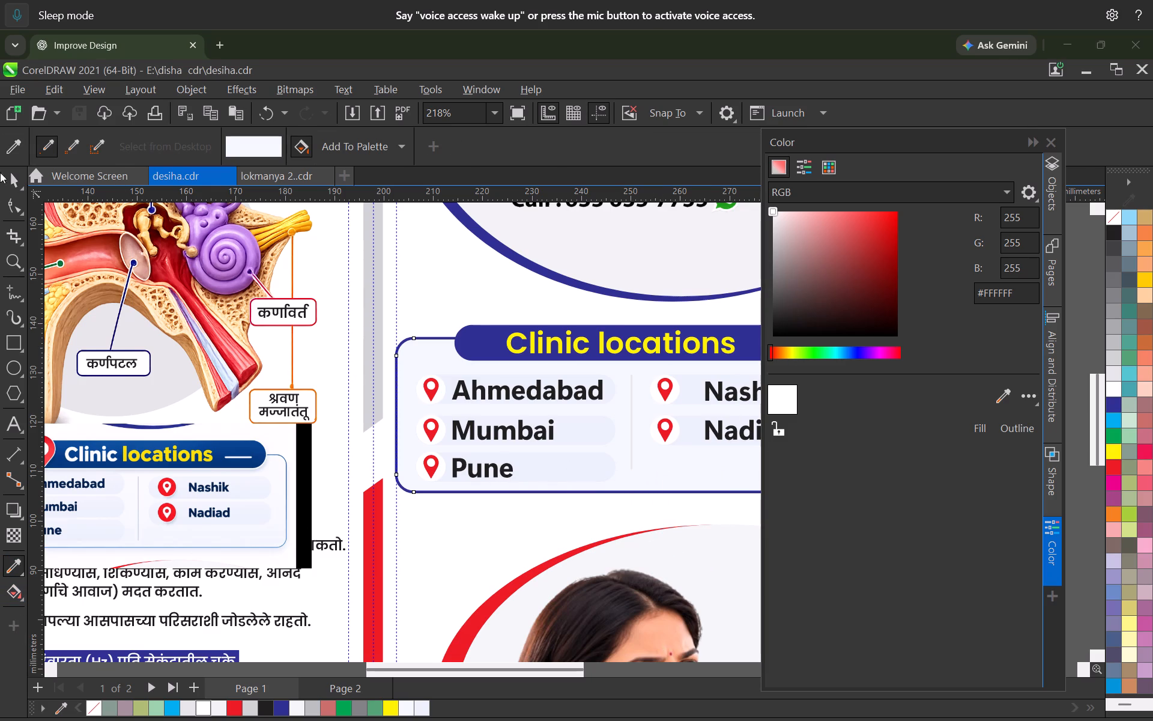
click(13, 171)
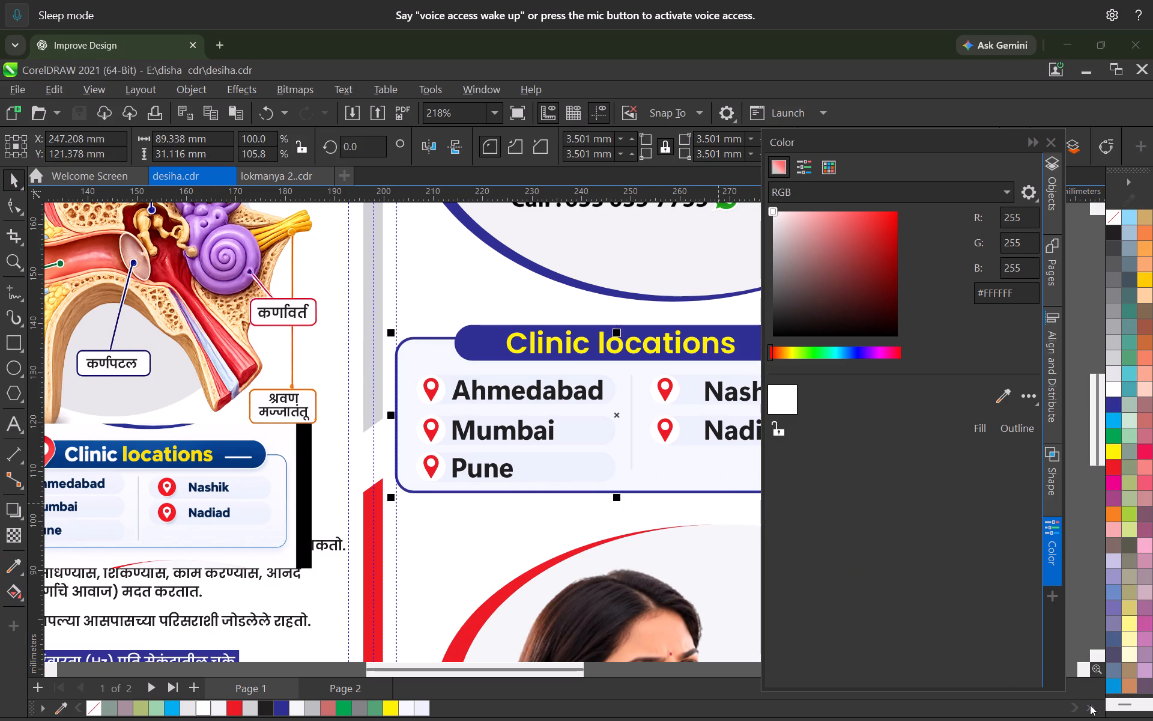
click(1057, 136)
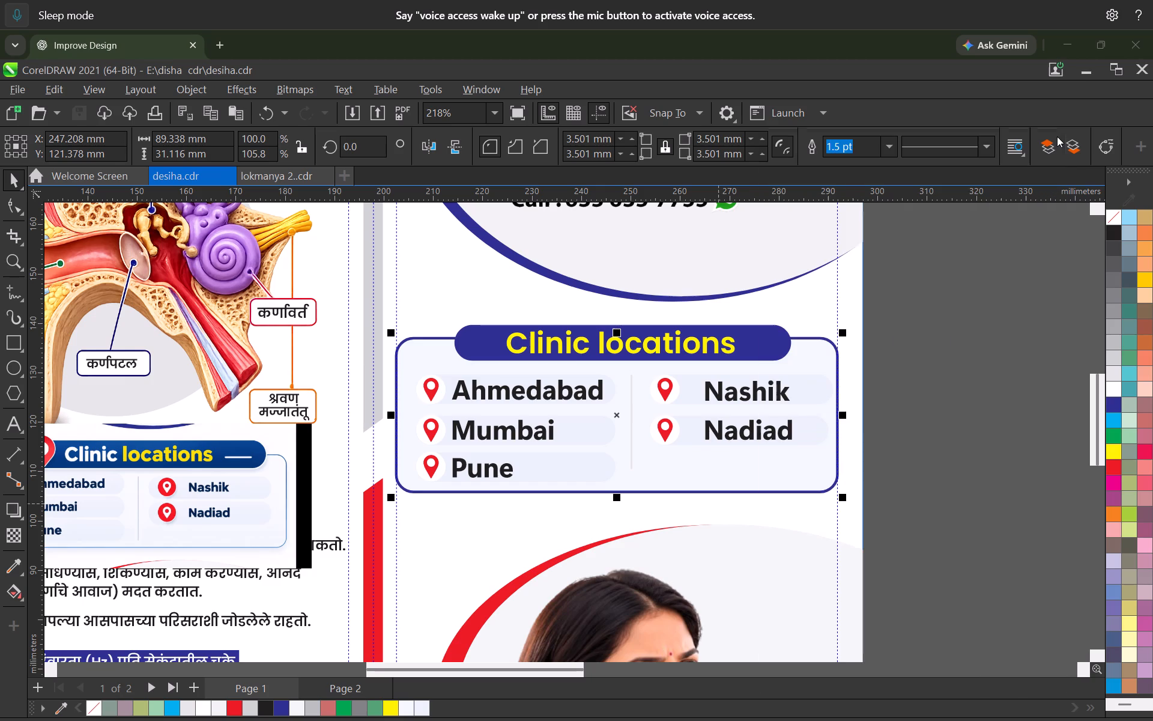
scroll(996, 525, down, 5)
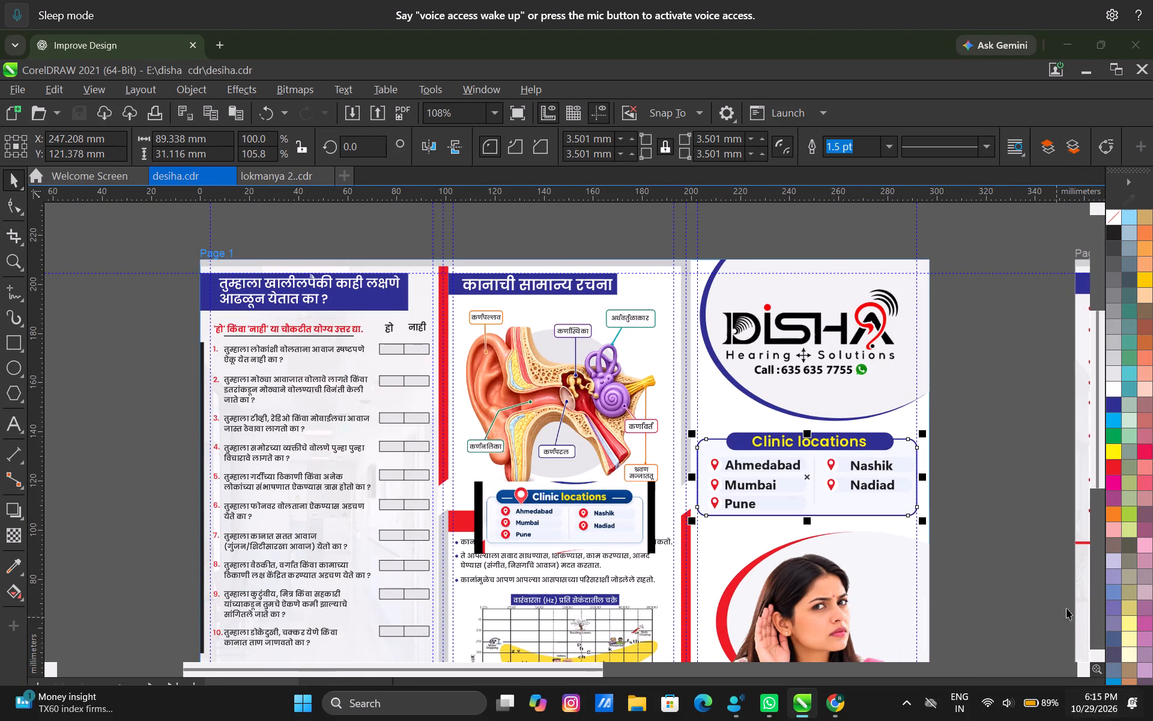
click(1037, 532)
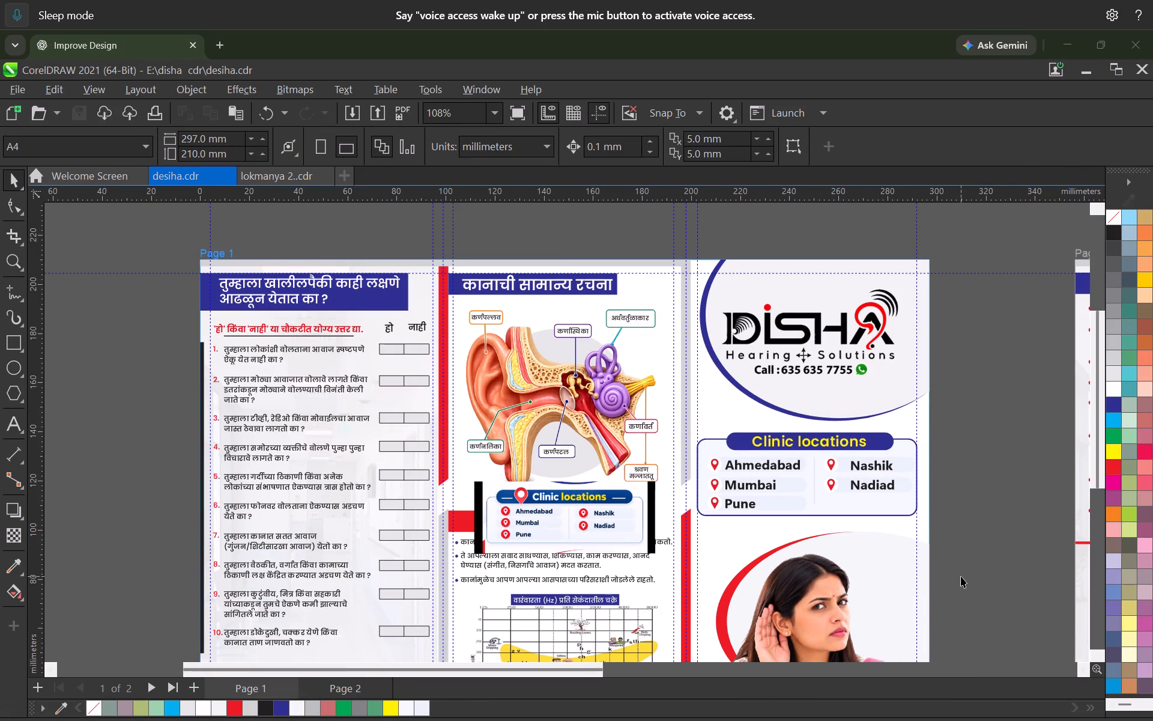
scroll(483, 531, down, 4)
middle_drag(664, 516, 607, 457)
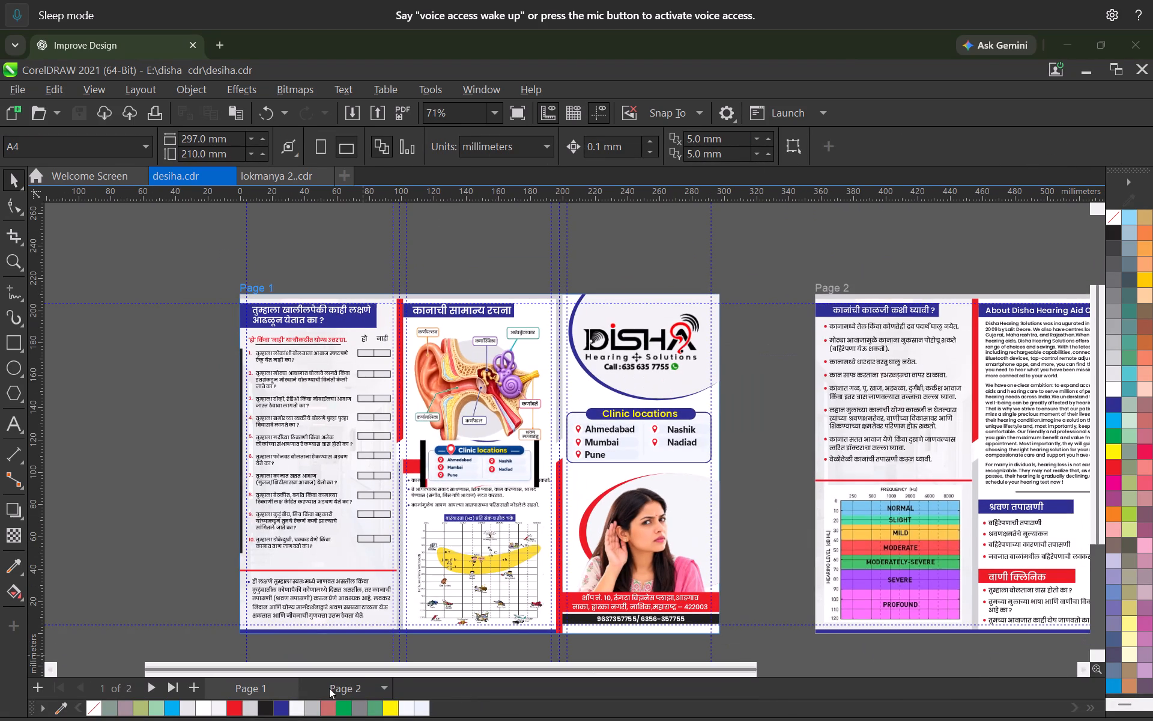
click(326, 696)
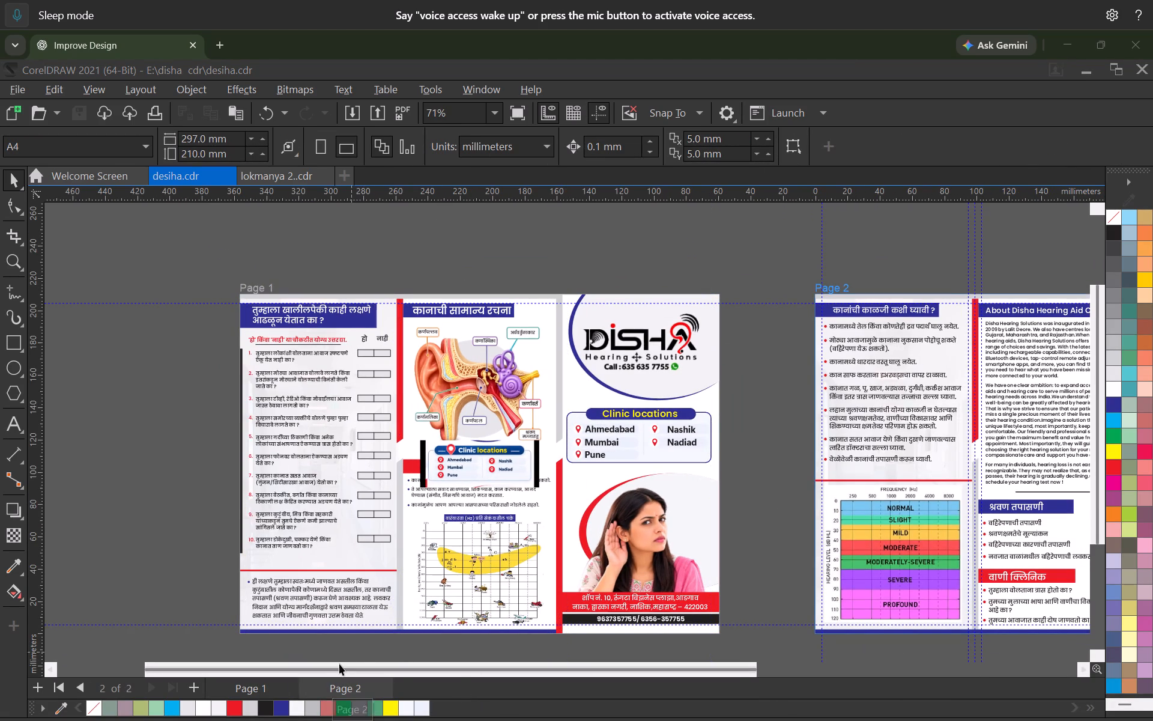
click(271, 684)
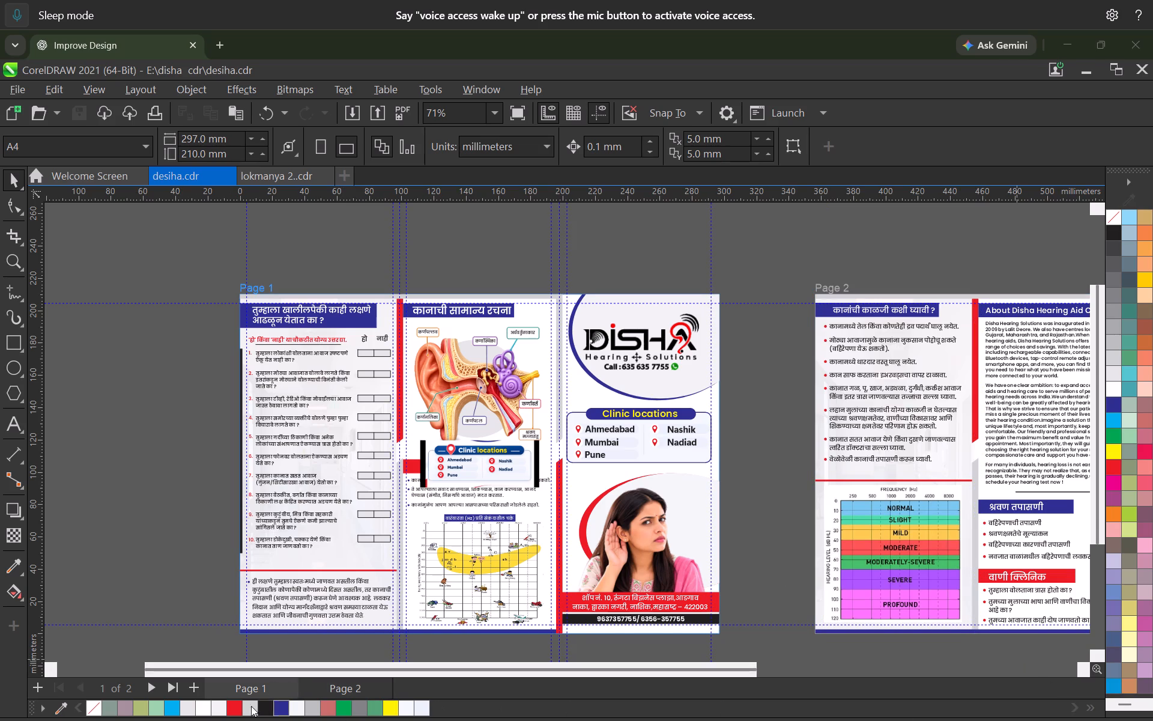
Sample a grey and a near-black colour into the document palette with its eyedropper.
click(58, 714)
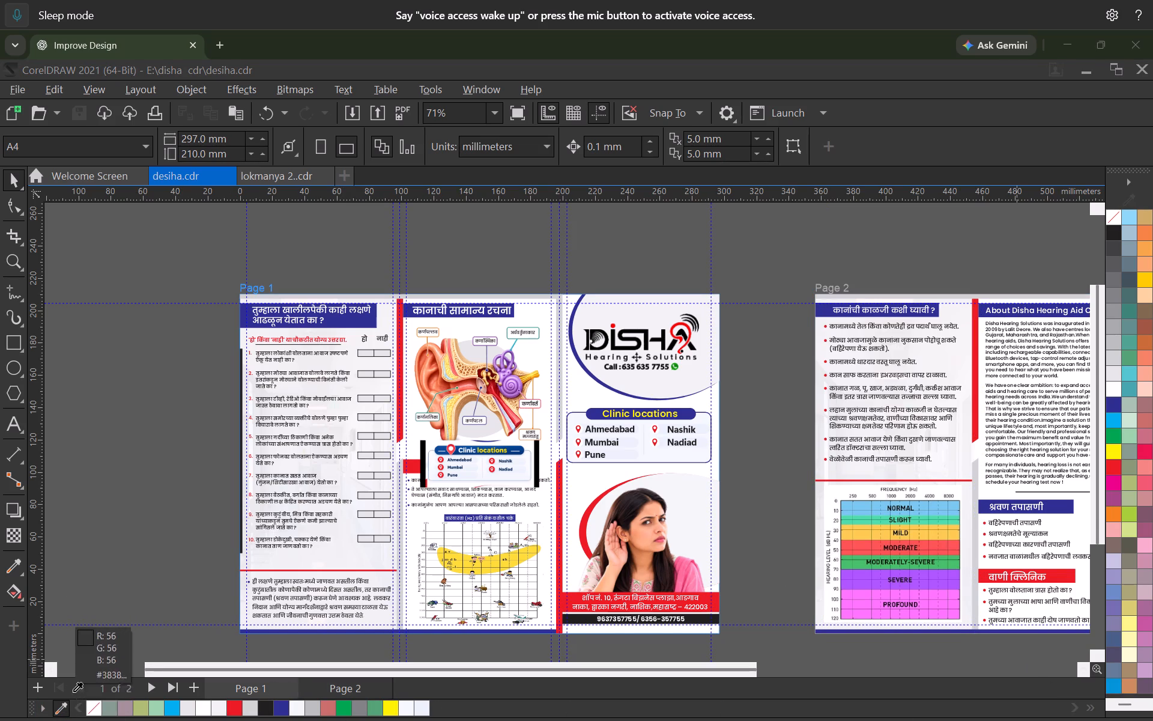
click(43, 708)
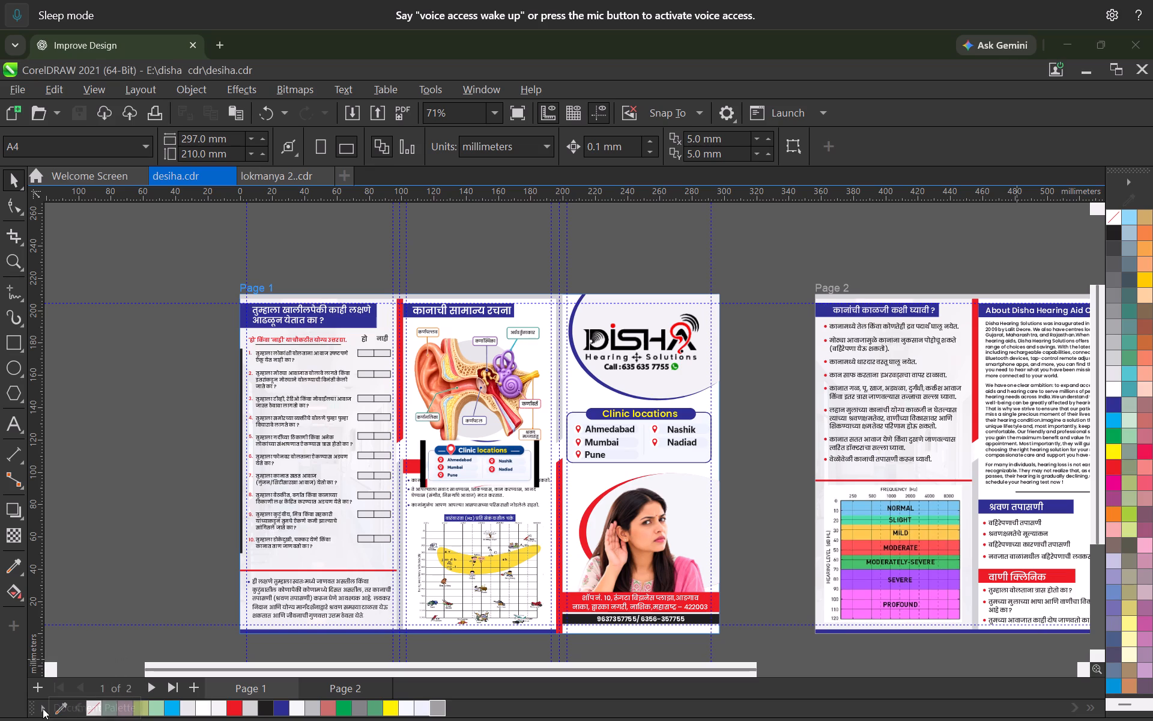
click(43, 708)
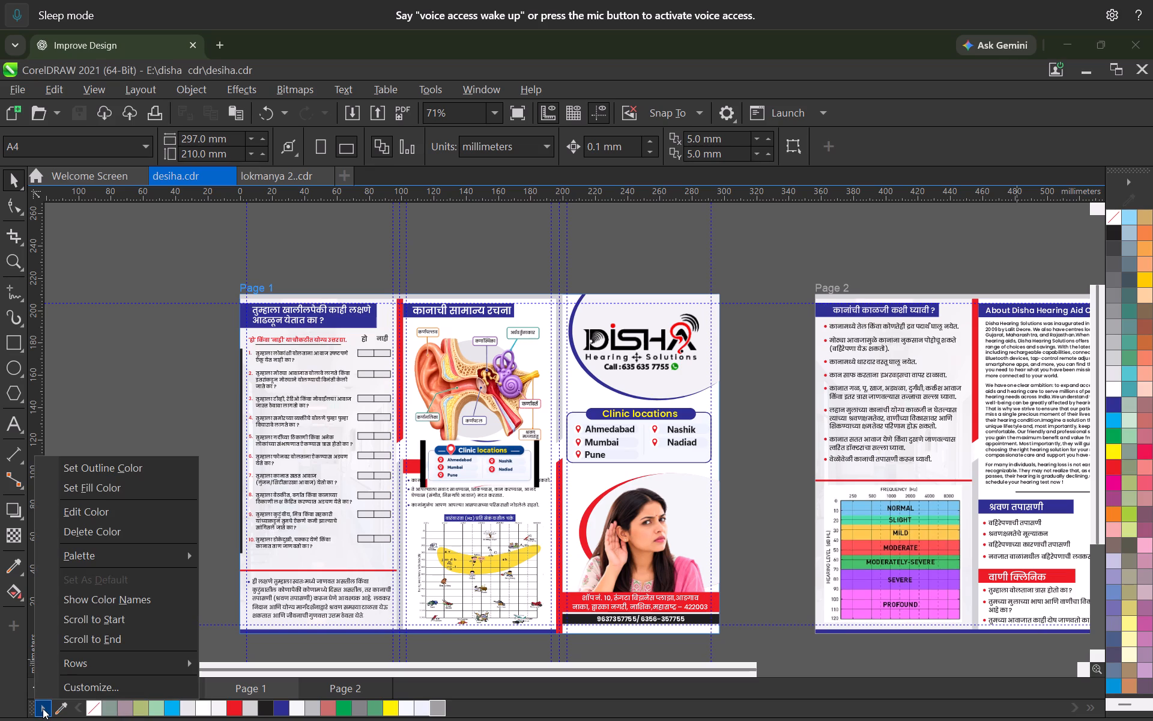
click(43, 708)
click(79, 711)
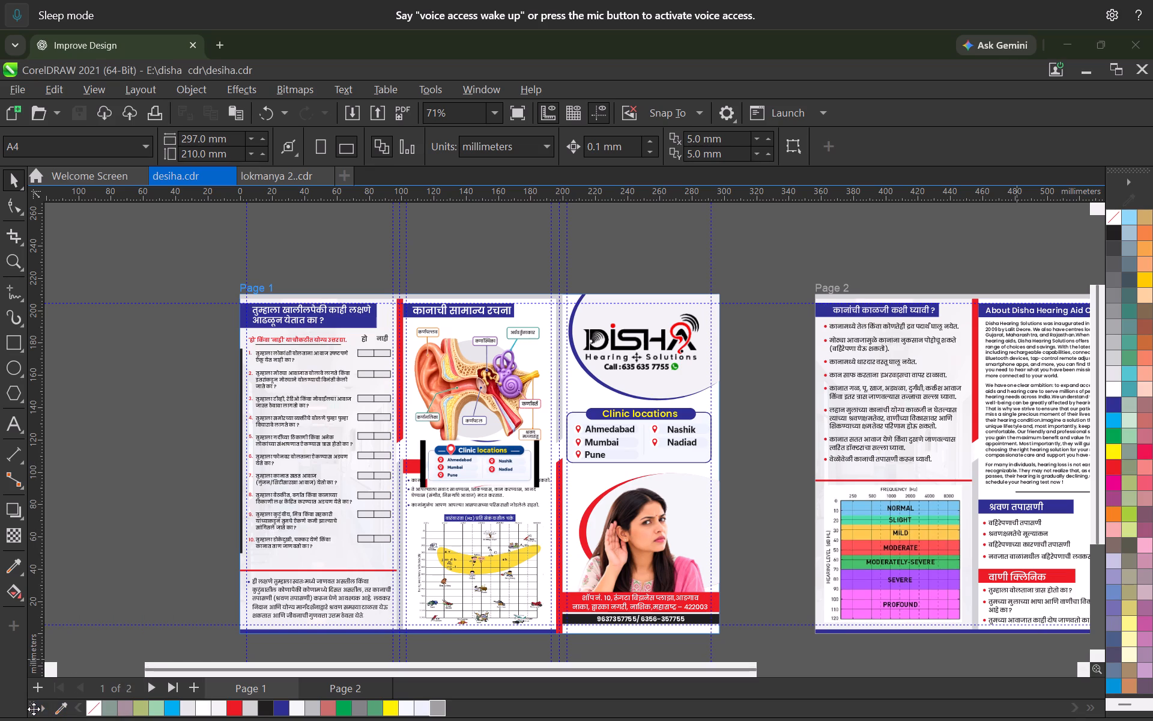
click(58, 711)
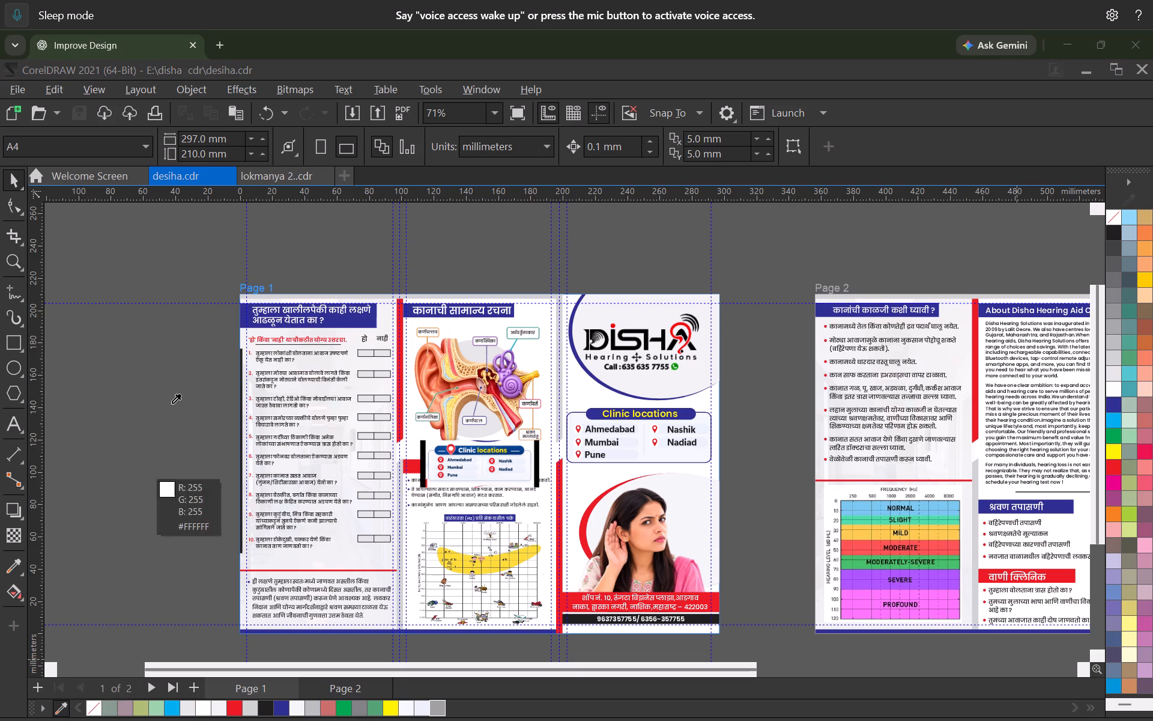
click(13, 186)
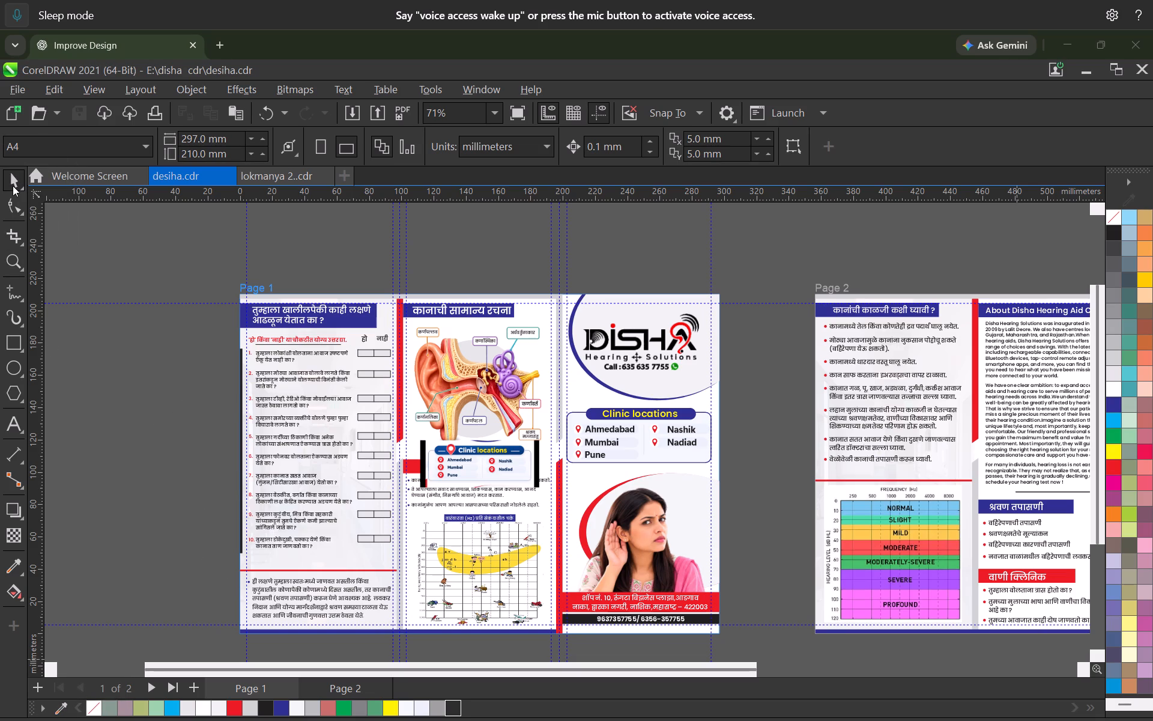
click(163, 413)
Restore the drawing window to a smaller size and maximize it again to bring back its status bar.
scroll(243, 416, down, 4)
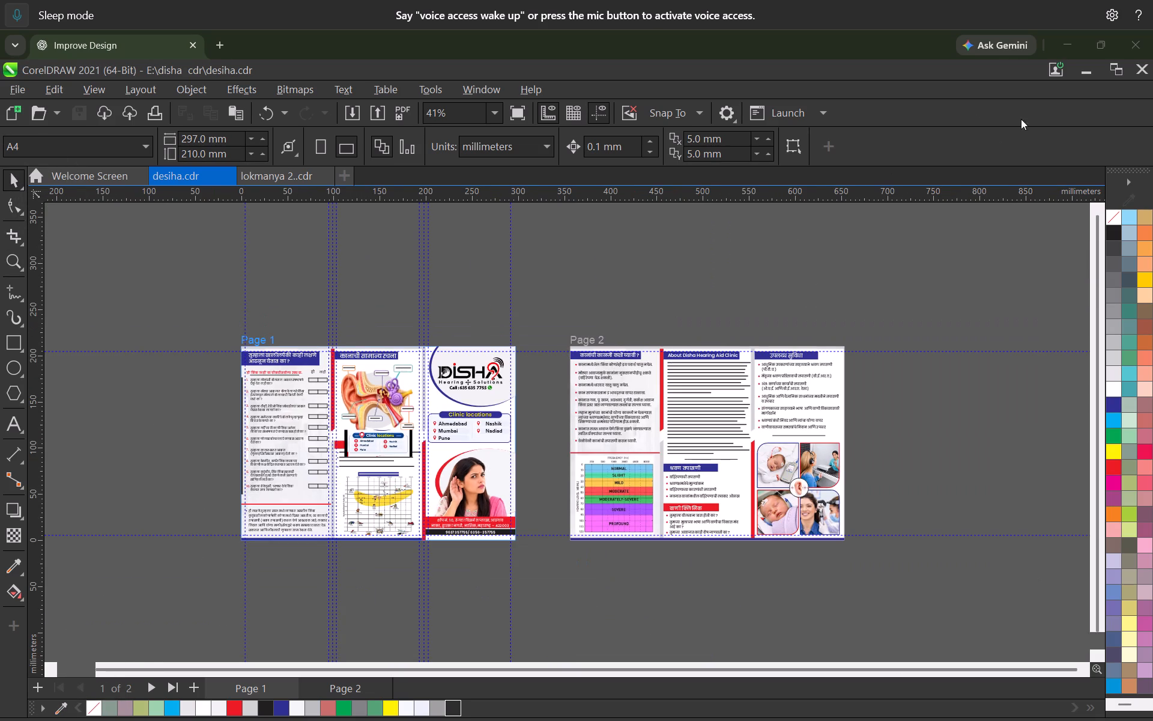
drag(922, 64, 915, 39)
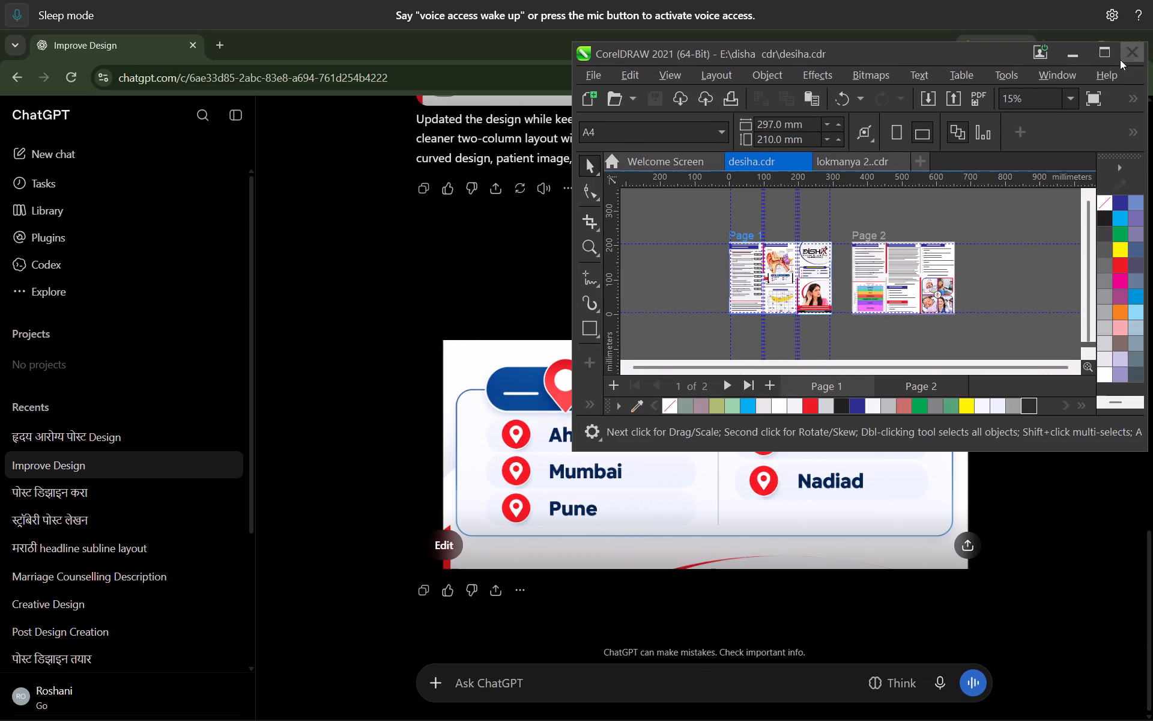
click(1103, 53)
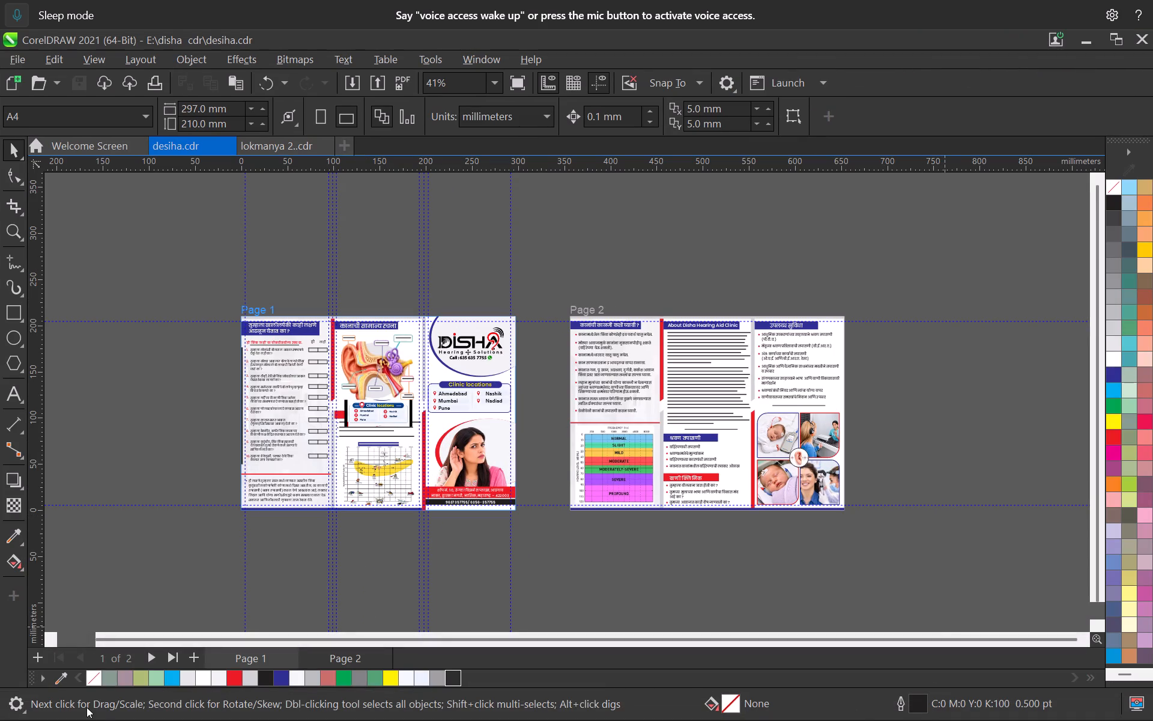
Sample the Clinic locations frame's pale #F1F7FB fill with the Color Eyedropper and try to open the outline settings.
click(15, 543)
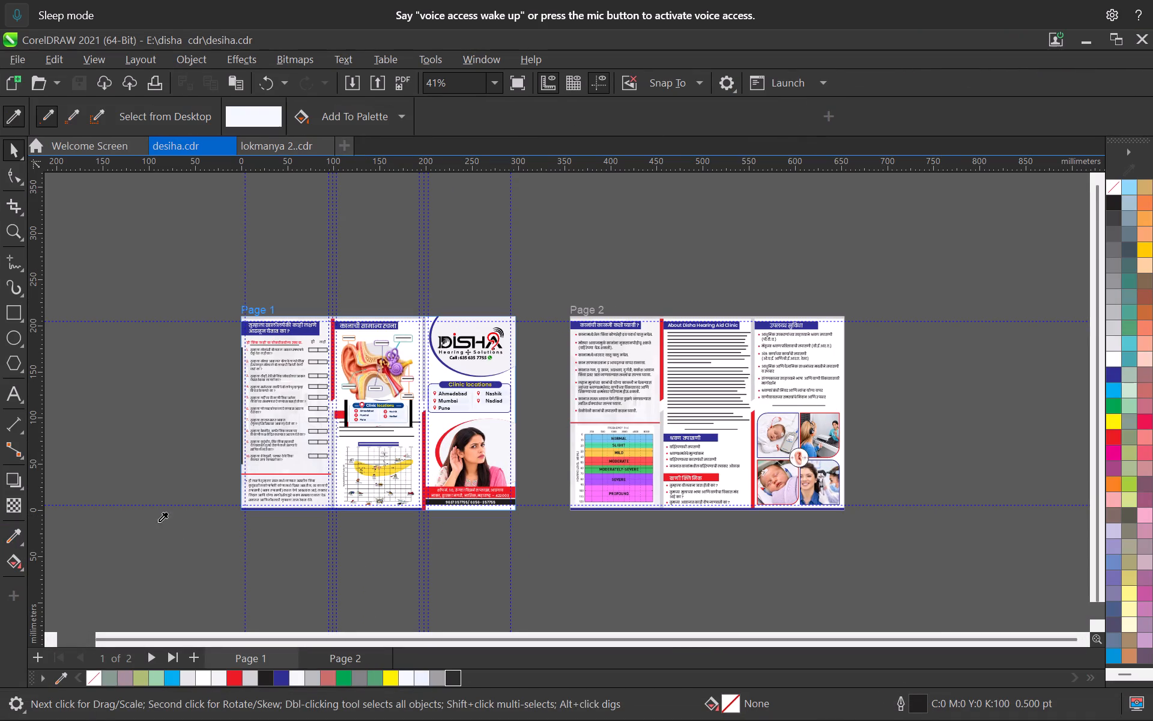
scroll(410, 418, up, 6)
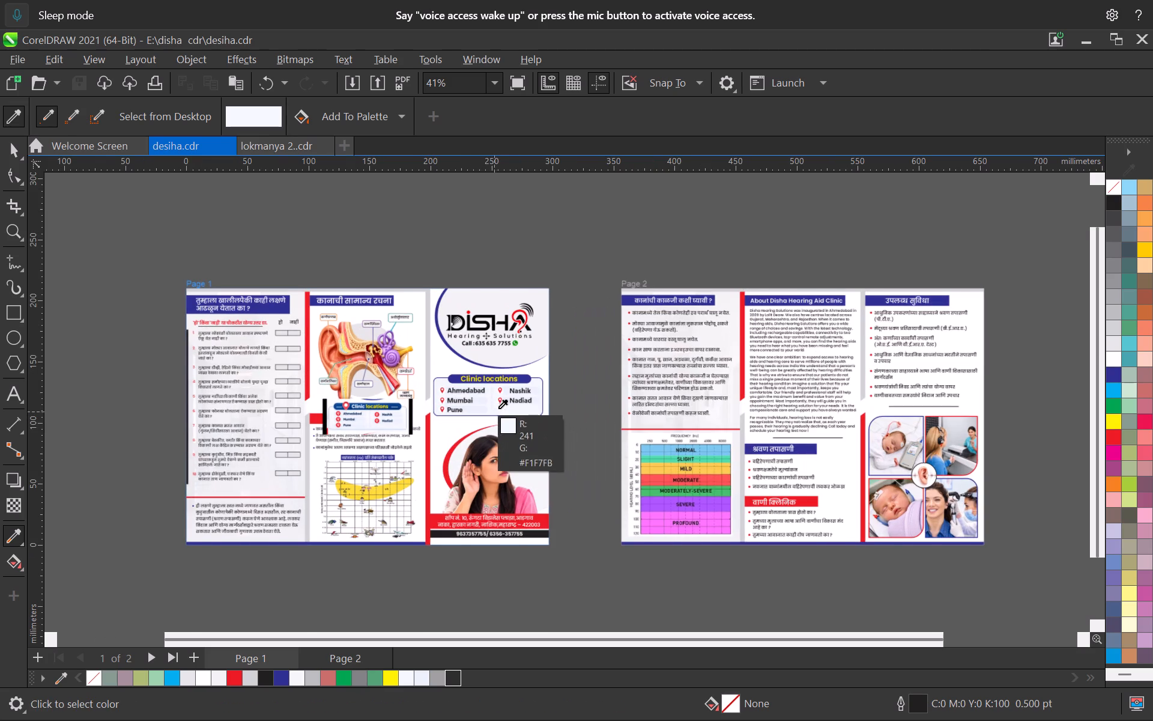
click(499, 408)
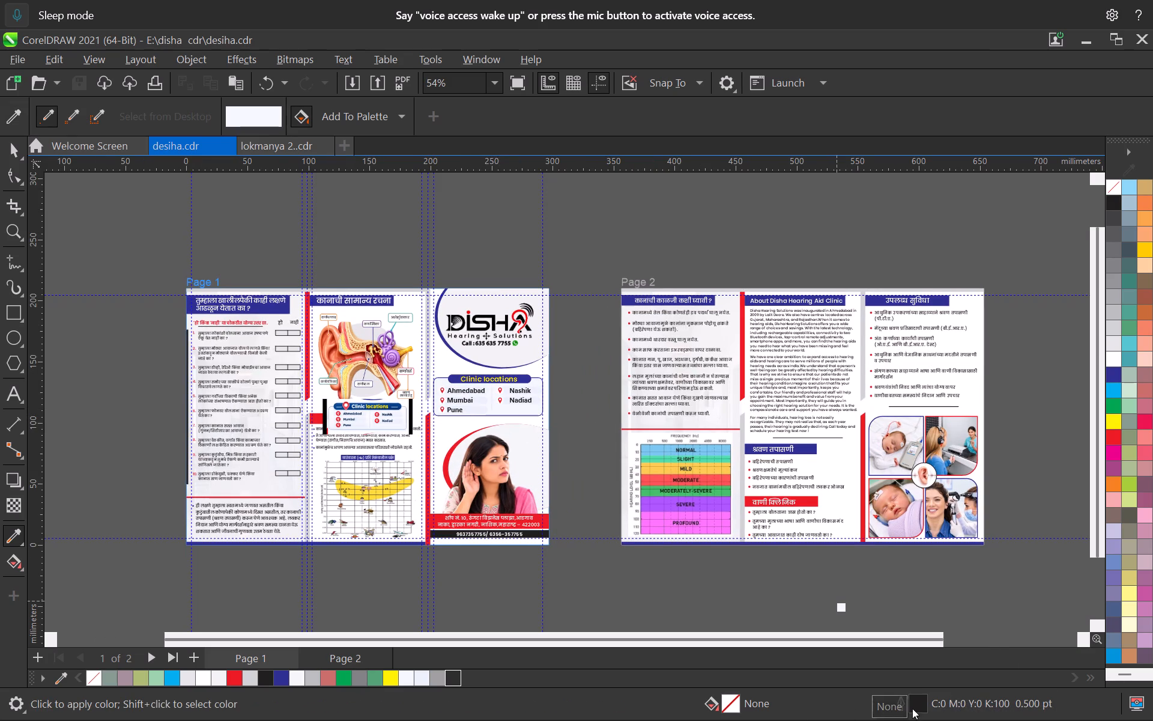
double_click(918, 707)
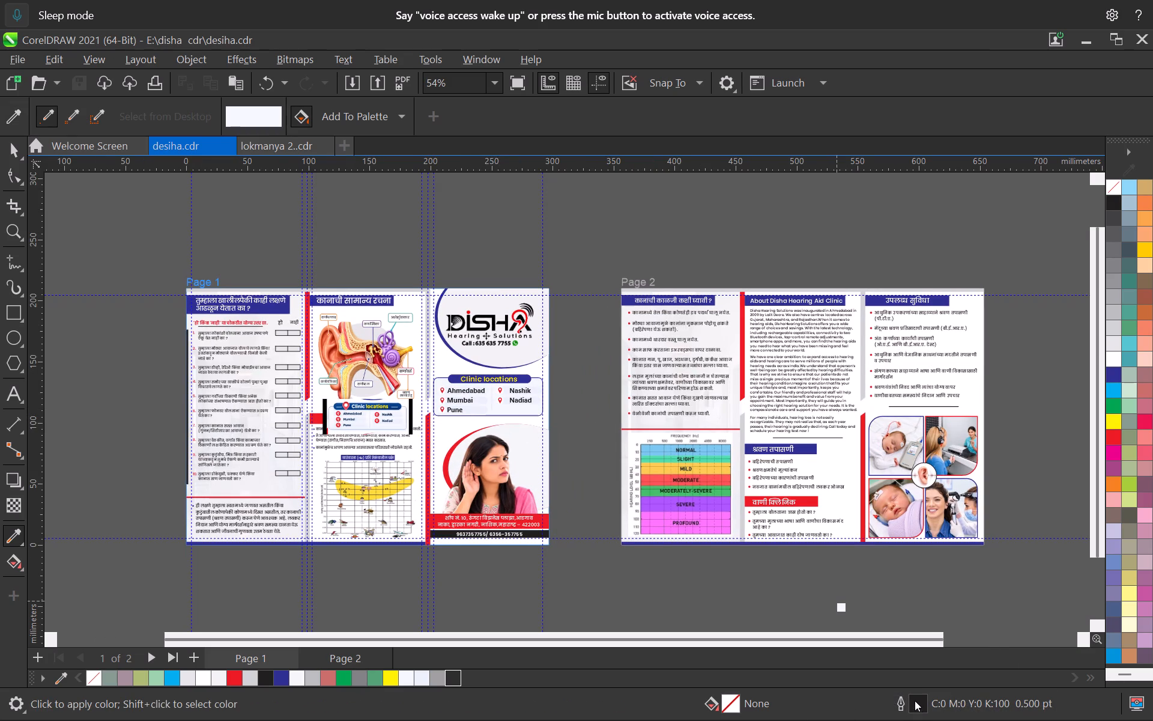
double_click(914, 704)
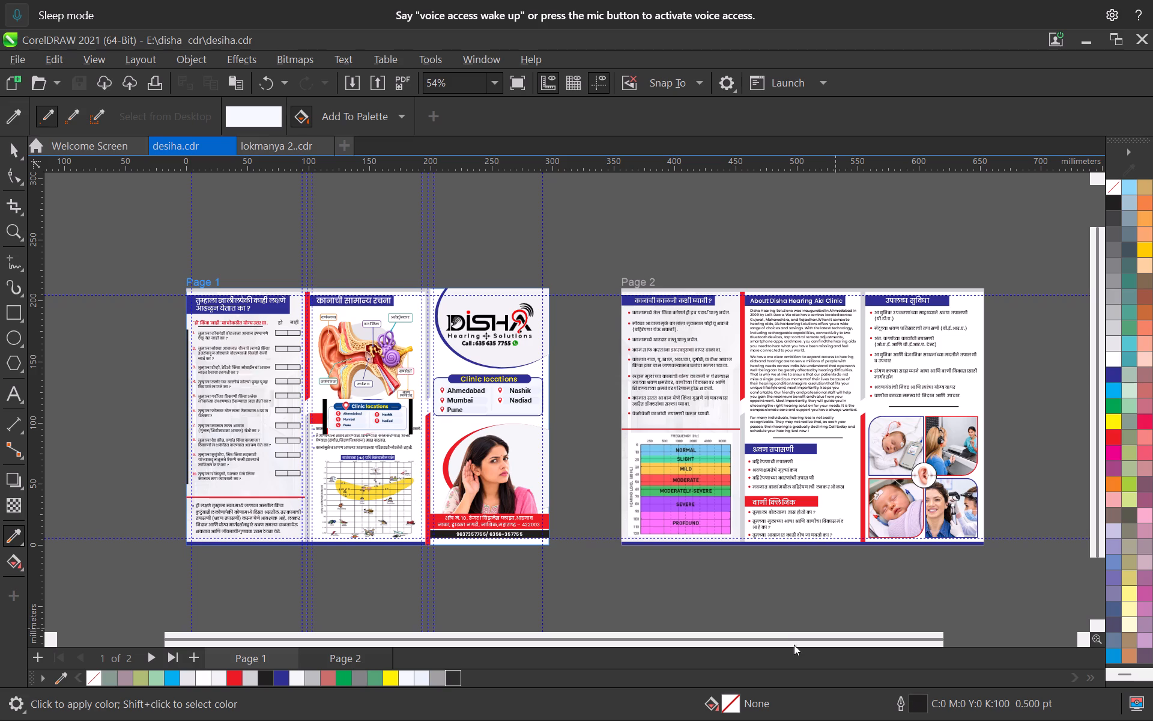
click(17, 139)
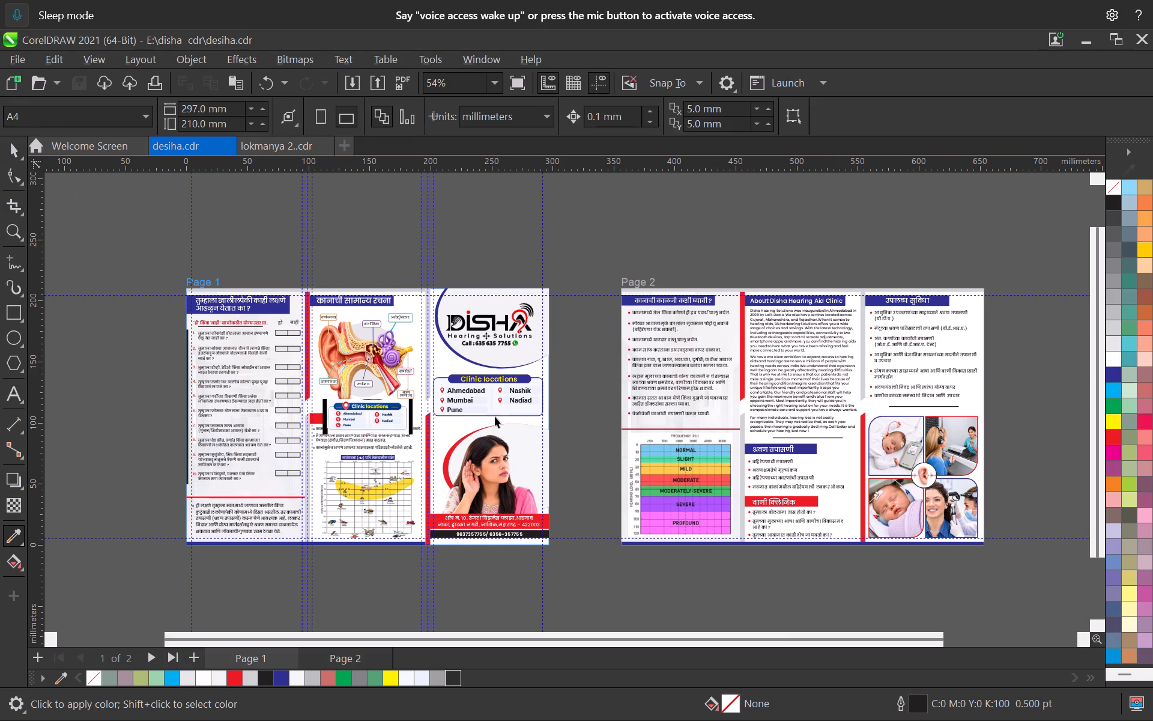
Set the default graphic outline colour to the #F1F7FB sampled from the Clinic locations frame.
double_click(928, 702)
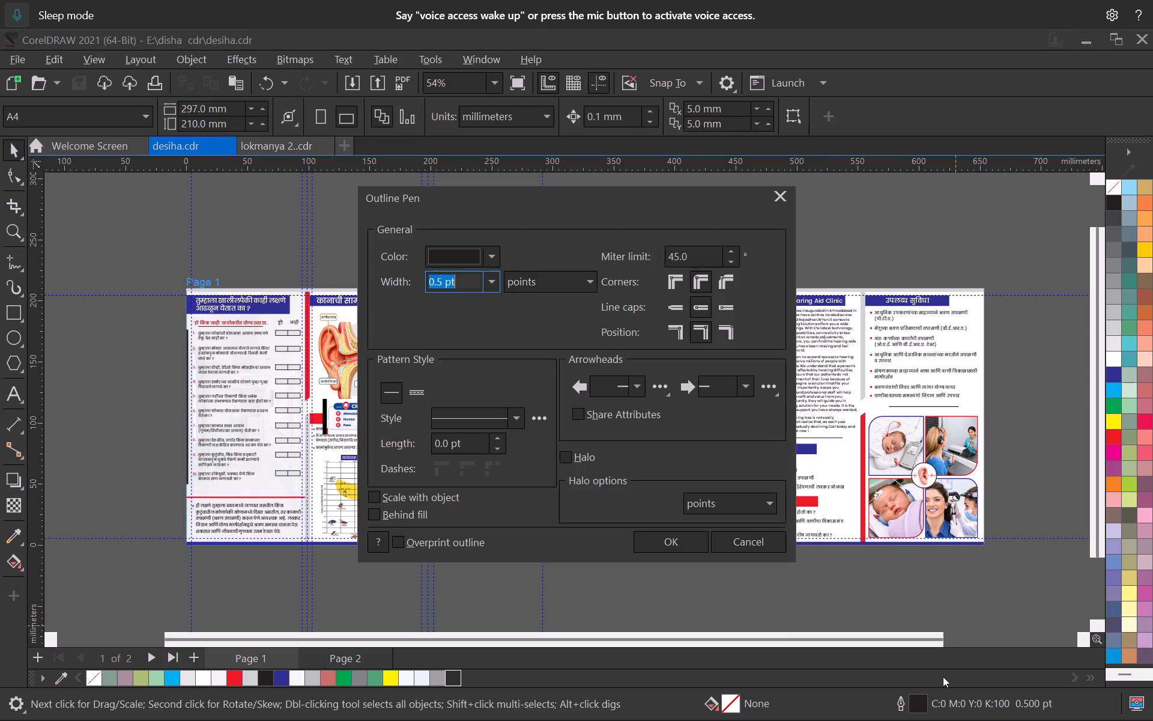
drag(417, 193, 610, 197)
scroll(476, 422, up, 2)
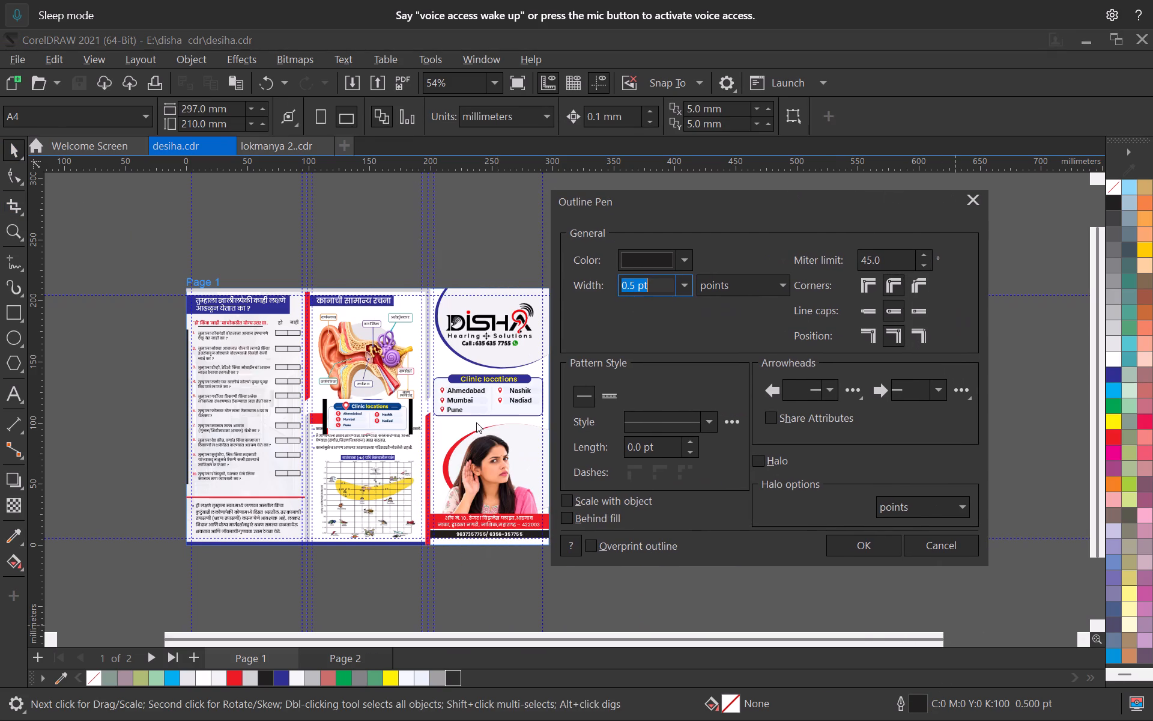
scroll(476, 422, up, 8)
click(689, 251)
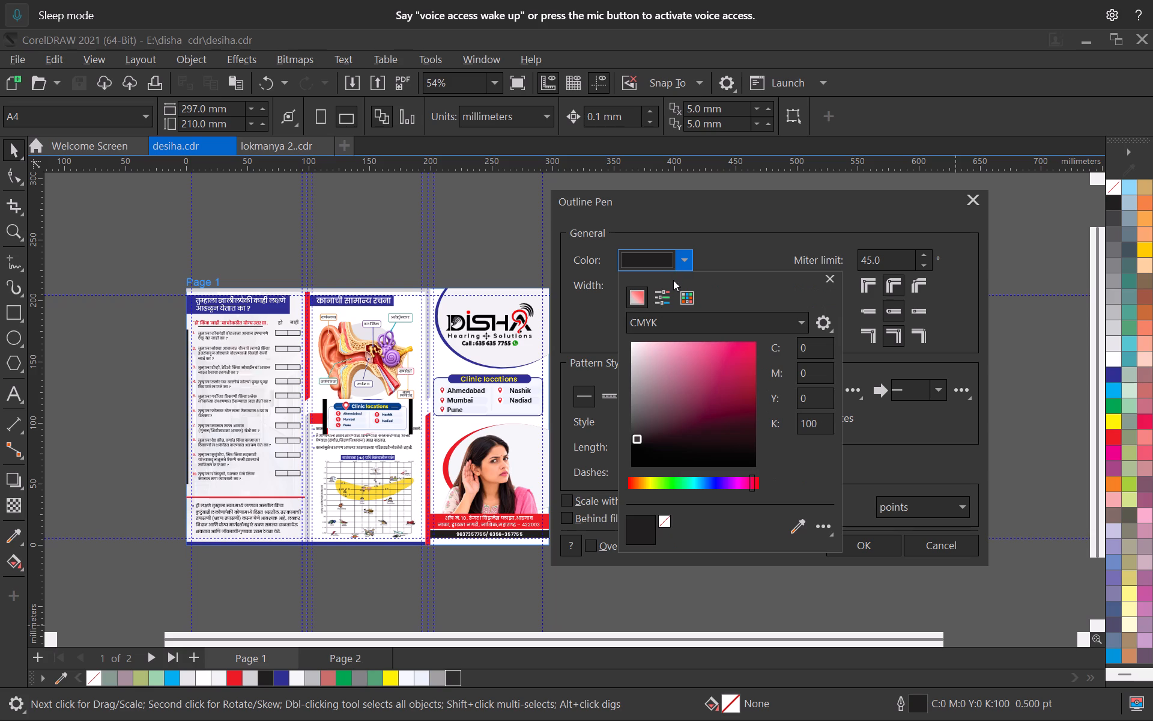
click(800, 534)
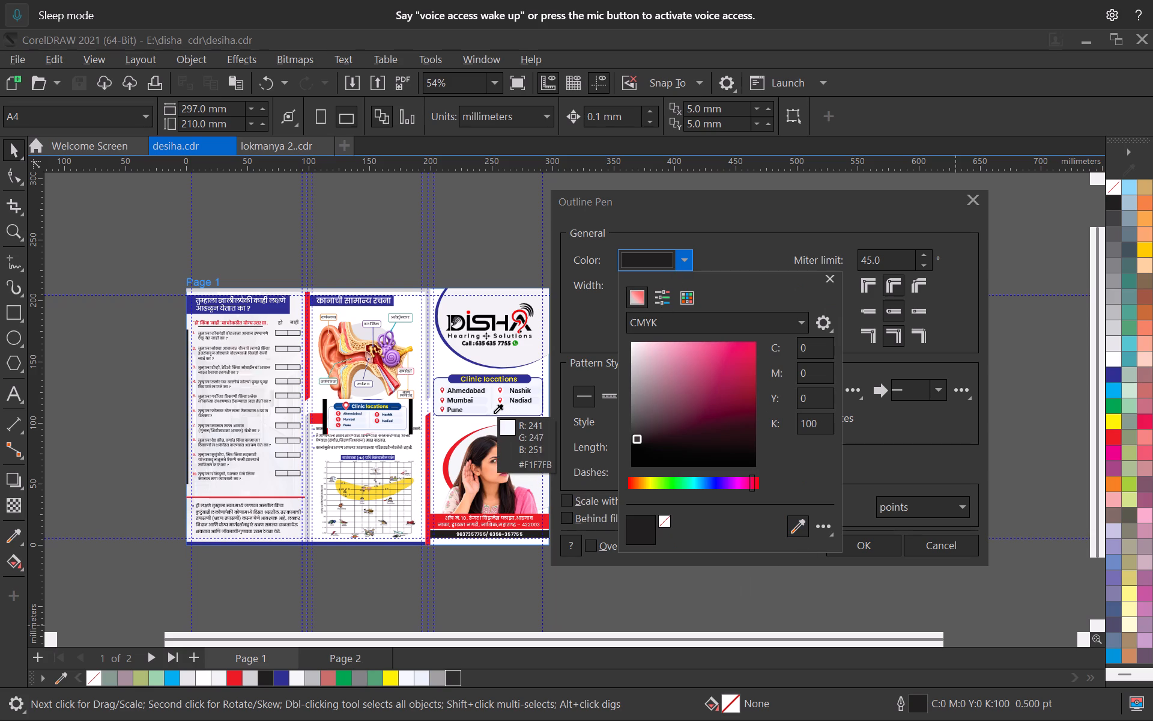
click(498, 413)
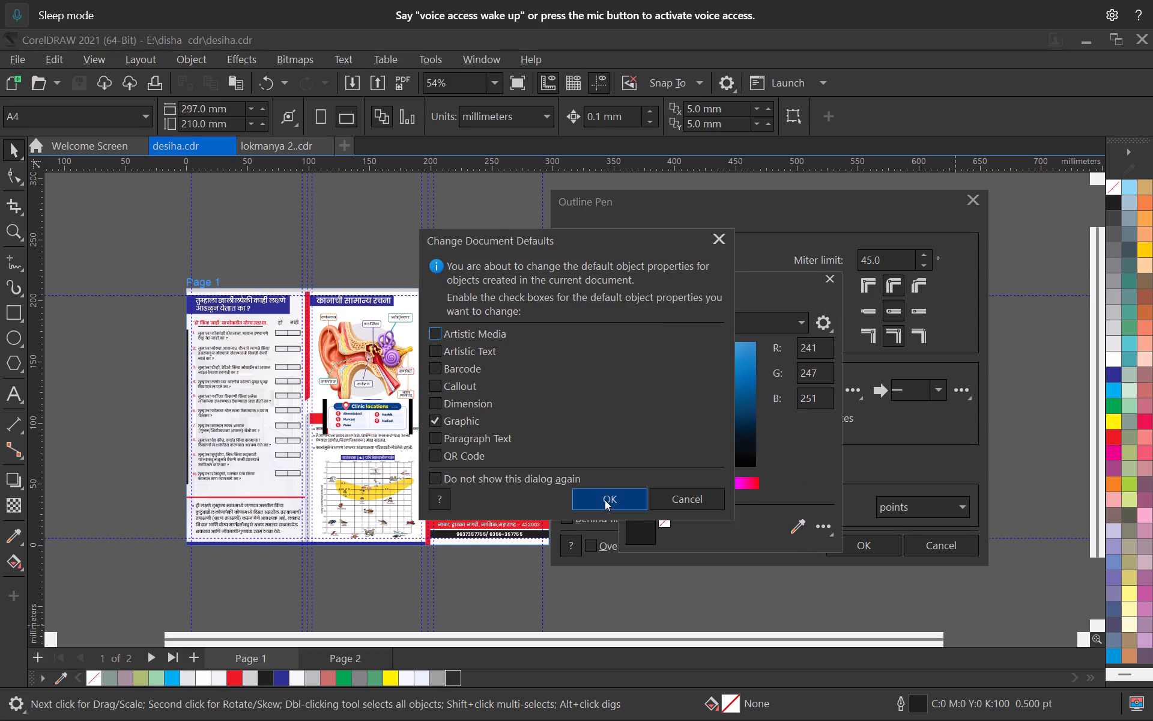
click(724, 233)
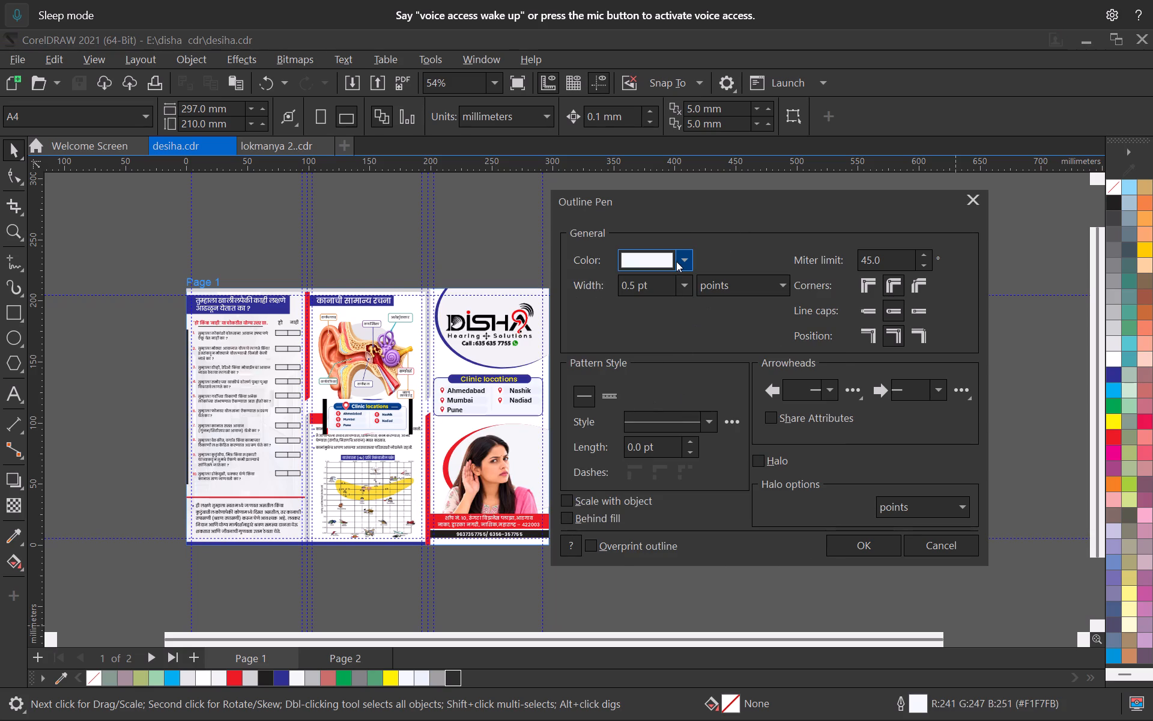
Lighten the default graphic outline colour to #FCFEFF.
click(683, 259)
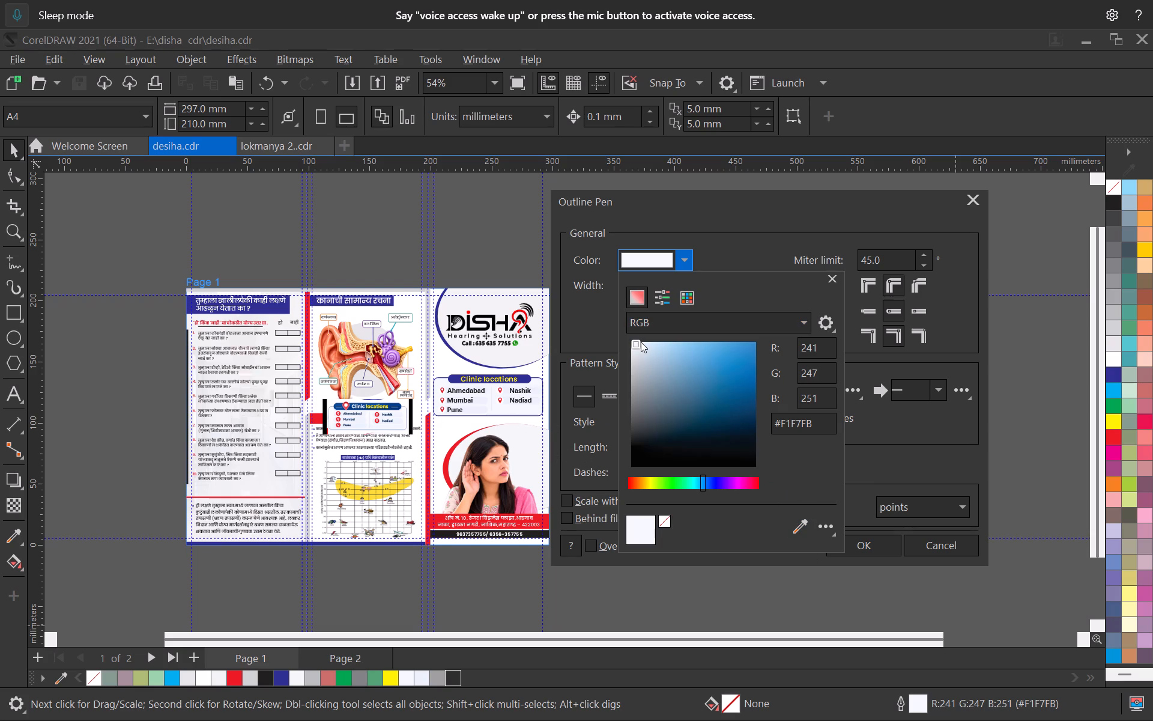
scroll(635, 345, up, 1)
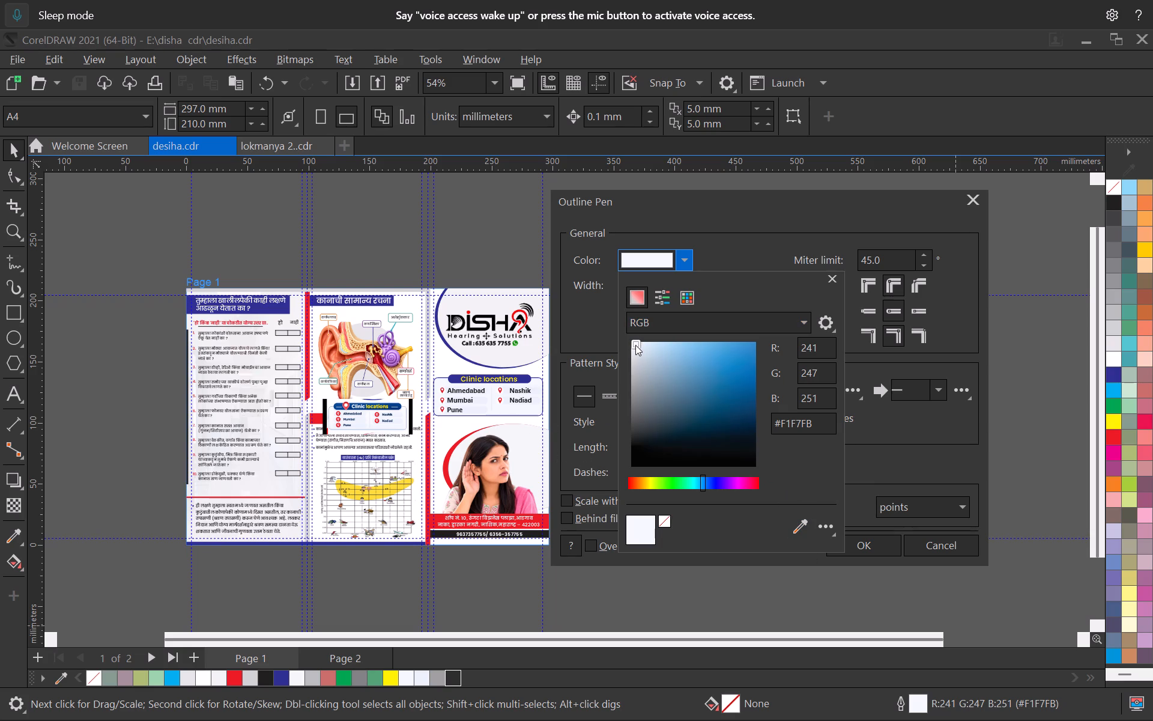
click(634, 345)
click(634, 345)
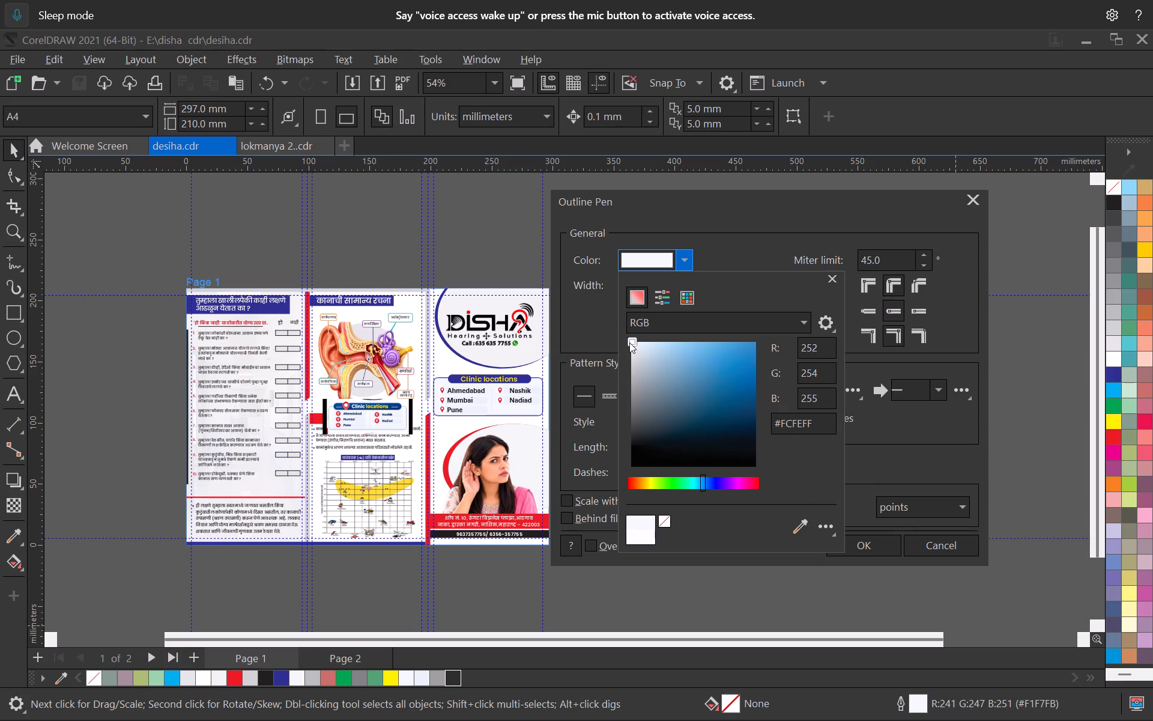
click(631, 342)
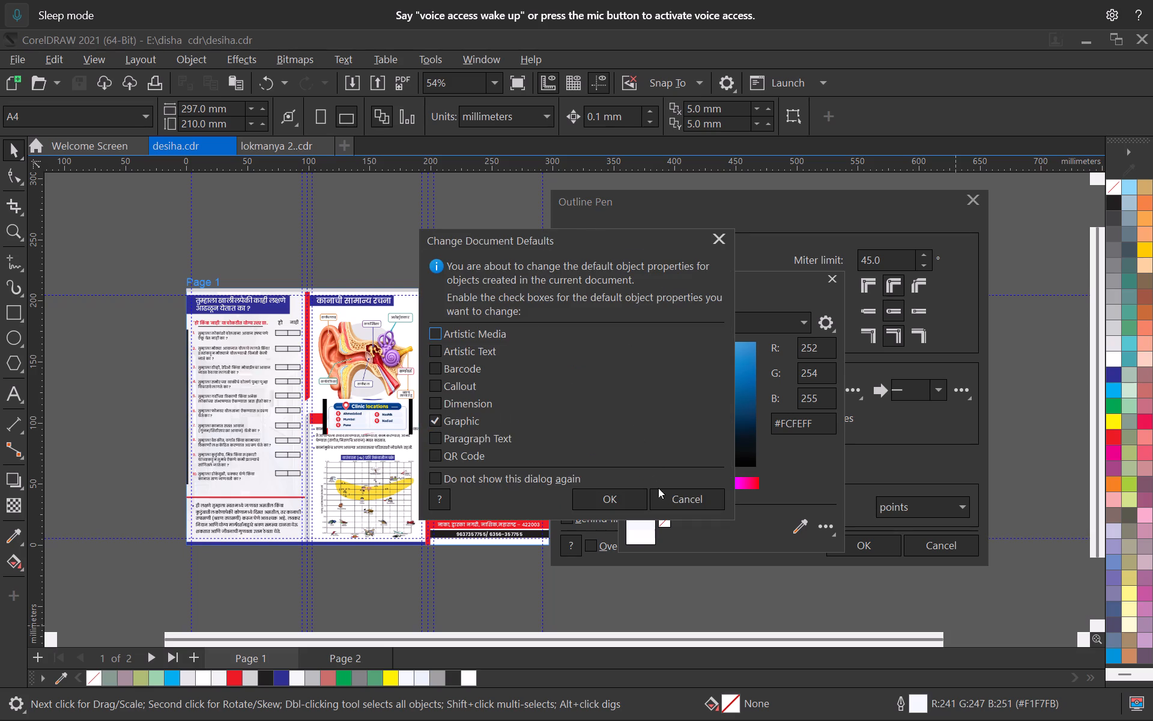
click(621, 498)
Set the default graphic outline colour to #F2F7FA and accept the outline pen settings.
click(682, 252)
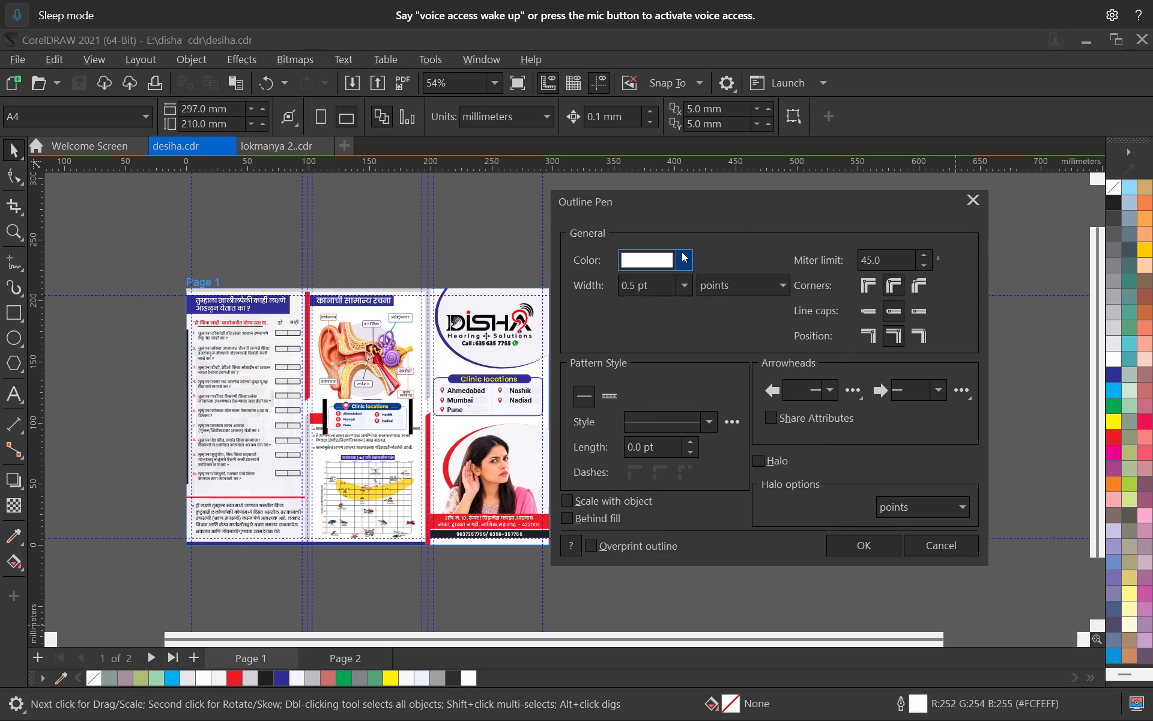
click(632, 342)
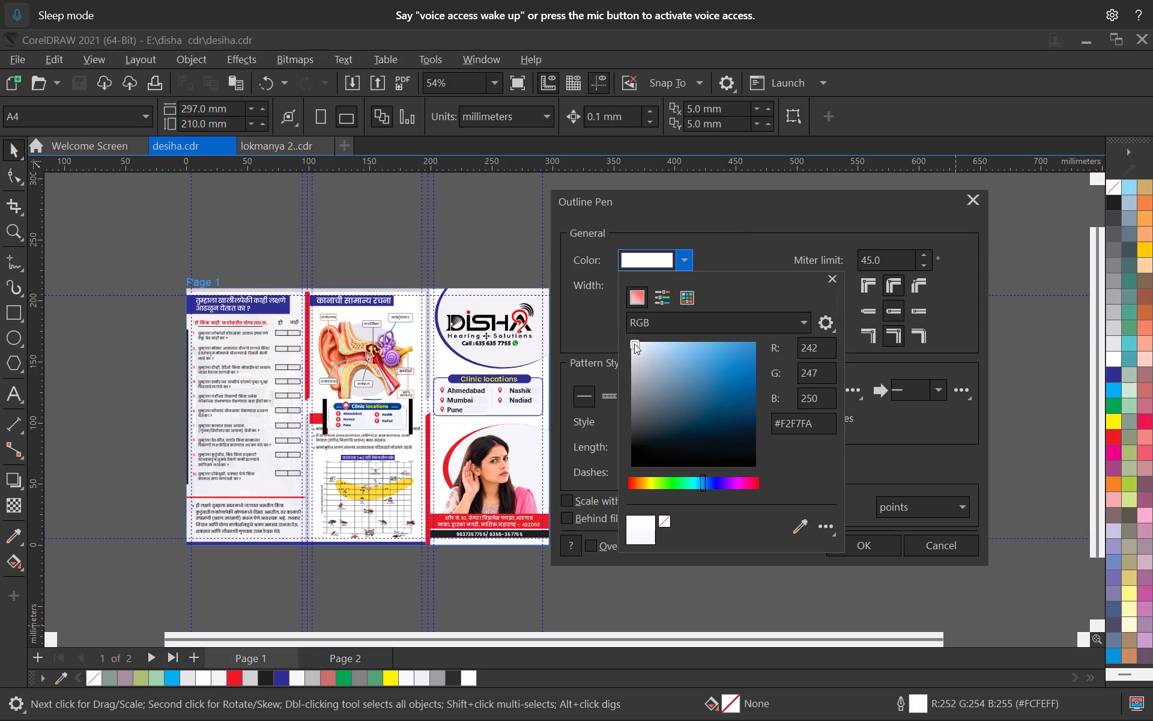
click(618, 497)
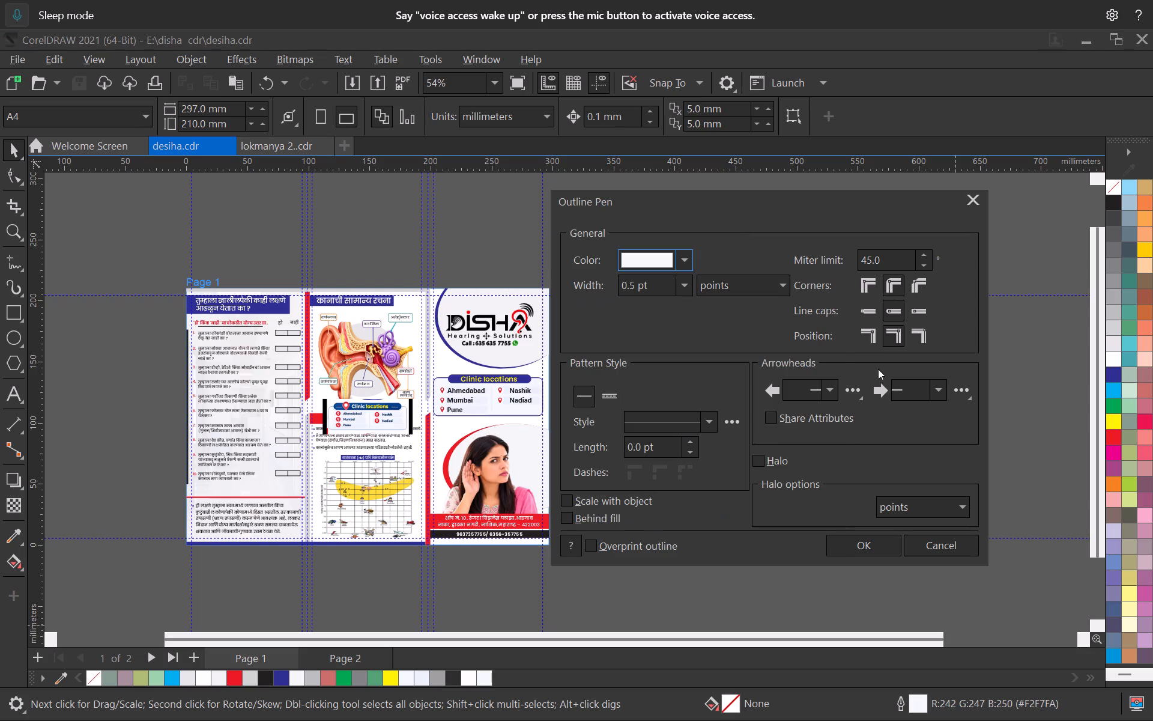
click(852, 548)
Check the Clinic locations section on the cover and save the drawing.
scroll(506, 394, up, 8)
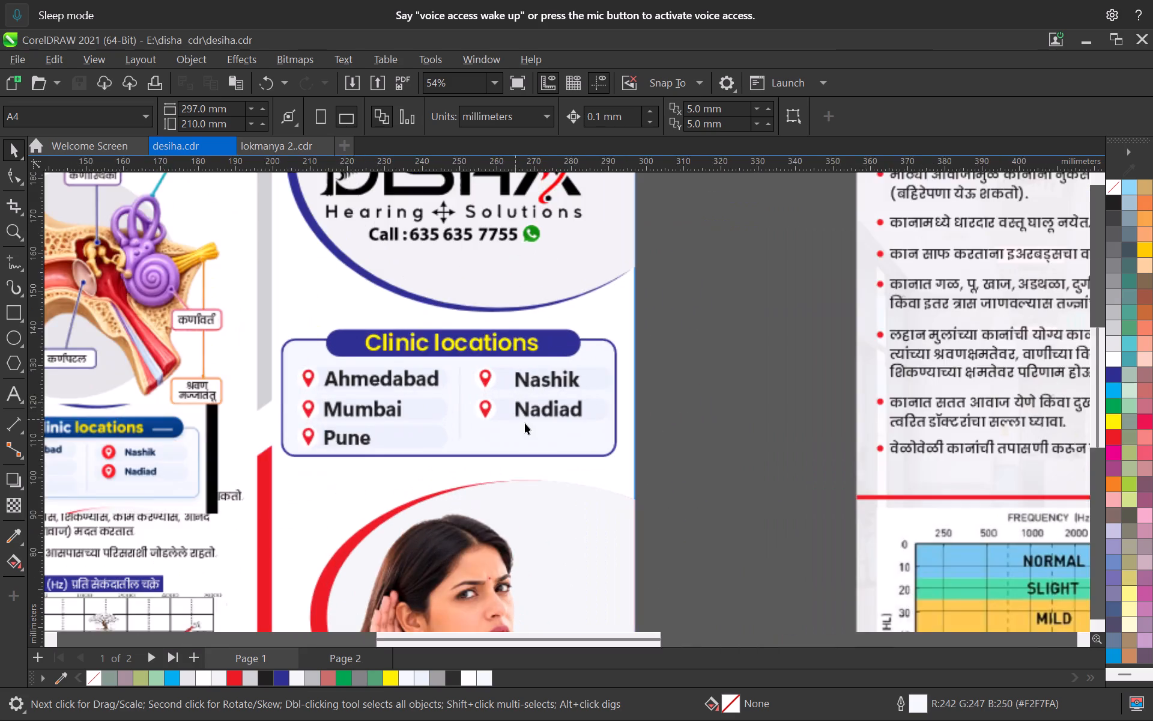
scroll(525, 423, up, 3)
click(769, 385)
scroll(506, 406, down, 5)
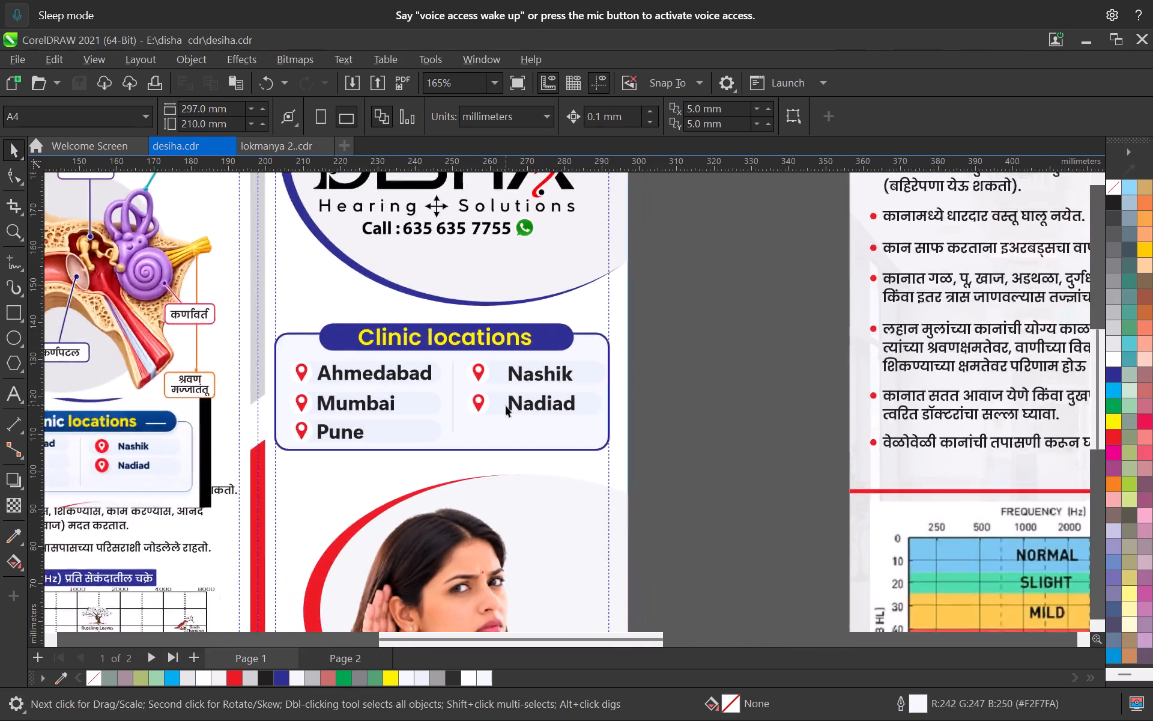
scroll(506, 406, down, 2)
click(637, 448)
scroll(476, 458, up, 7)
scroll(435, 424, down, 6)
scroll(439, 410, up, 3)
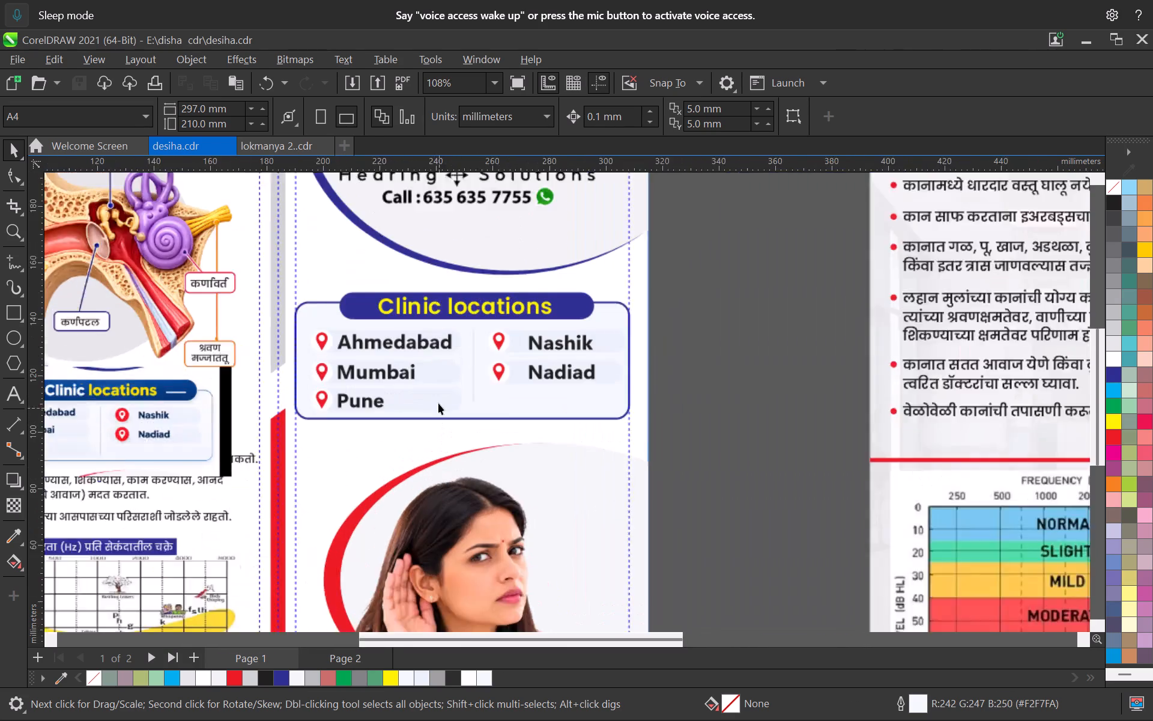
scroll(438, 403, up, 5)
key(ctrl+s)
Select the five city-name pills and sample the pale blue beside the Nadiad pin in the reference design.
click(444, 406)
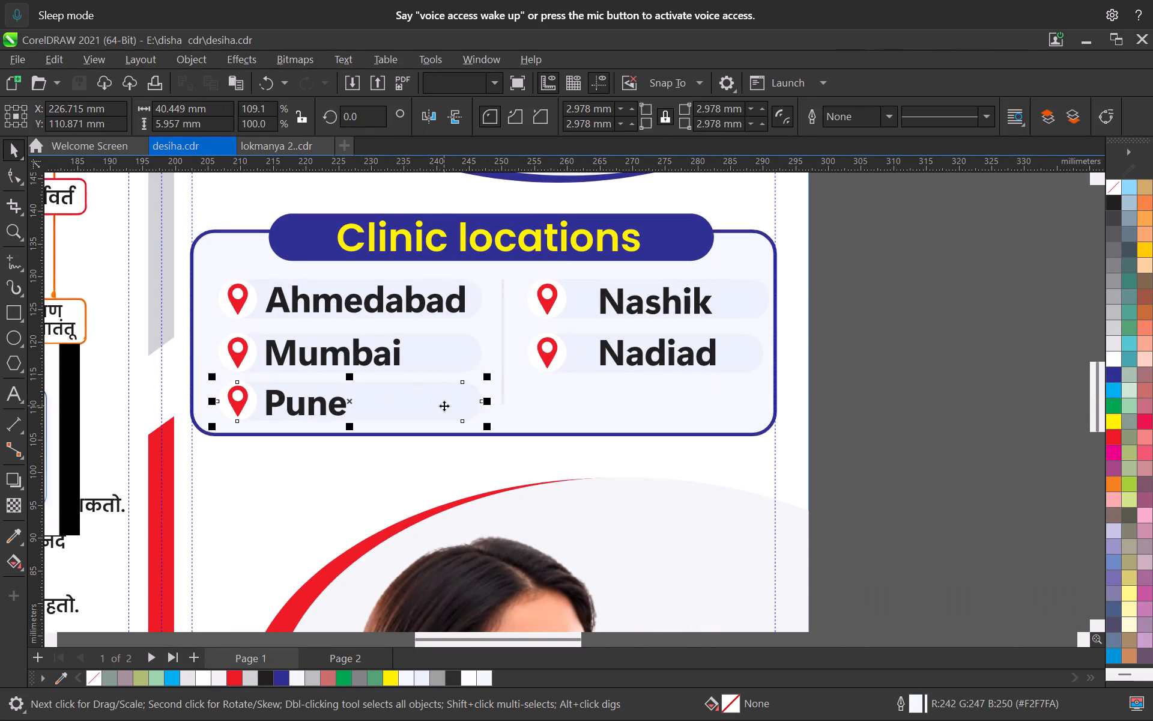
shift+click(452, 360)
shift+click(474, 304)
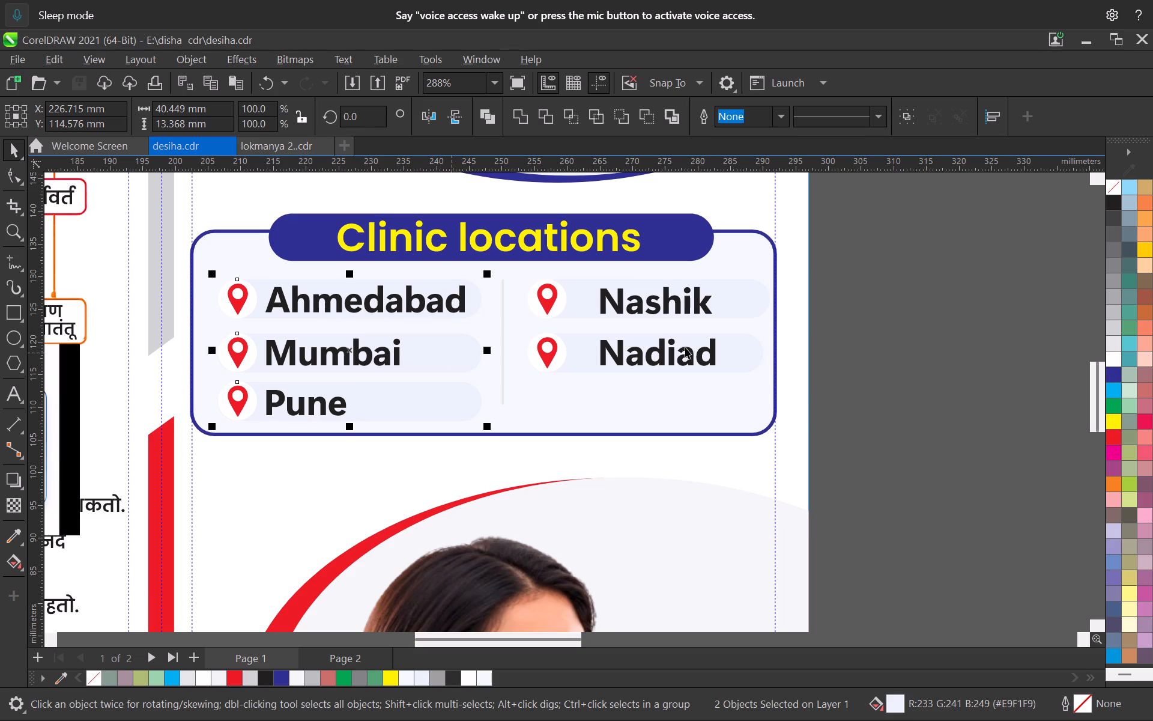
shift+click(753, 305)
shift+click(753, 351)
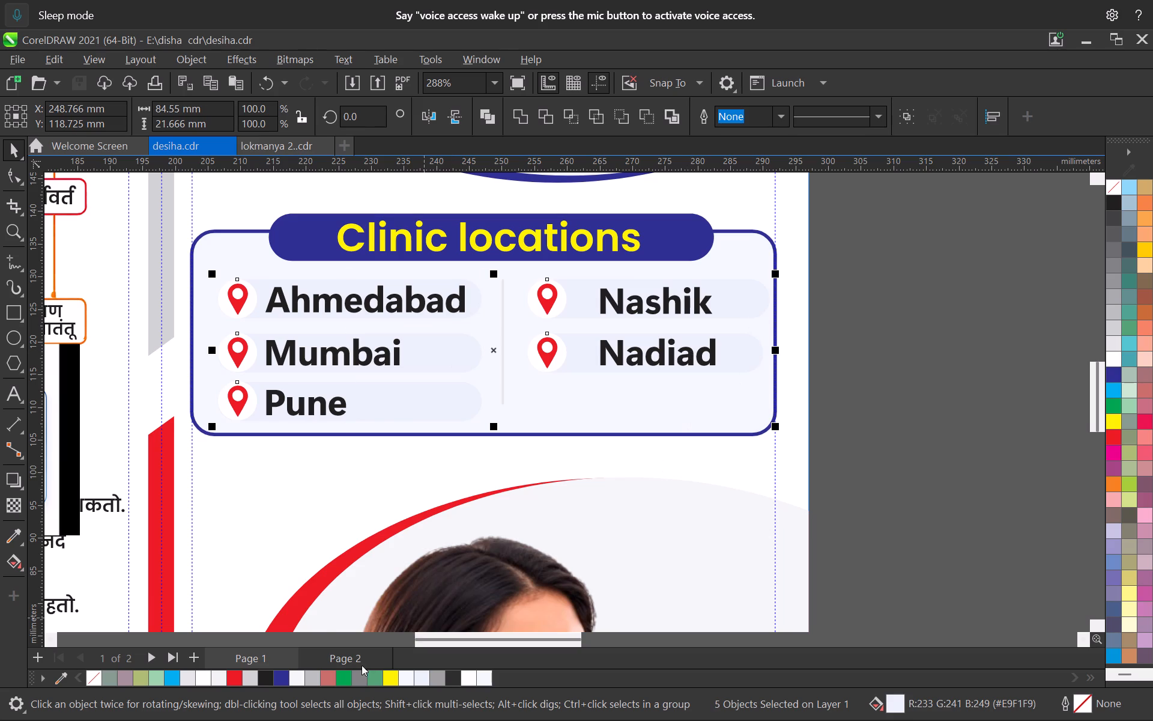
scroll(395, 565, down, 6)
middle_drag(324, 544, 479, 518)
scroll(443, 518, up, 6)
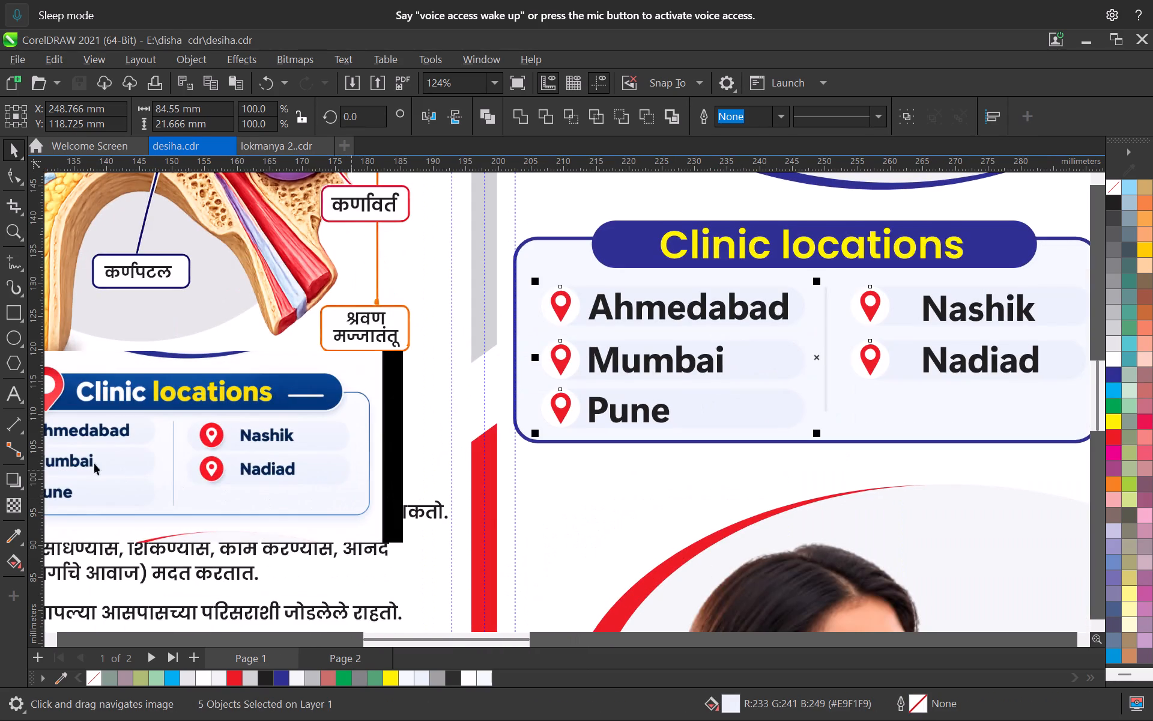
click(19, 530)
scroll(265, 469, up, 4)
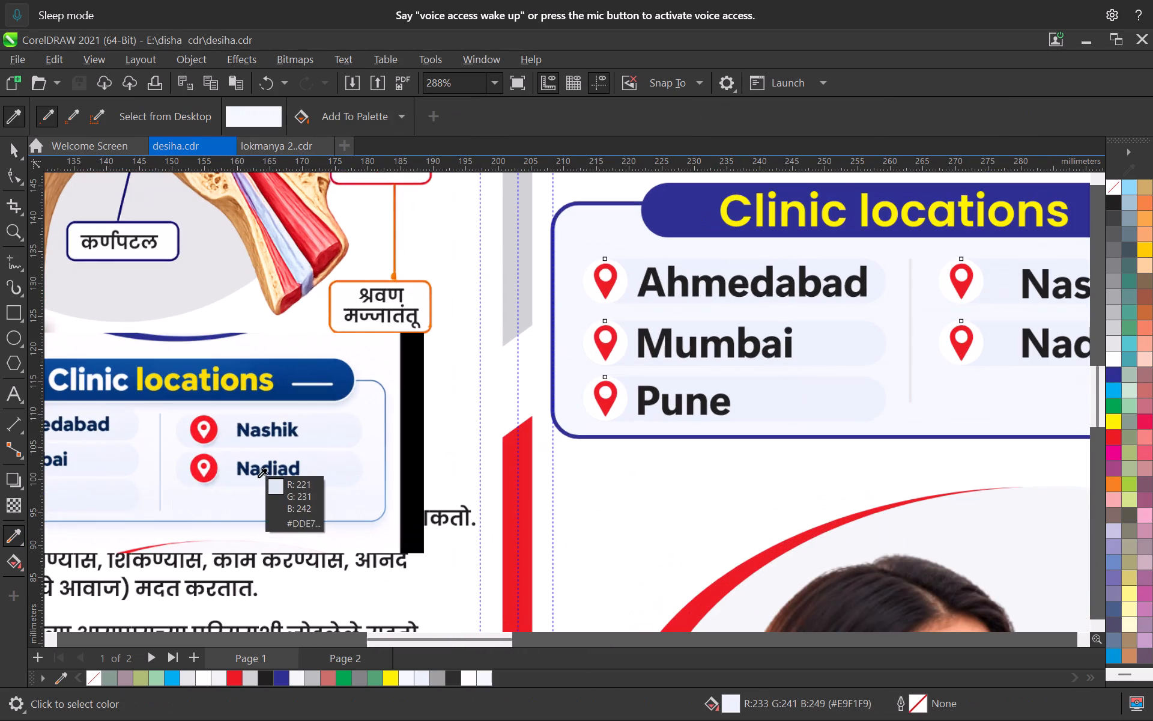
scroll(258, 478, up, 14)
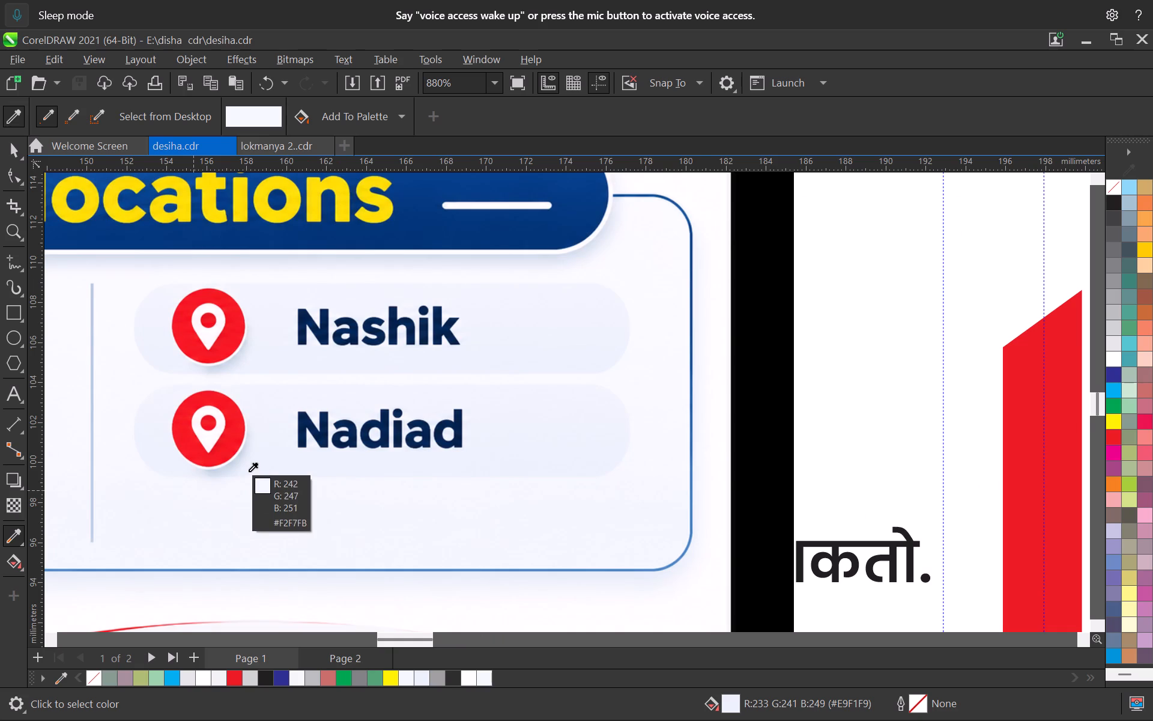
click(240, 462)
Fill the Pune, Mumbai, Ahmedabad, Nashik and Nadiad pills with the sampled pale blue #DAE5EF.
scroll(303, 447, down, 10)
middle_drag(758, 399, 528, 540)
scroll(527, 540, up, 4)
click(488, 531)
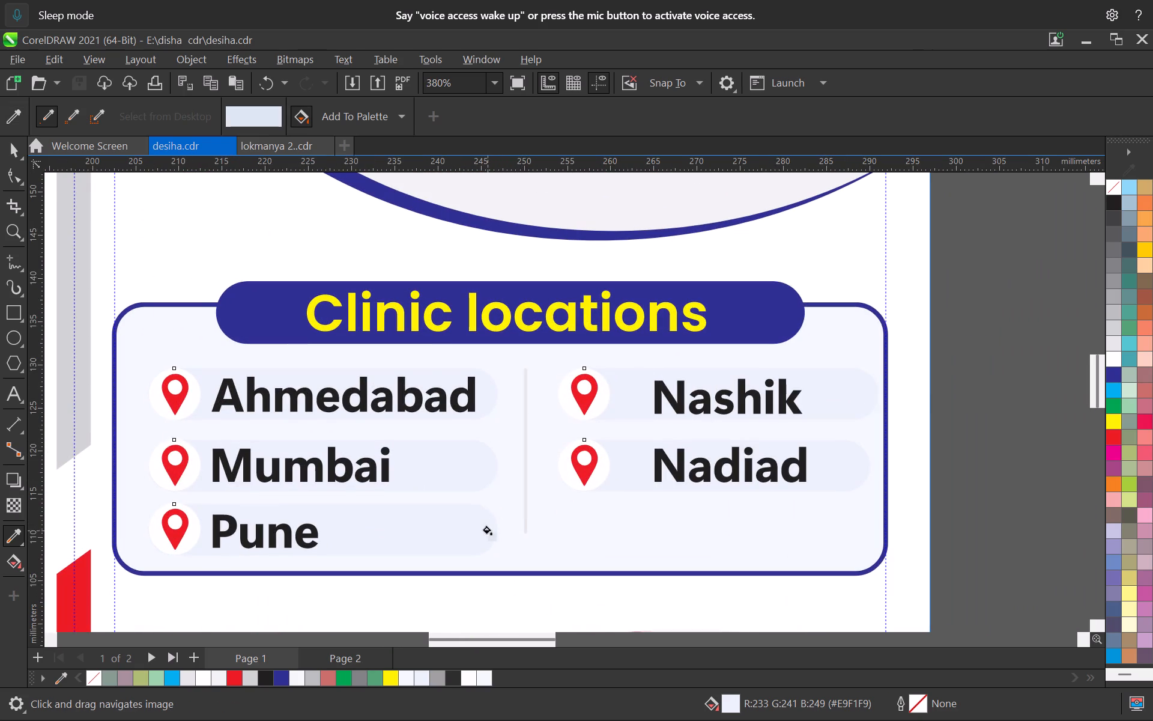
click(482, 467)
click(491, 403)
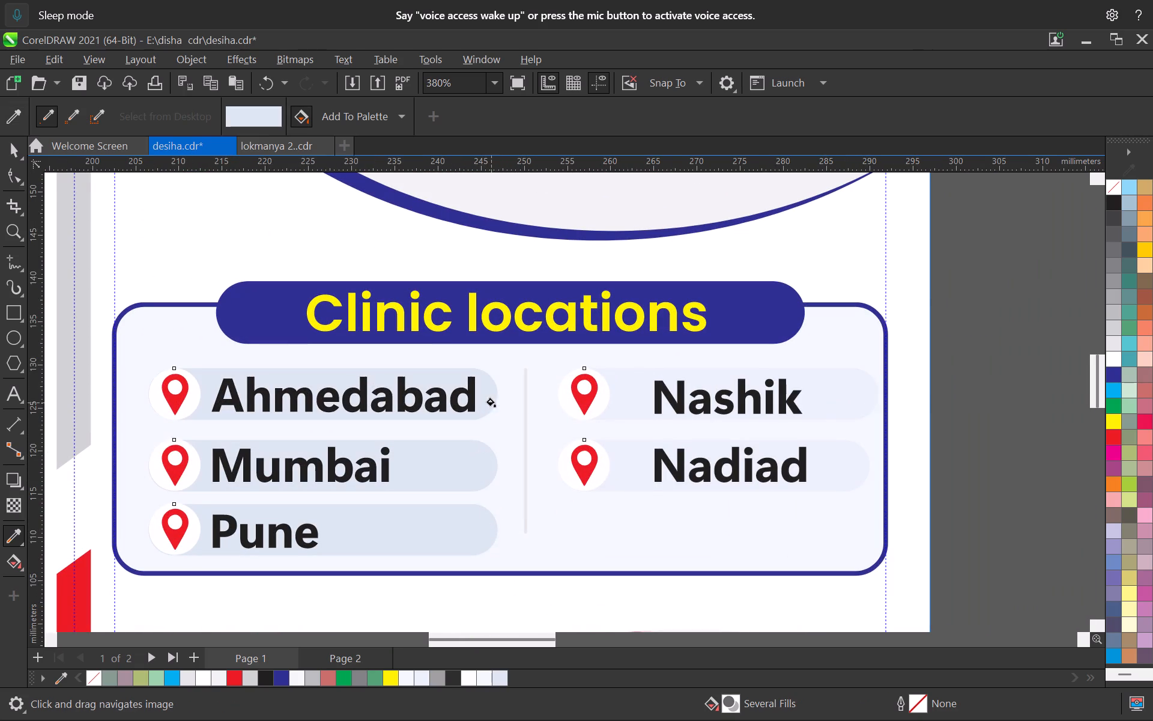
click(866, 408)
click(854, 464)
click(4, 152)
Check the recoloured Clinic locations section against the whole cover and save the drawing.
scroll(501, 408, down, 8)
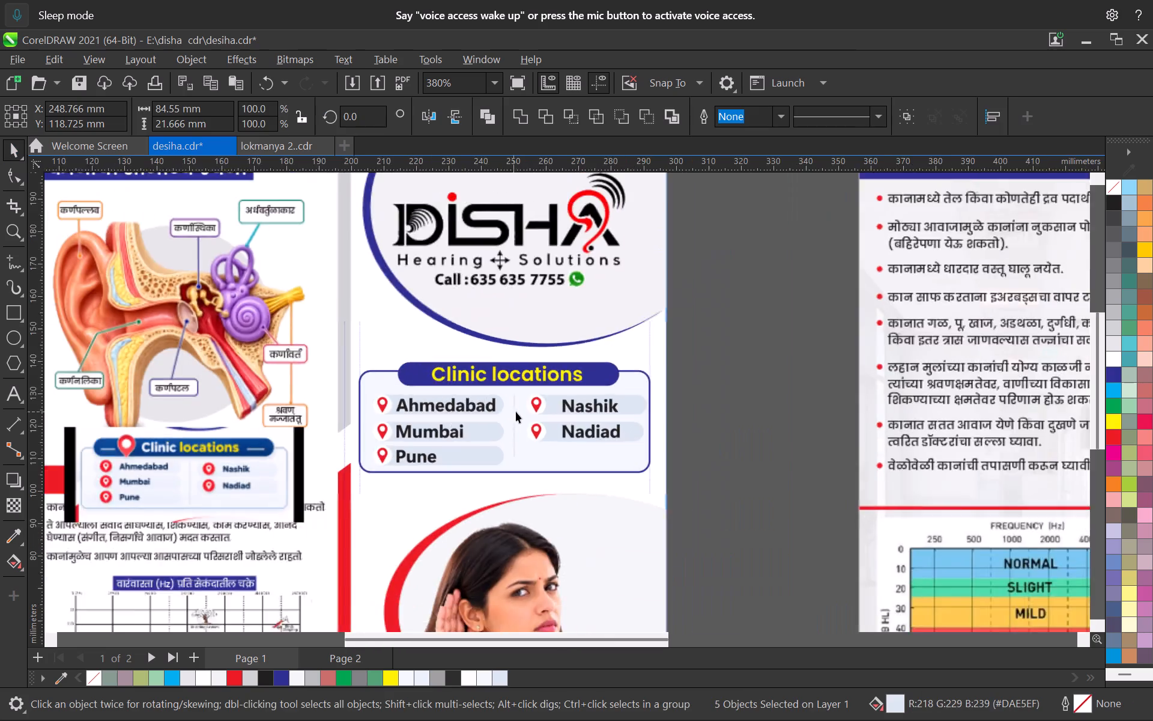
scroll(516, 412, down, 3)
click(689, 419)
scroll(578, 392, up, 7)
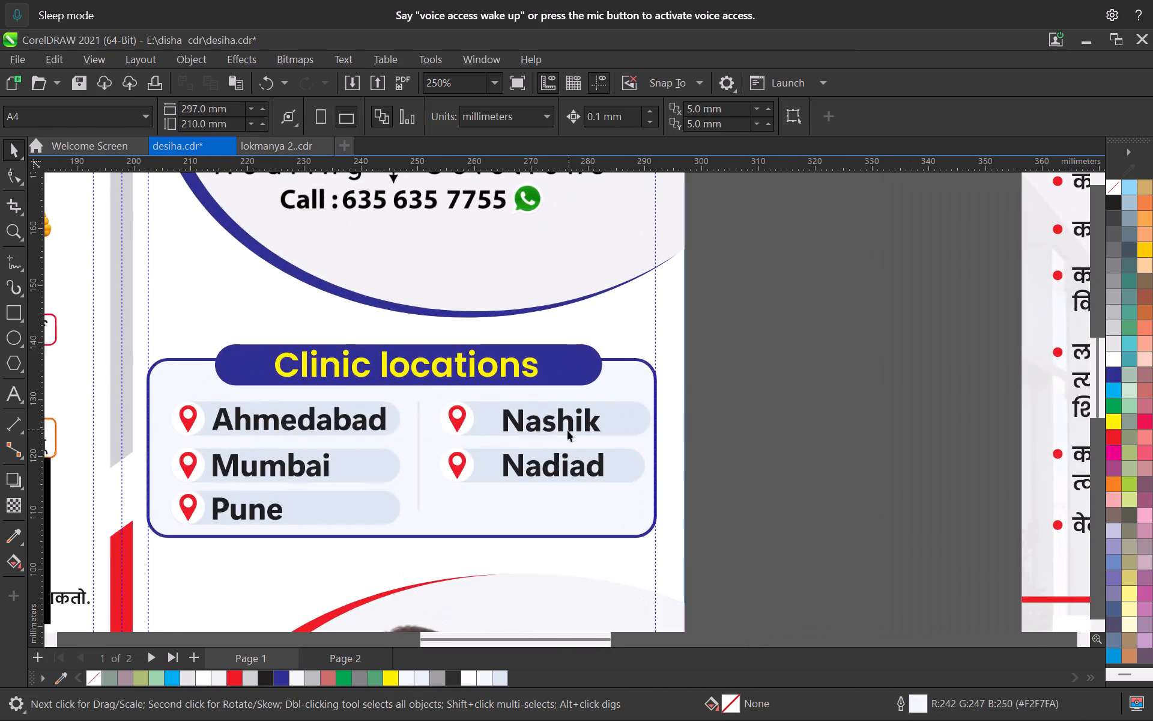
scroll(567, 430, down, 7)
click(659, 452)
scroll(599, 454, down, 3)
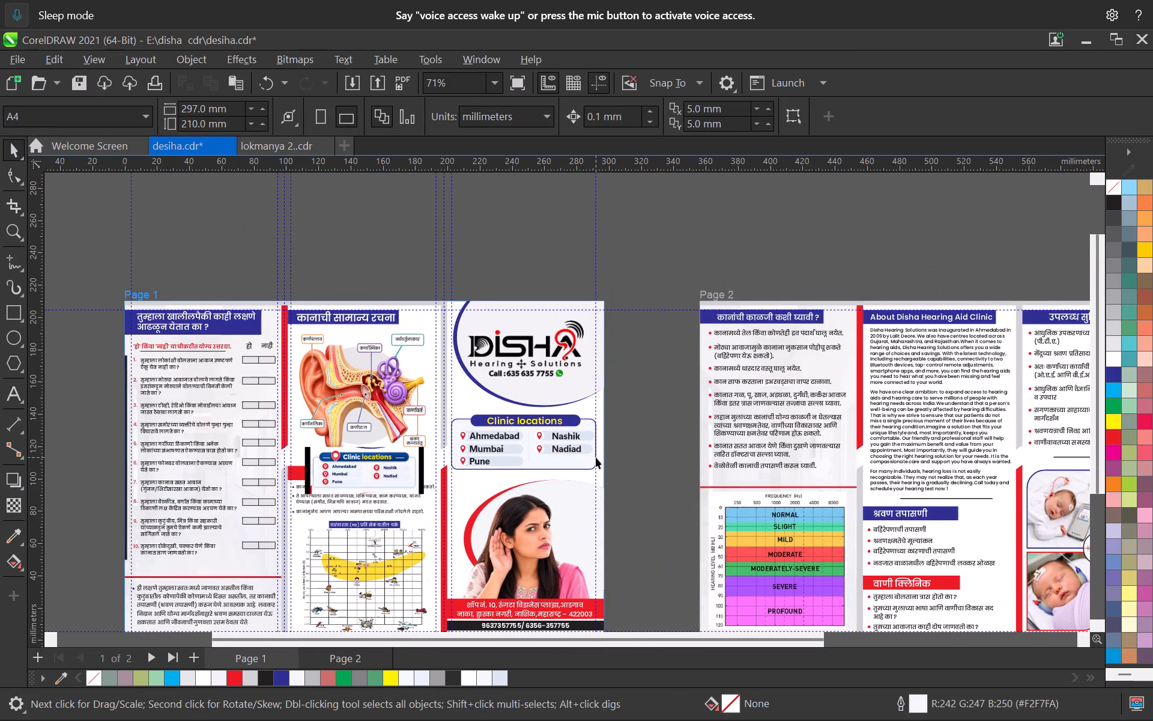
key(ctrl+s)
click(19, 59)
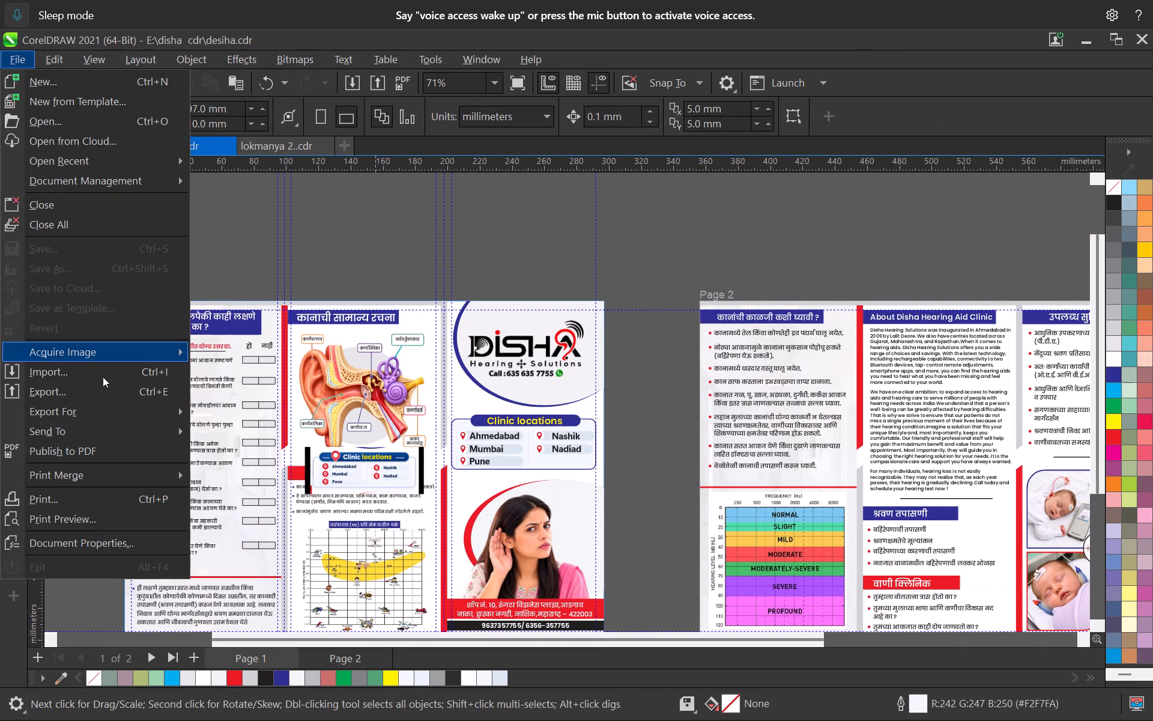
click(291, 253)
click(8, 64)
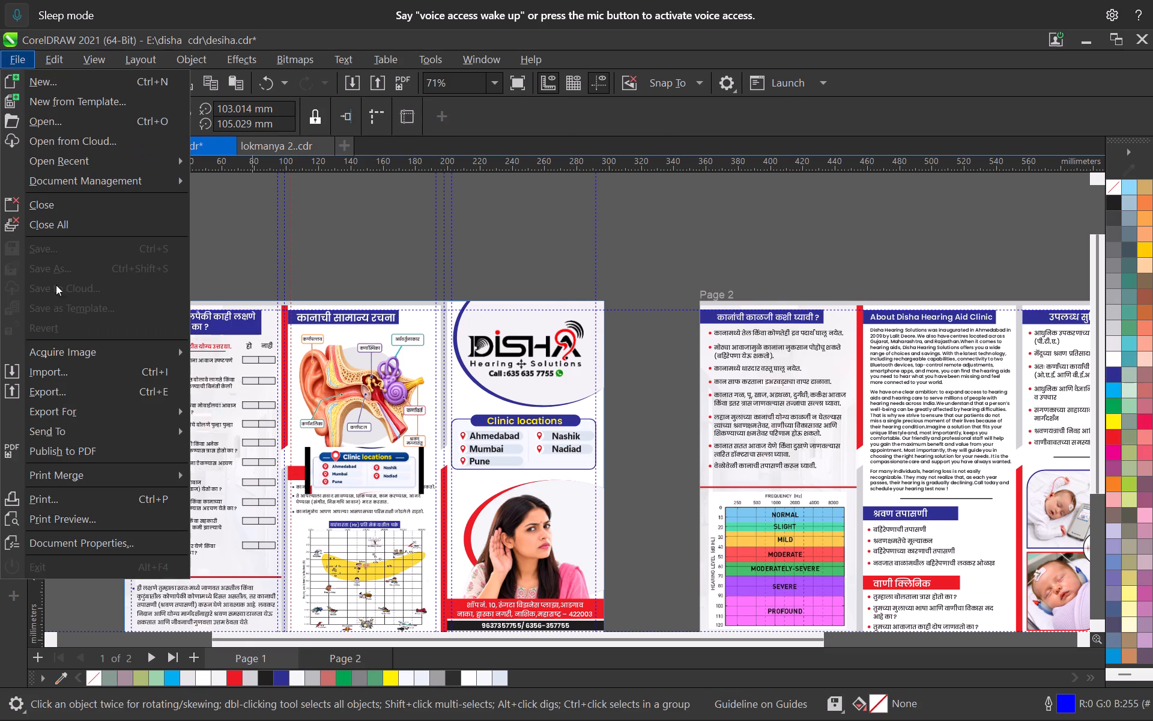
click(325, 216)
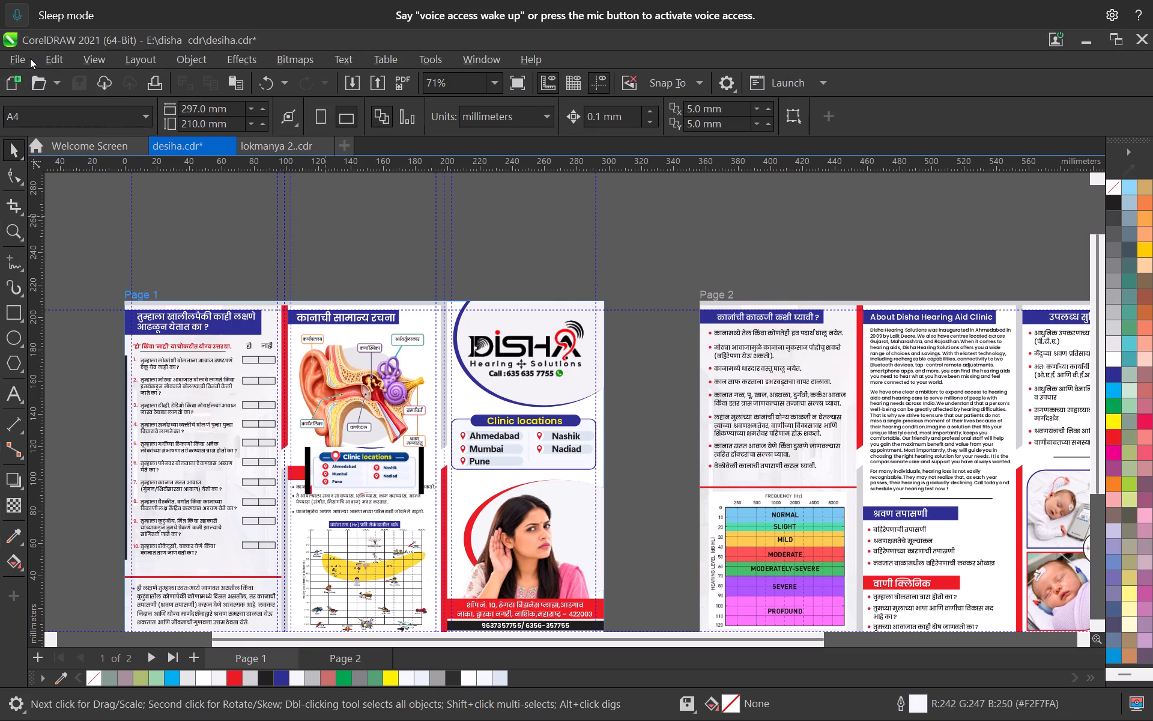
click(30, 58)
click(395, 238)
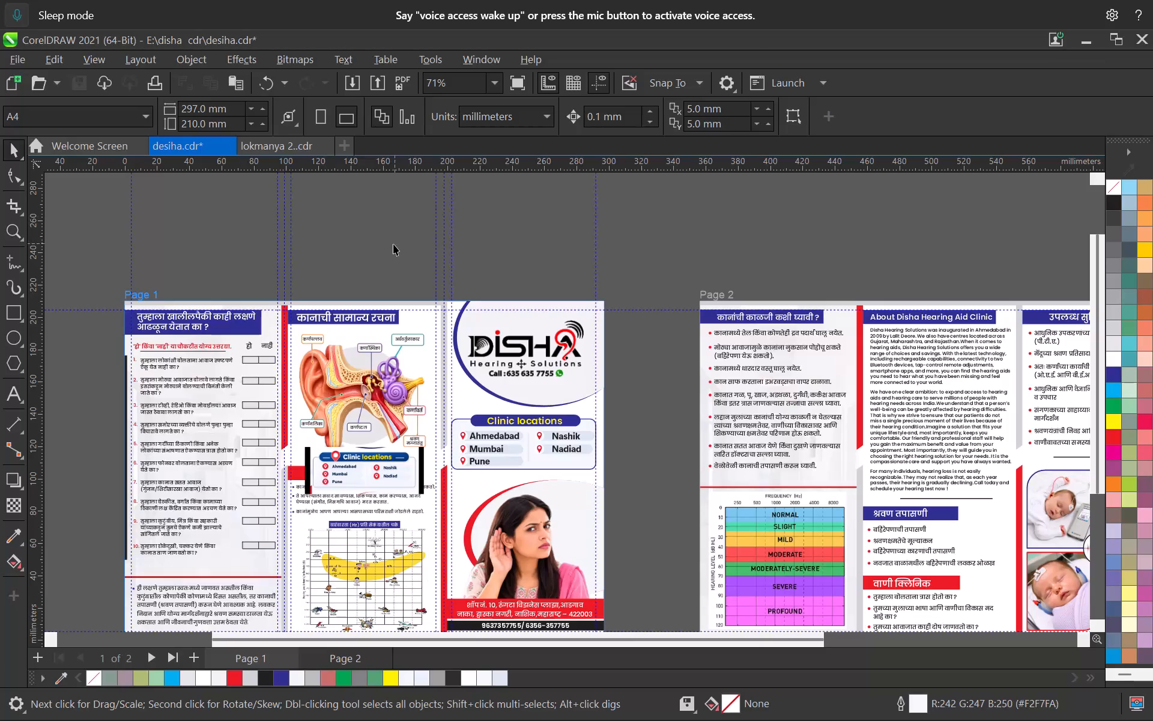
Save the brochure as a PDF named disha in the disha cdr folder, deleting the old disha PDF first, and save the drawing.
click(16, 62)
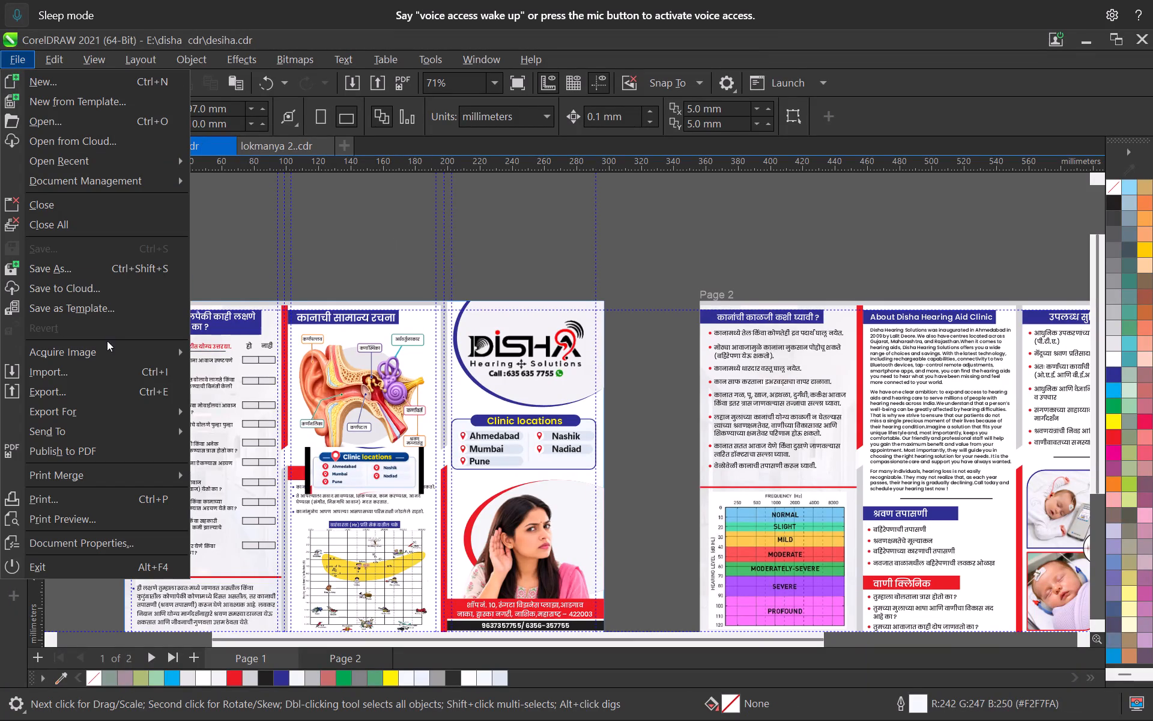
click(79, 272)
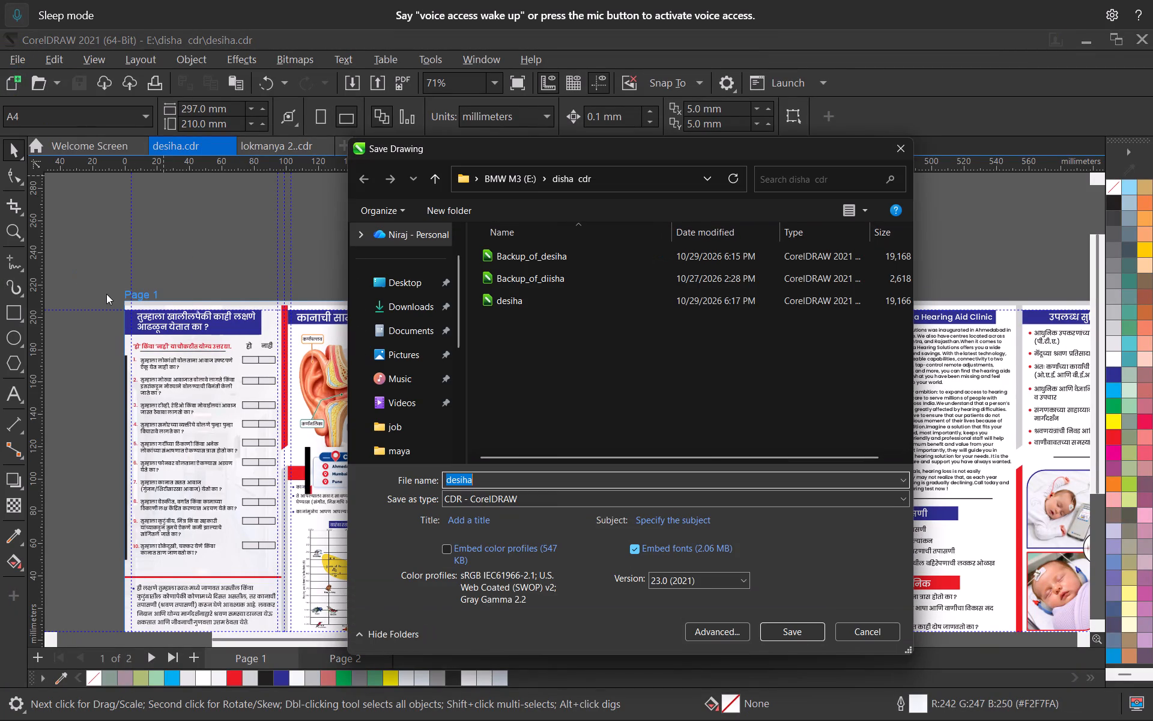
click(539, 497)
click(451, 158)
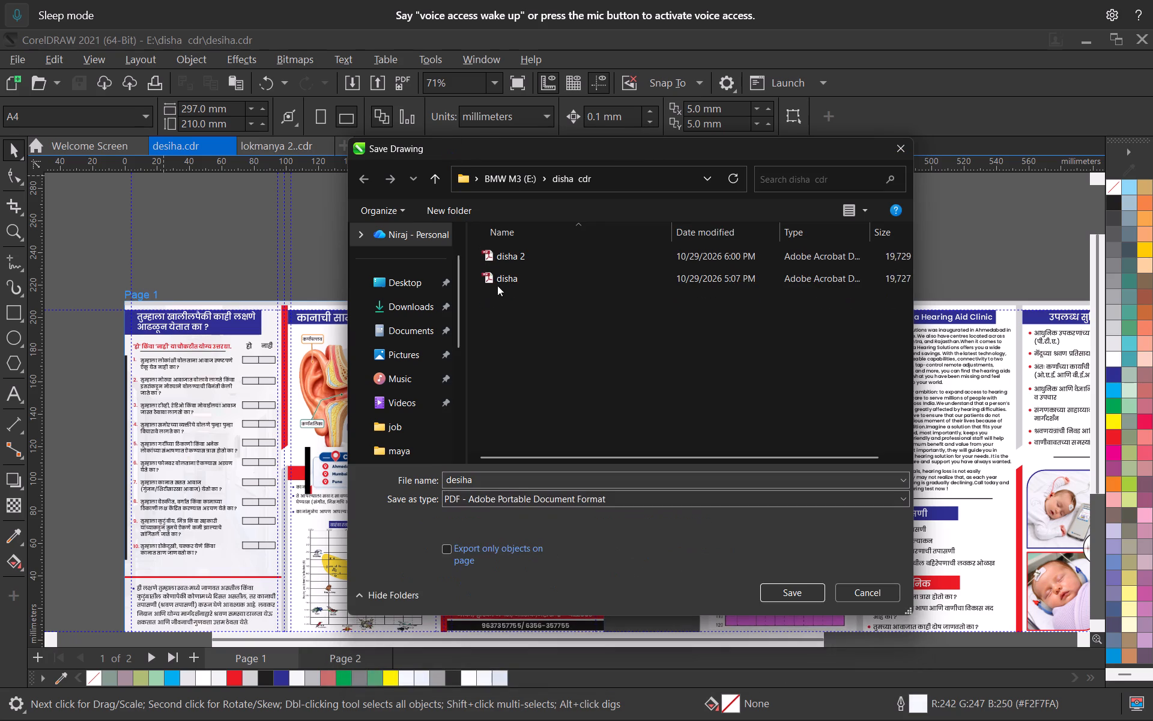
click(502, 275)
key(Delete)
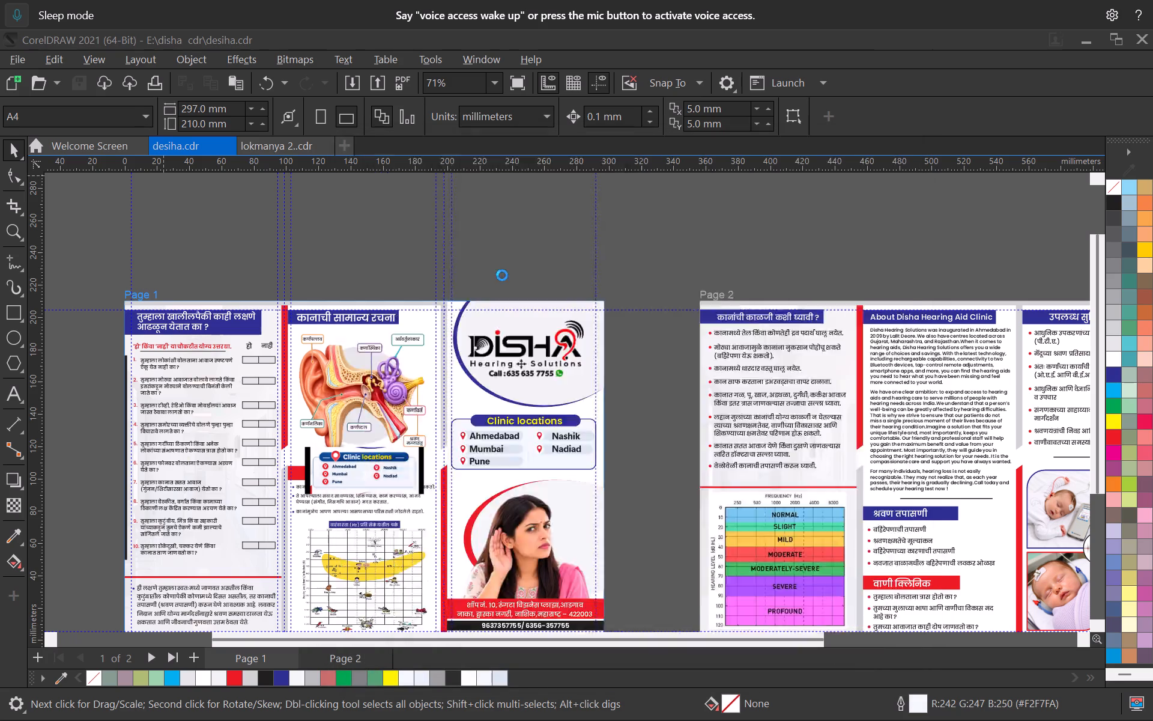
click(628, 428)
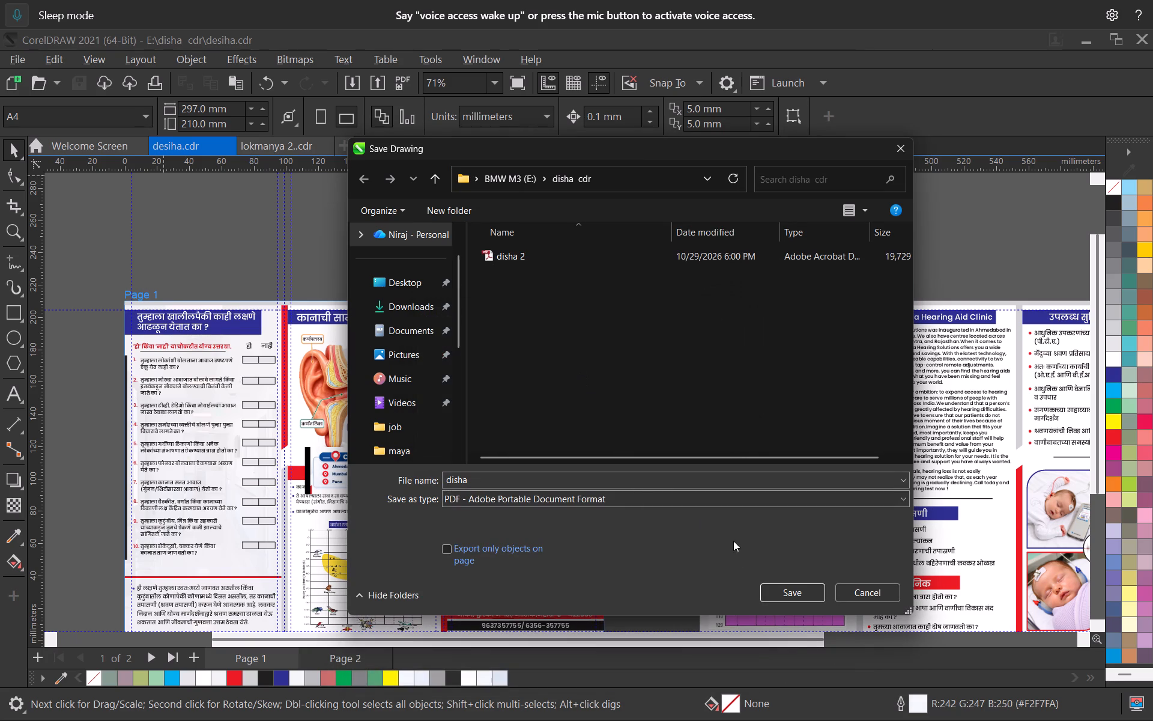
click(768, 597)
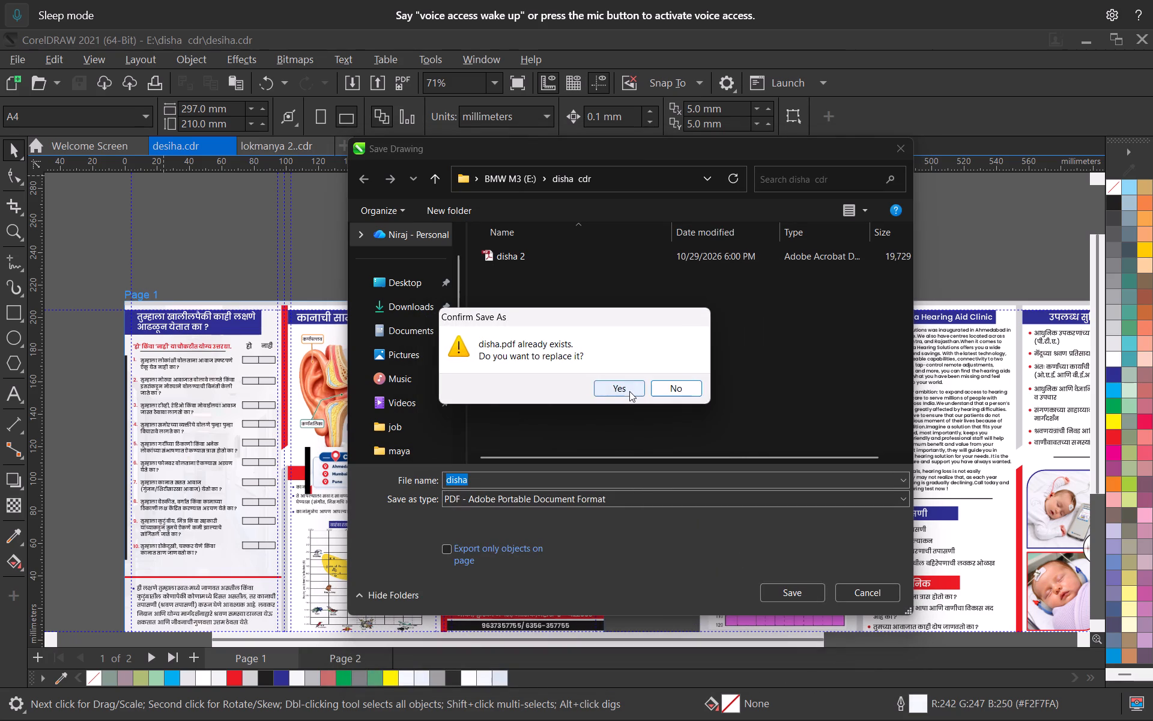
click(629, 391)
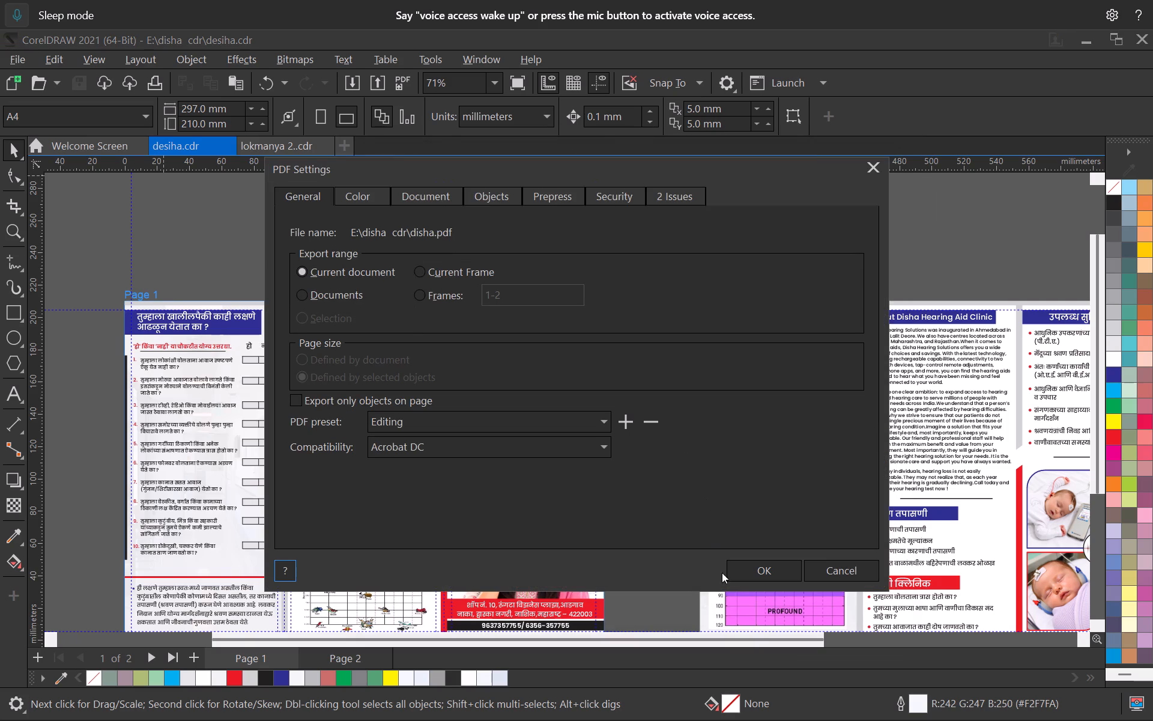
click(741, 569)
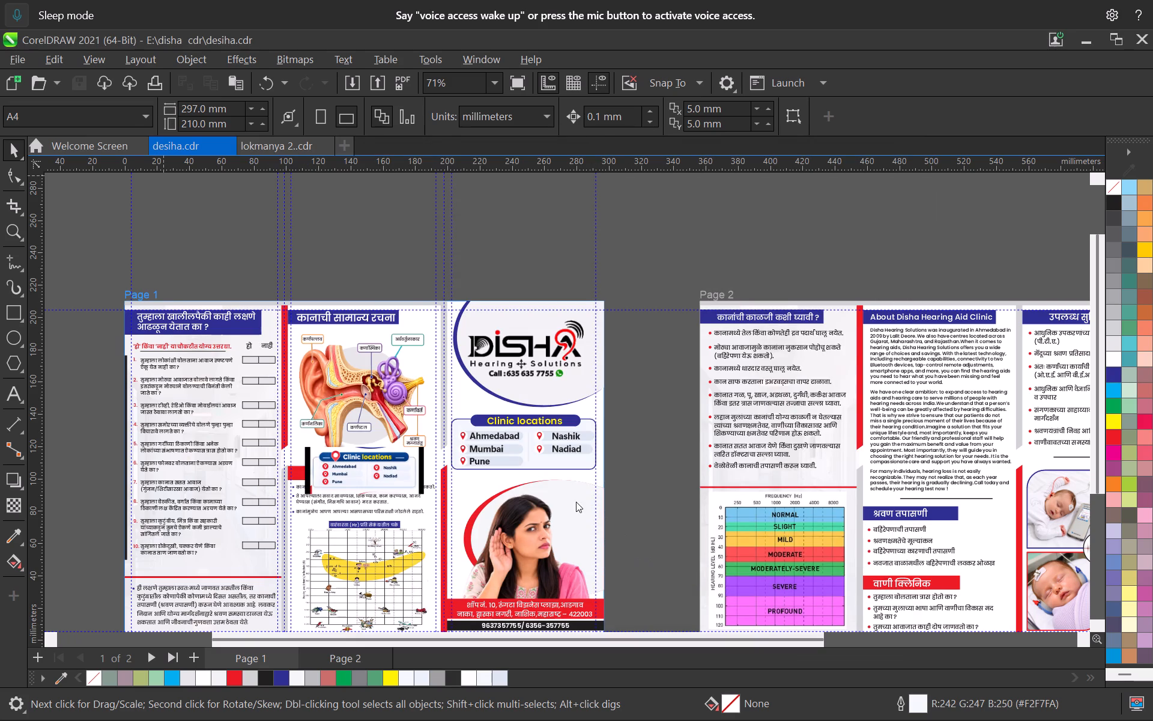
scroll(576, 502, down, 6)
key(ctrl+s)
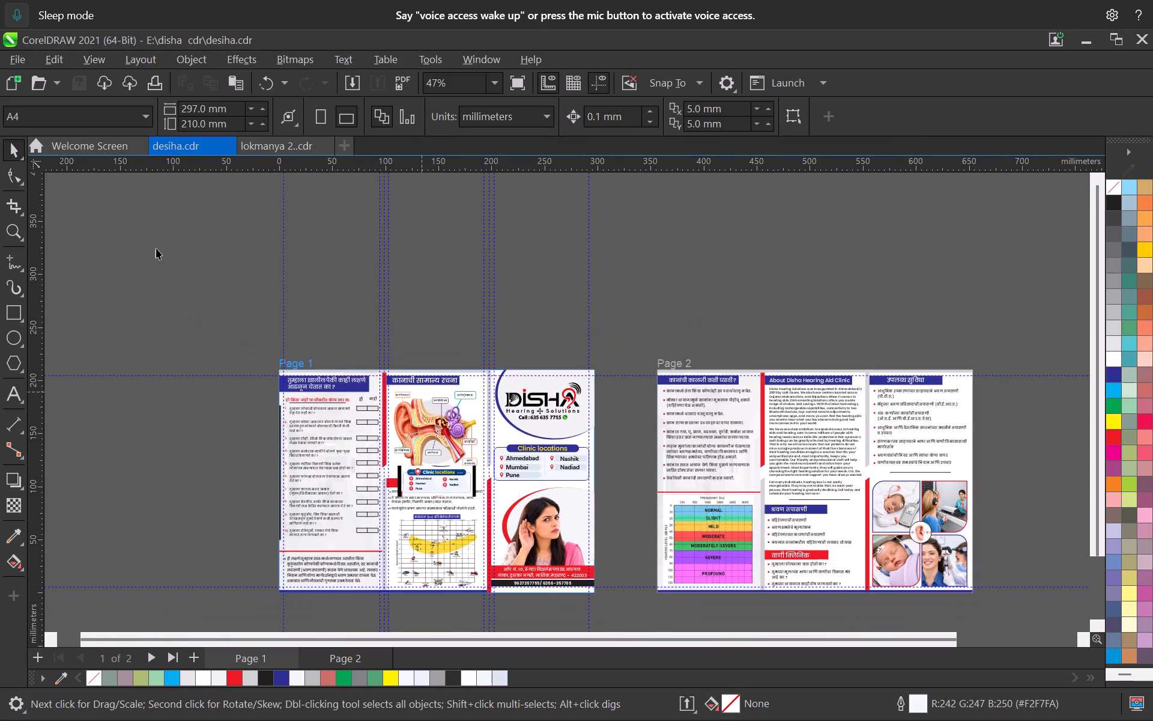
Publish the brochure to PDF as disha 2 in the same folder, deleting the old disha 2 PDF first, and save the drawing.
click(17, 55)
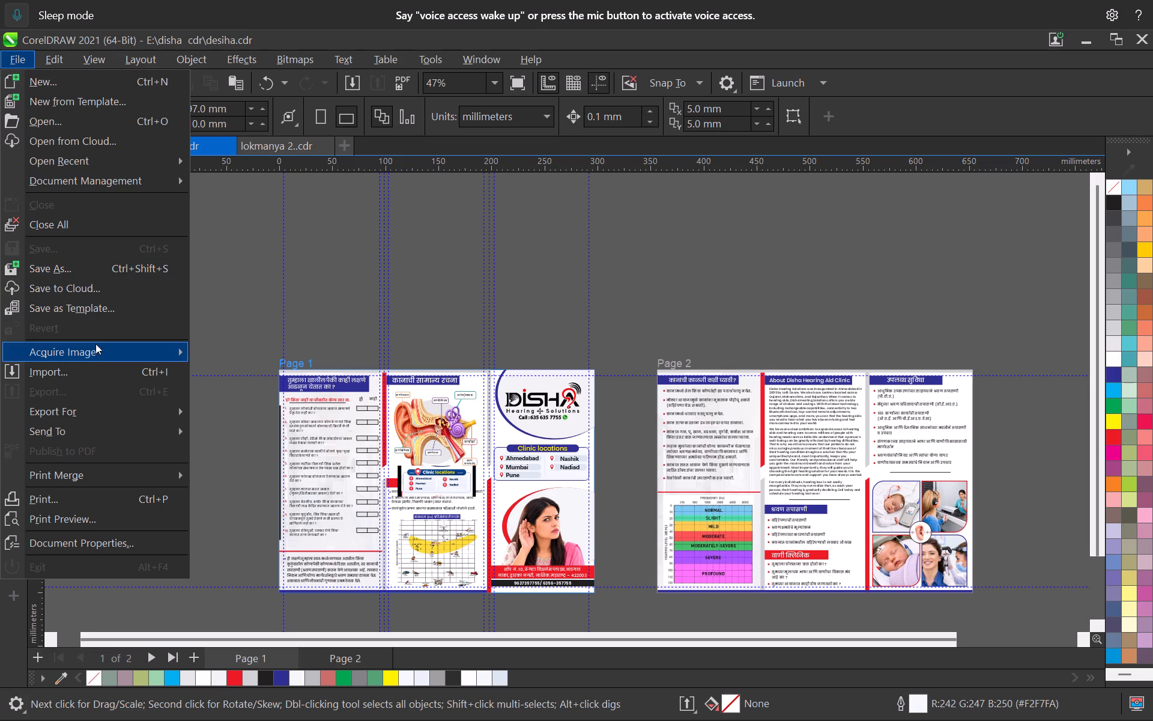
click(294, 293)
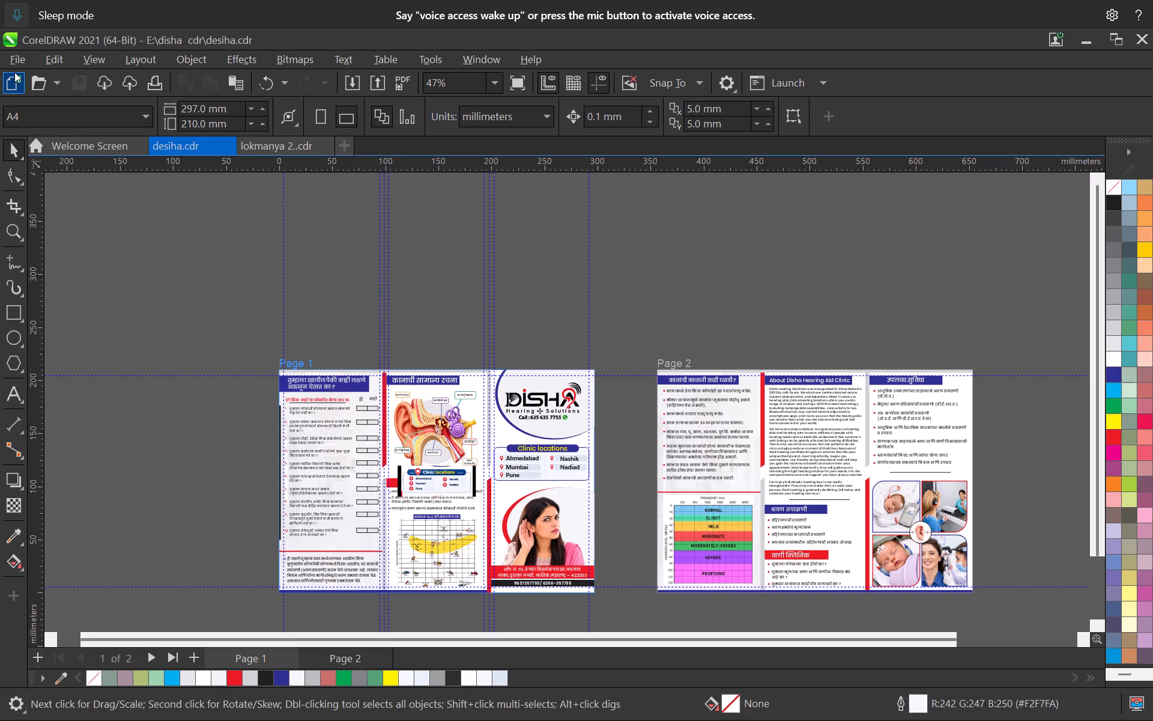
click(14, 61)
click(79, 454)
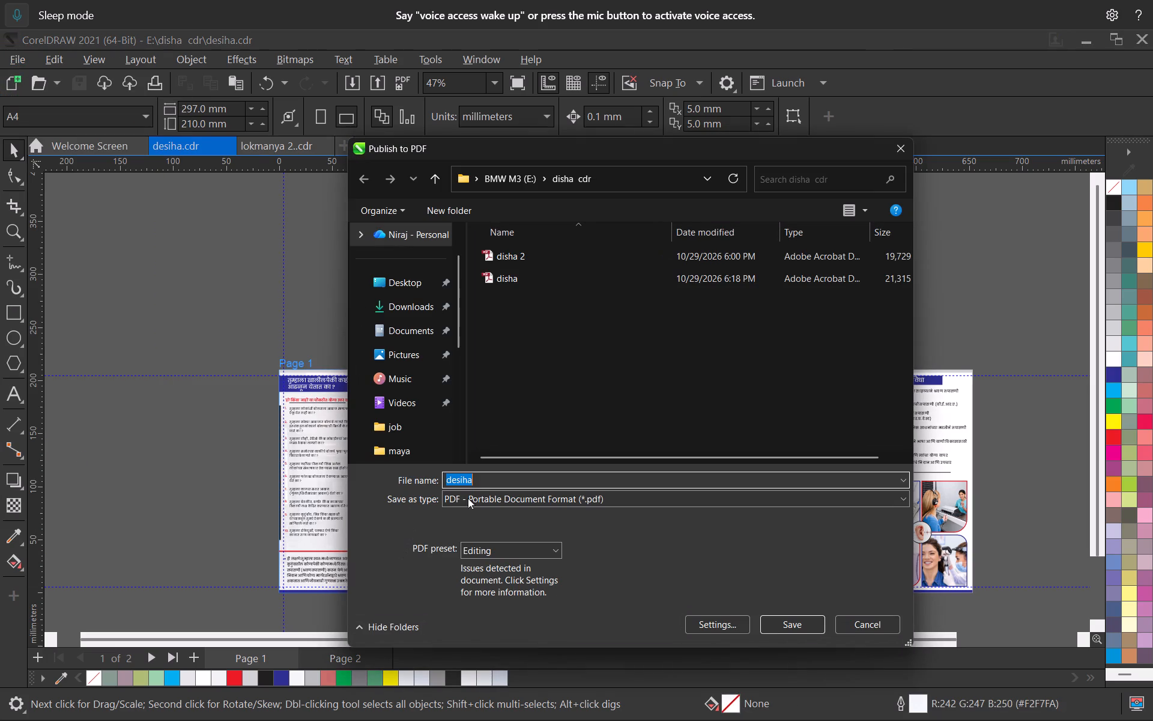
click(528, 264)
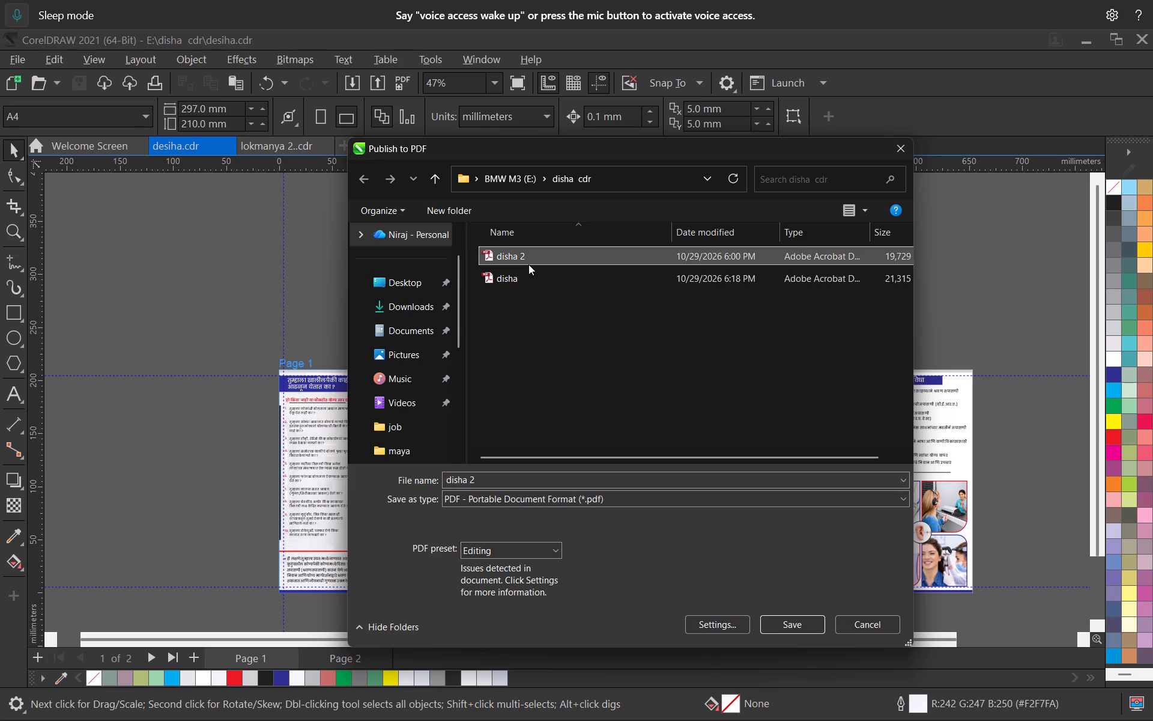
key(Delete)
click(653, 425)
click(782, 618)
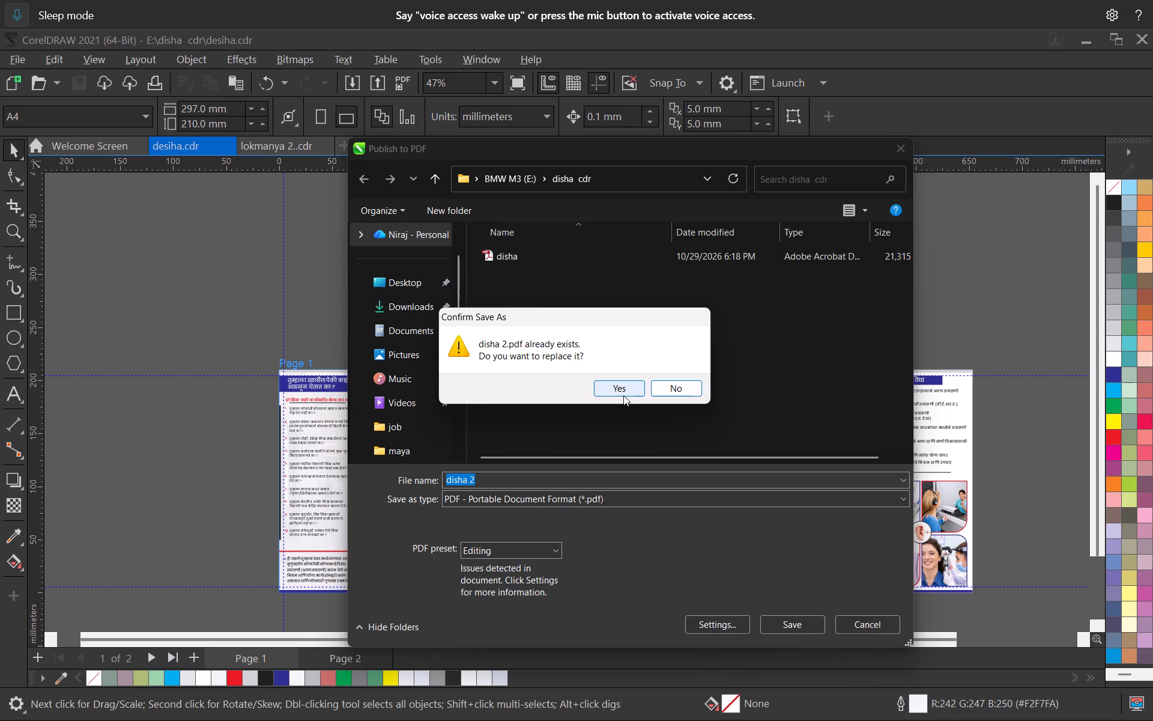
click(619, 388)
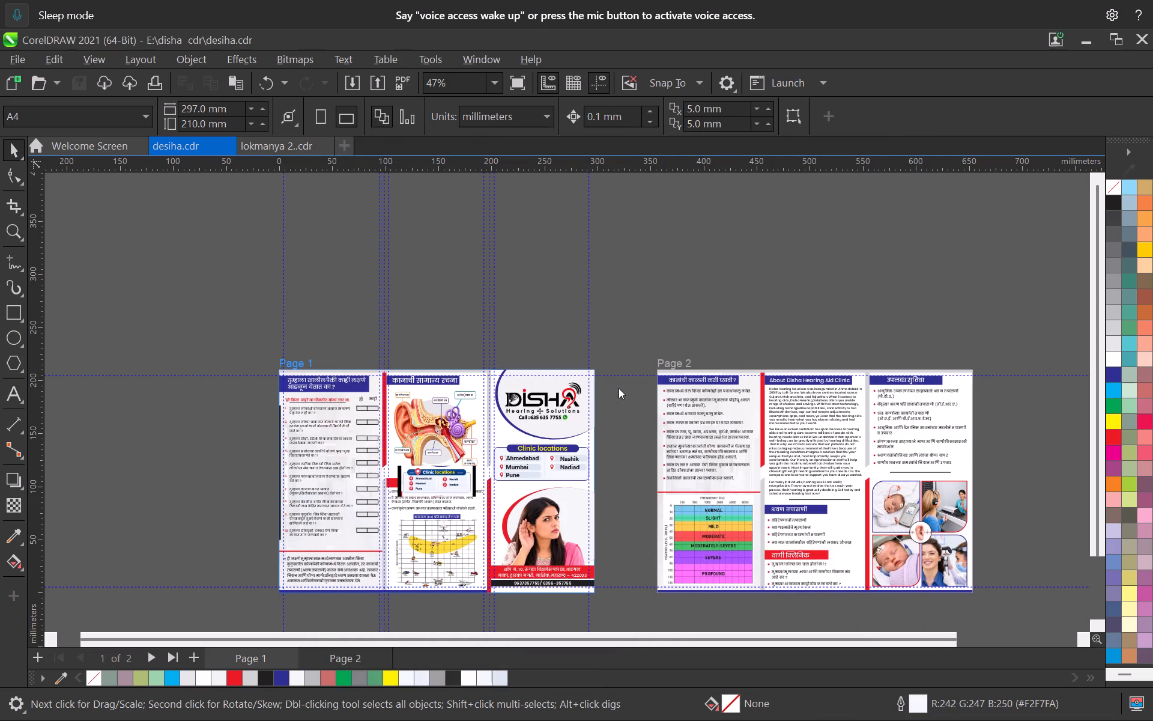
scroll(628, 491, down, 2)
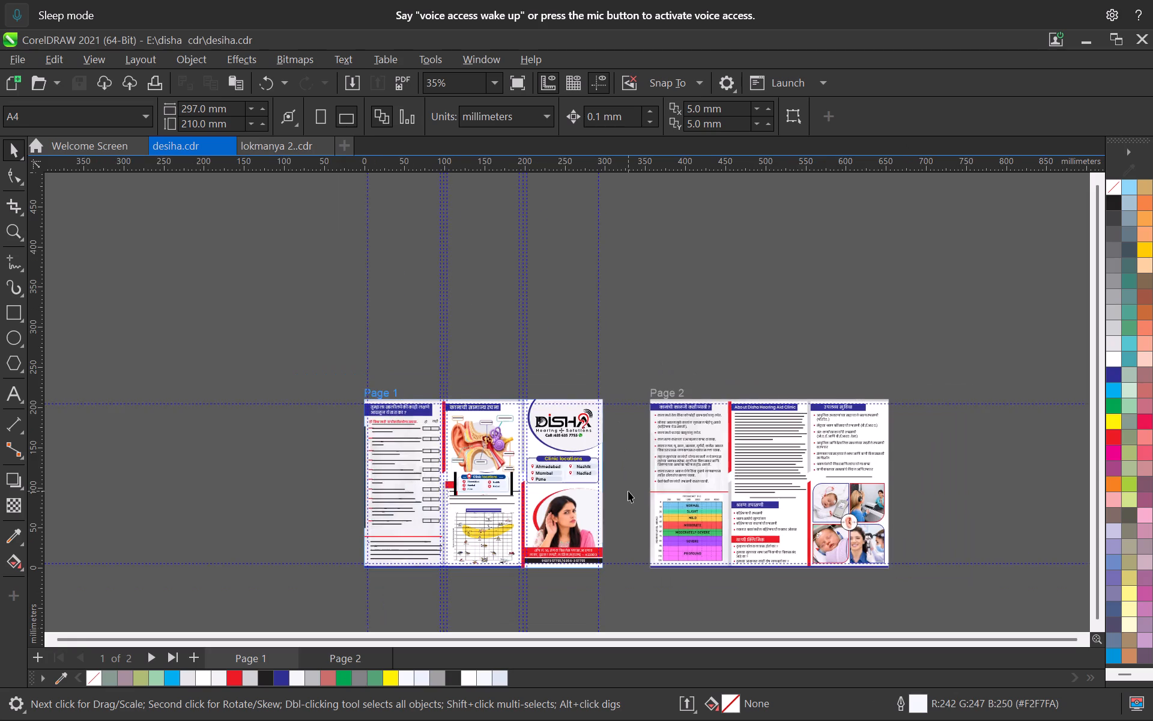
scroll(628, 491, down, 4)
key(ctrl+s)
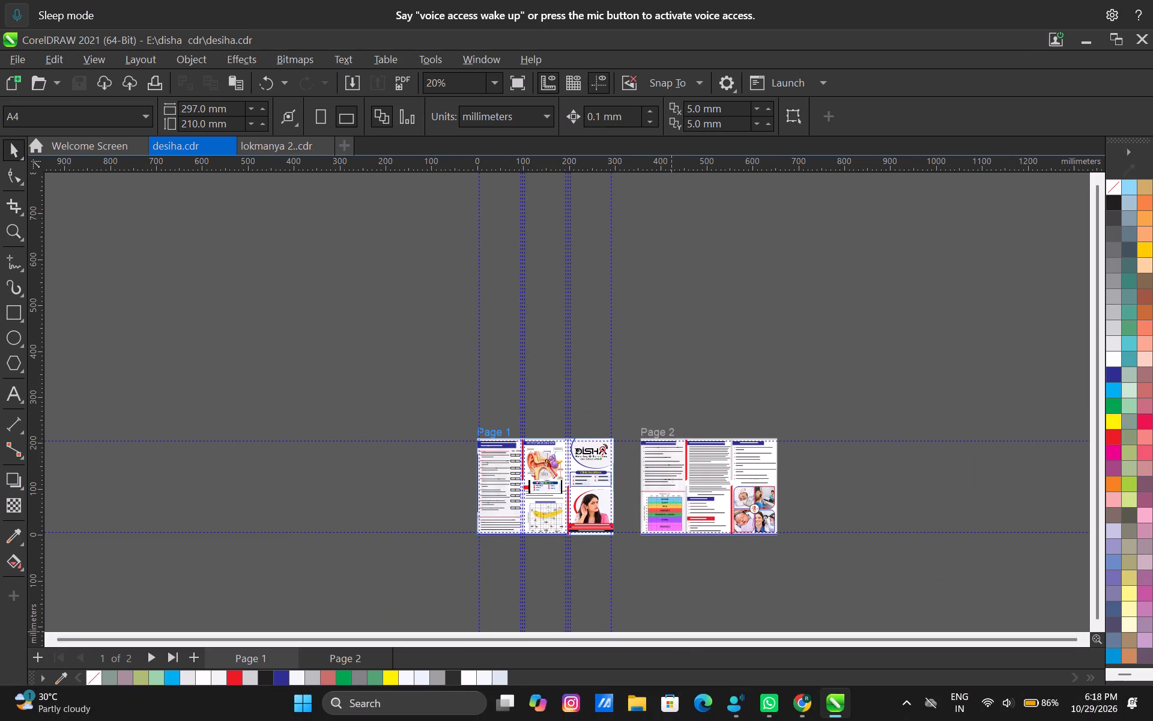
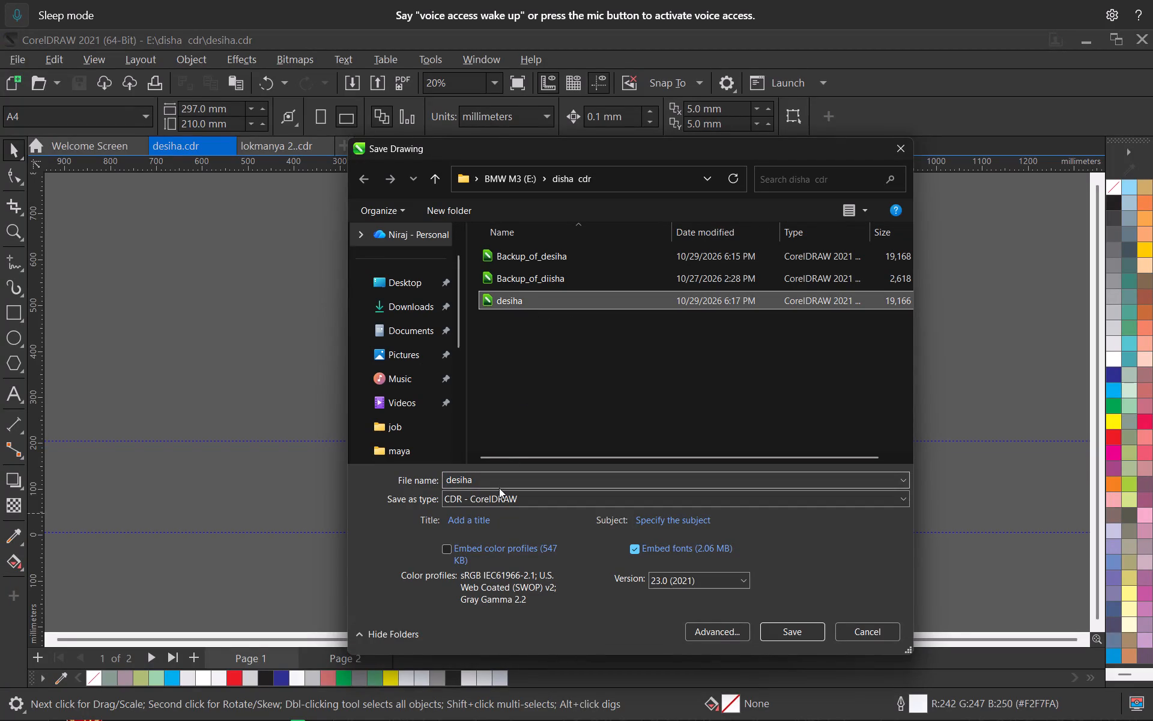
Delete the old desiha drawing from the disha cdr folder and name the CorelDRAW file being saved there disha.
key(Delete)
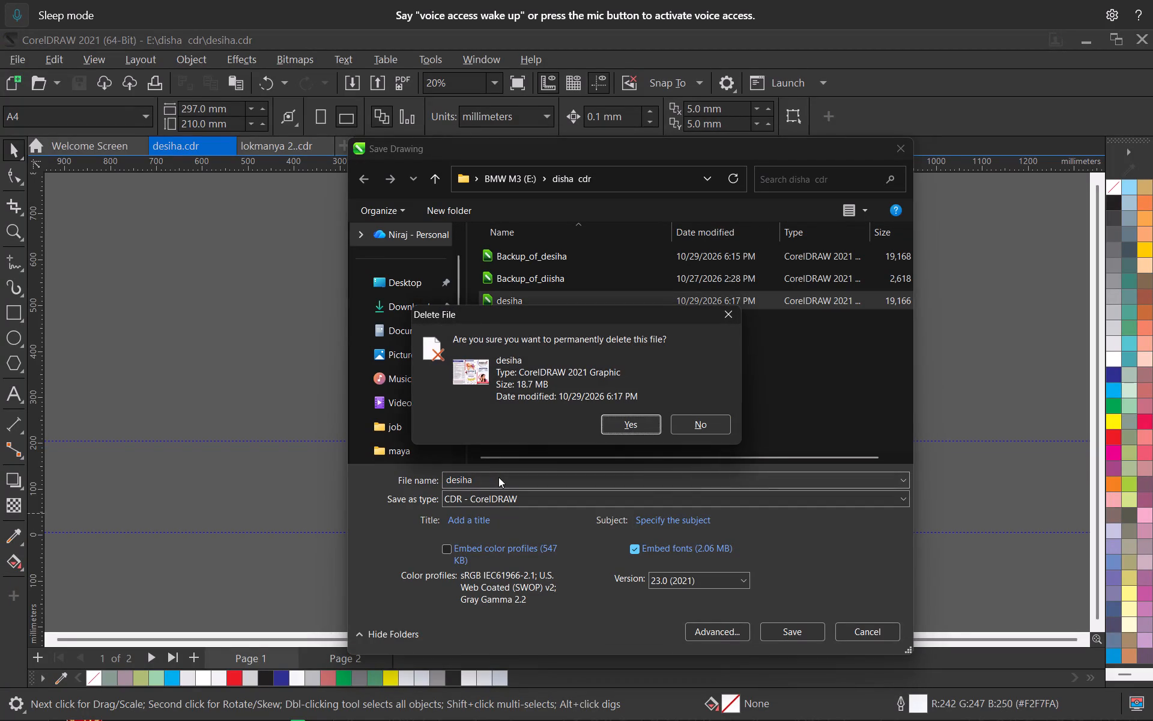
click(625, 426)
click(483, 481)
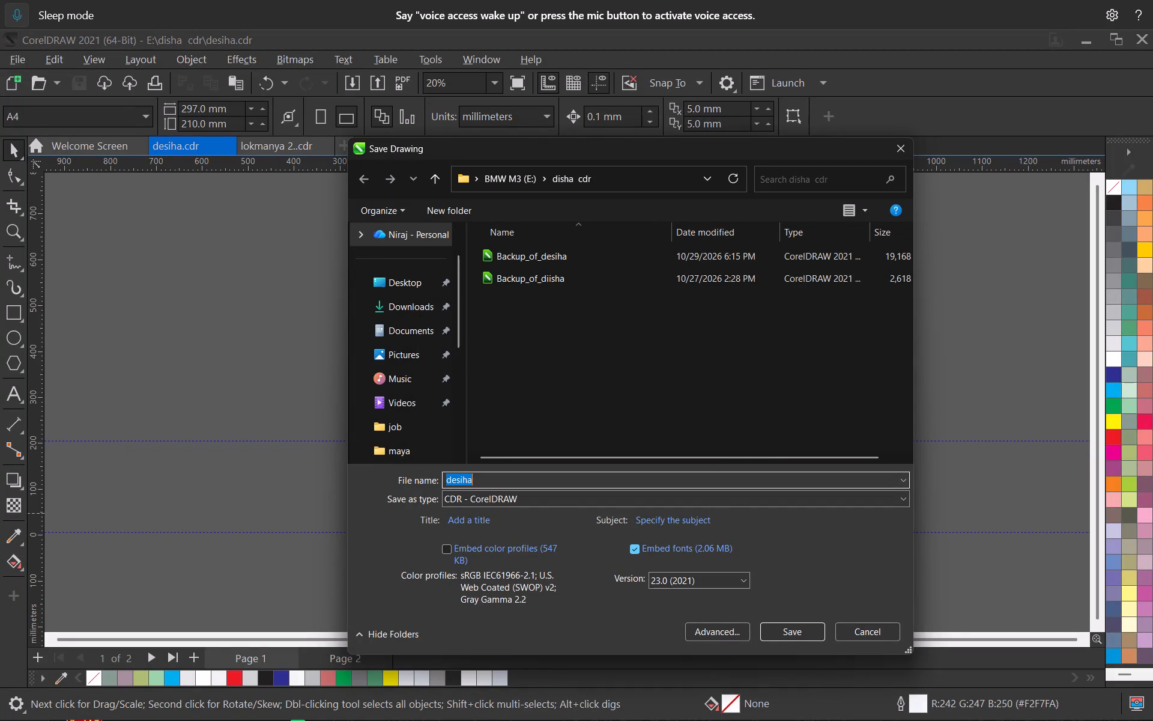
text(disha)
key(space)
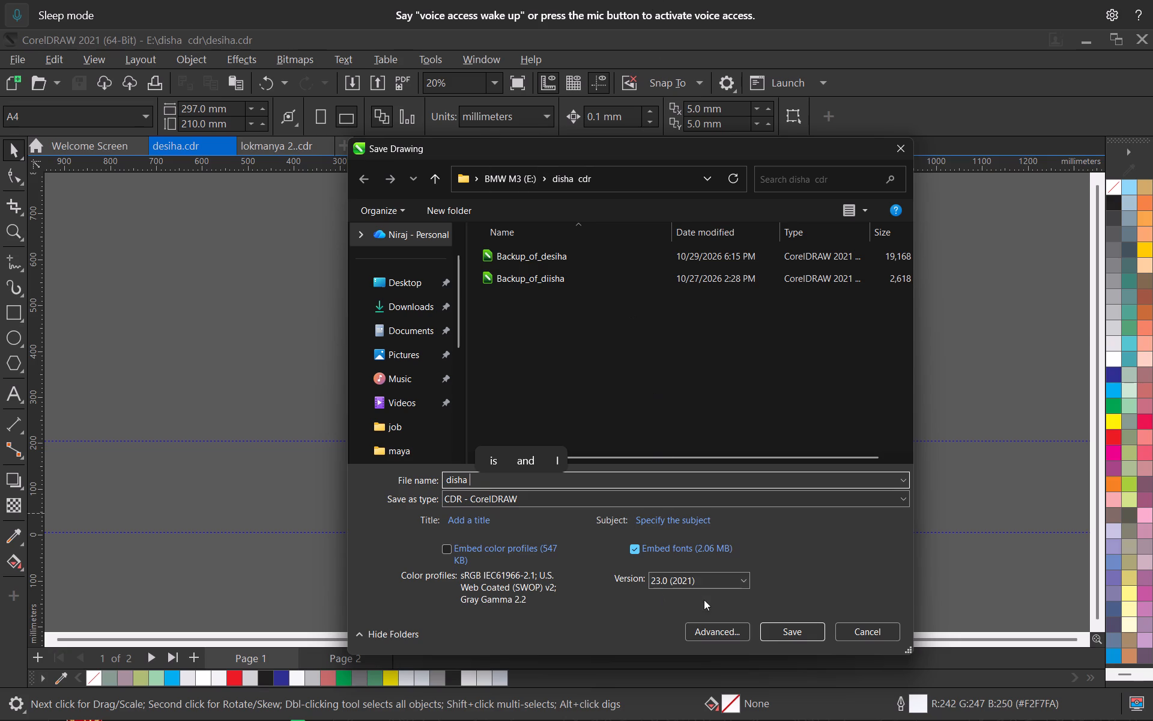
Complete saving the brochure as disha in CDR format in the disha cdr folder, and save the drawing again.
click(773, 628)
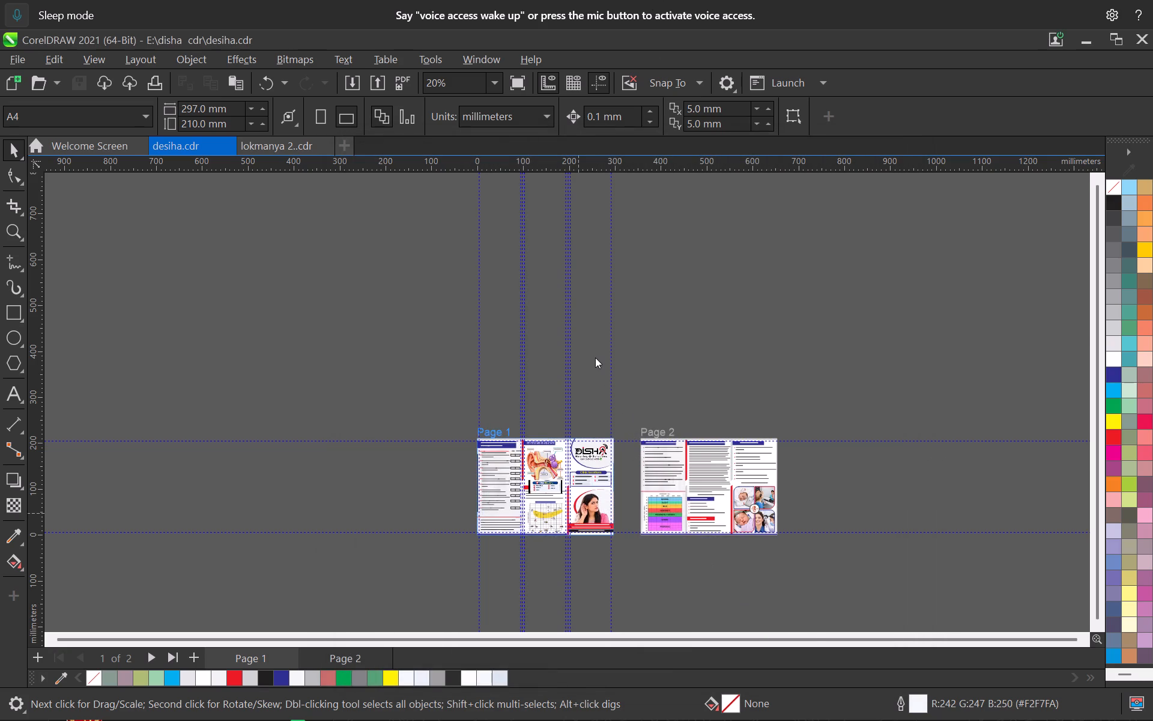
scroll(591, 397, down, 4)
scroll(559, 503, up, 5)
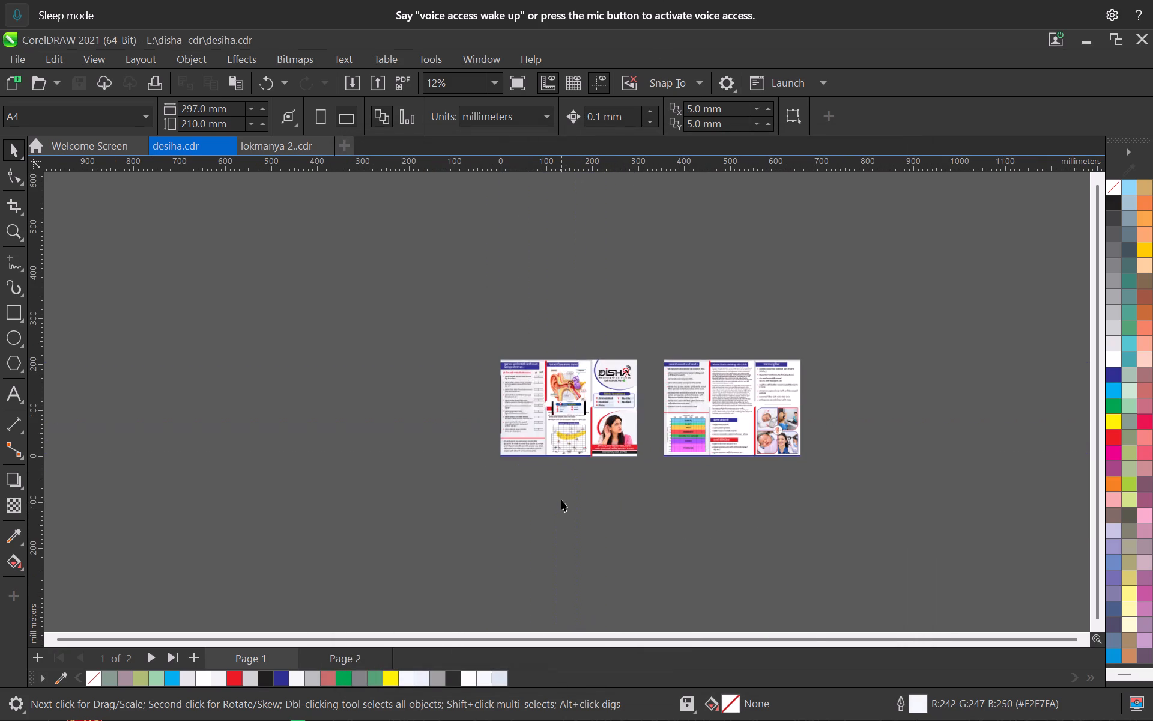
key(ctrl+s)
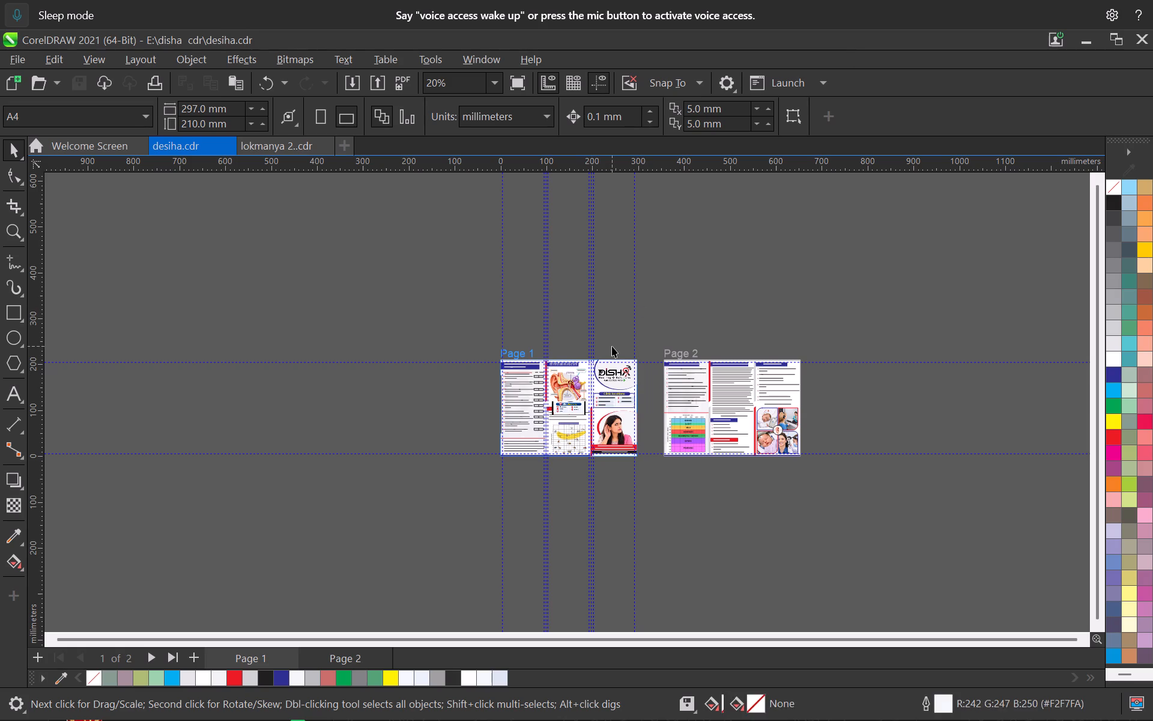
key(ctrl+s)
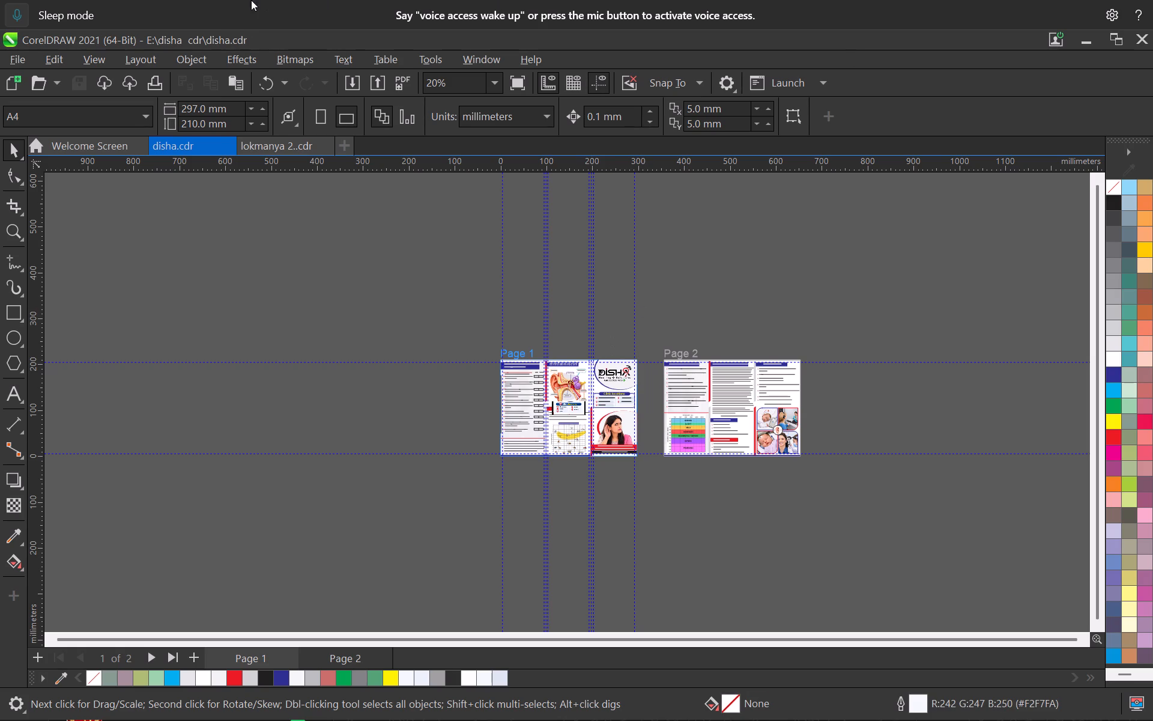